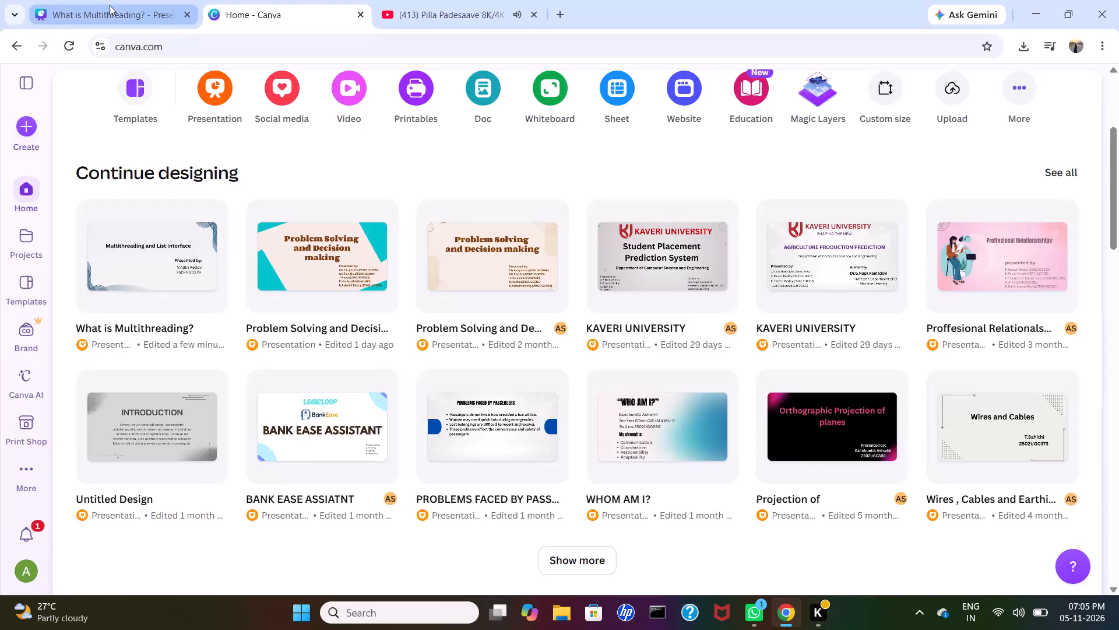
# Close the tab holding the "What is Multithreading?" presentation.
pyautogui.click(110, 5)
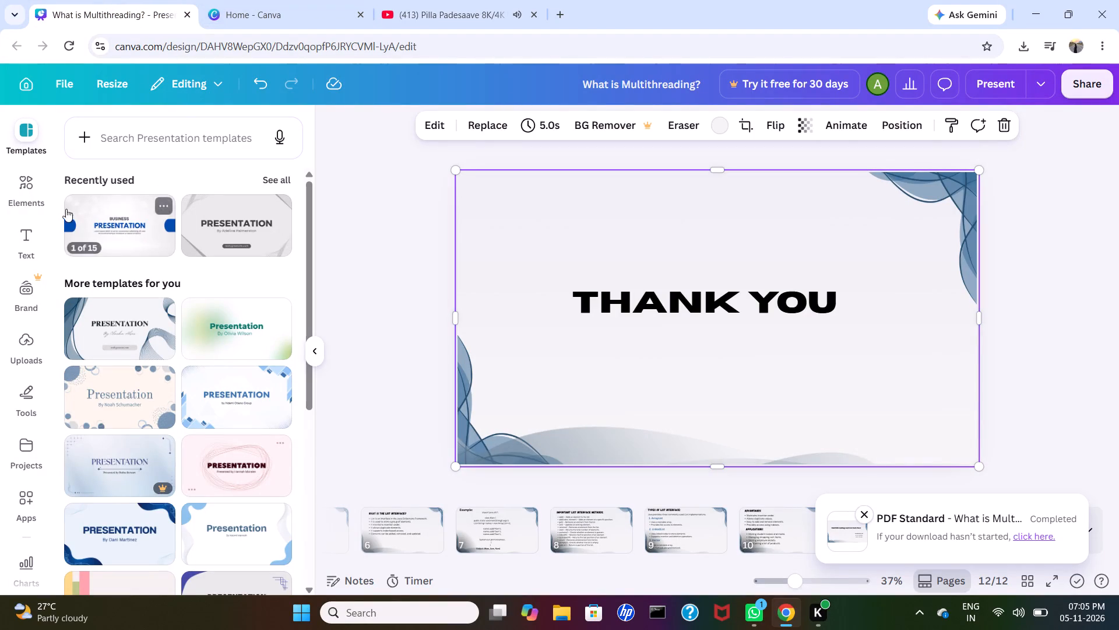
pyautogui.click(19, 44)
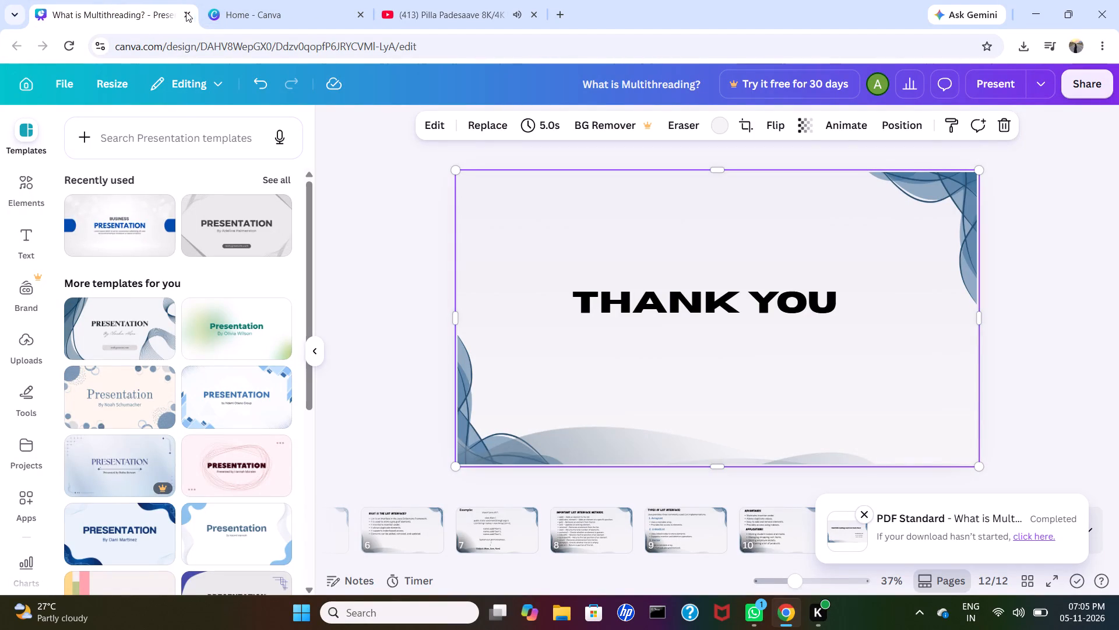
pyautogui.click(191, 10)
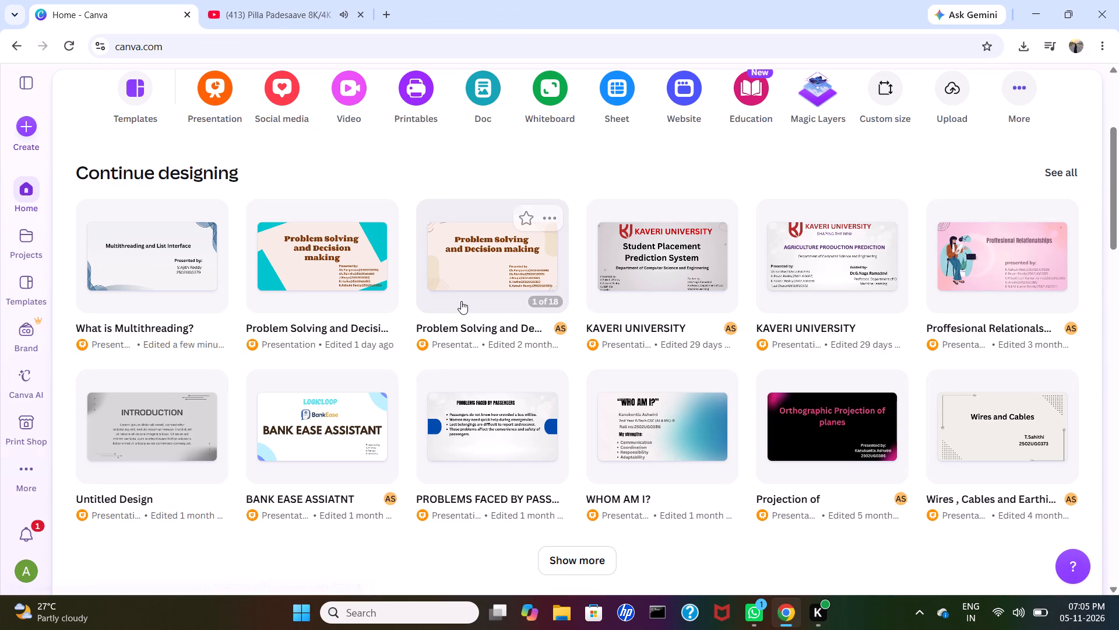
# Create a new blank presentation from the Canva home page.
pyautogui.scroll(3, 461, 301)
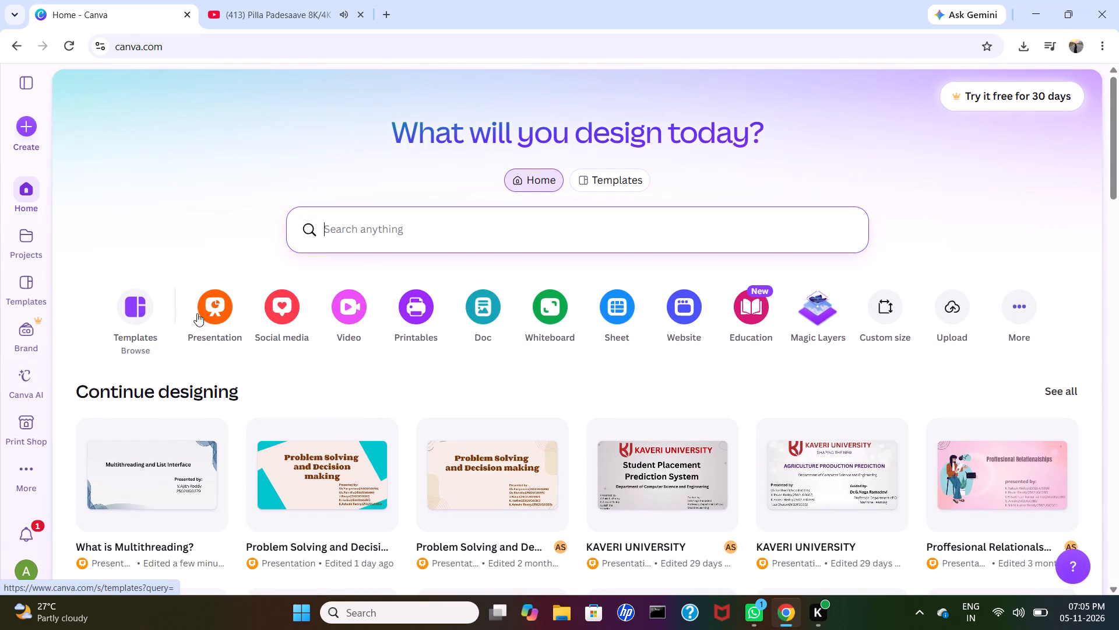
pyautogui.scroll(-1, 273, 321)
pyautogui.click(203, 242)
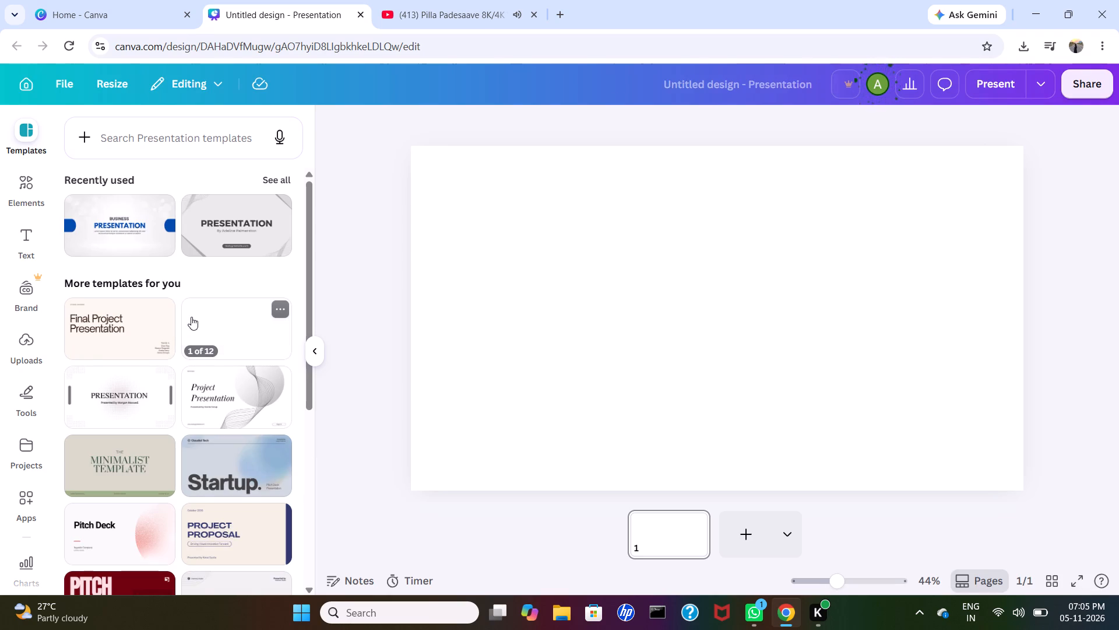
# Apply all 10 pages of the crumpled-paper "Black and White Simple Portfolio Presentation" template to the new design.
pyautogui.scroll(-2, 191, 317)
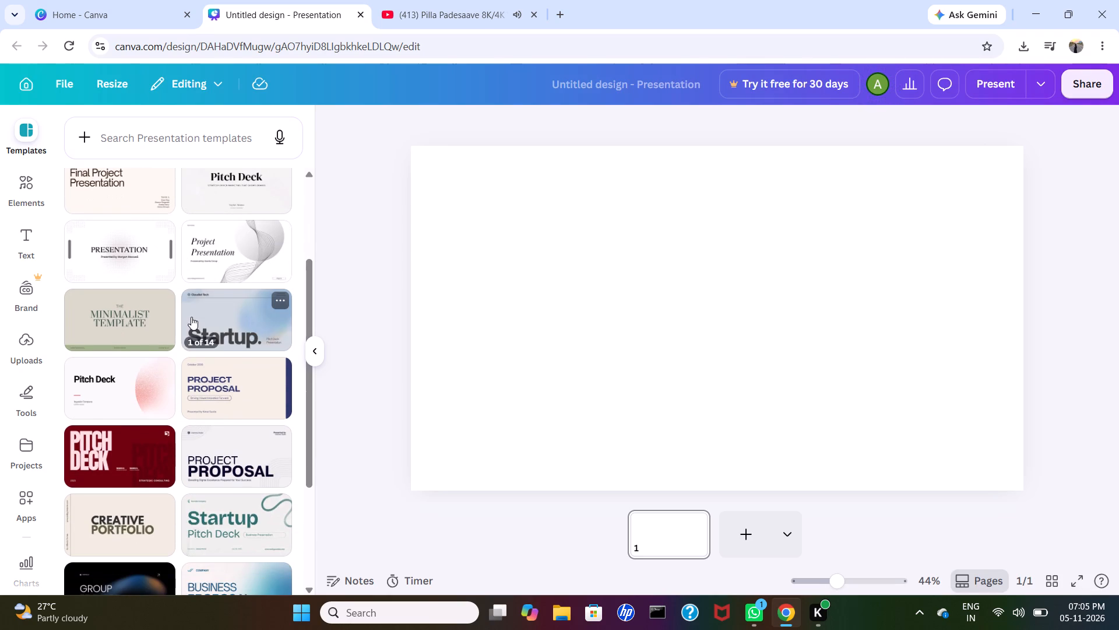
pyautogui.scroll(-5, 191, 317)
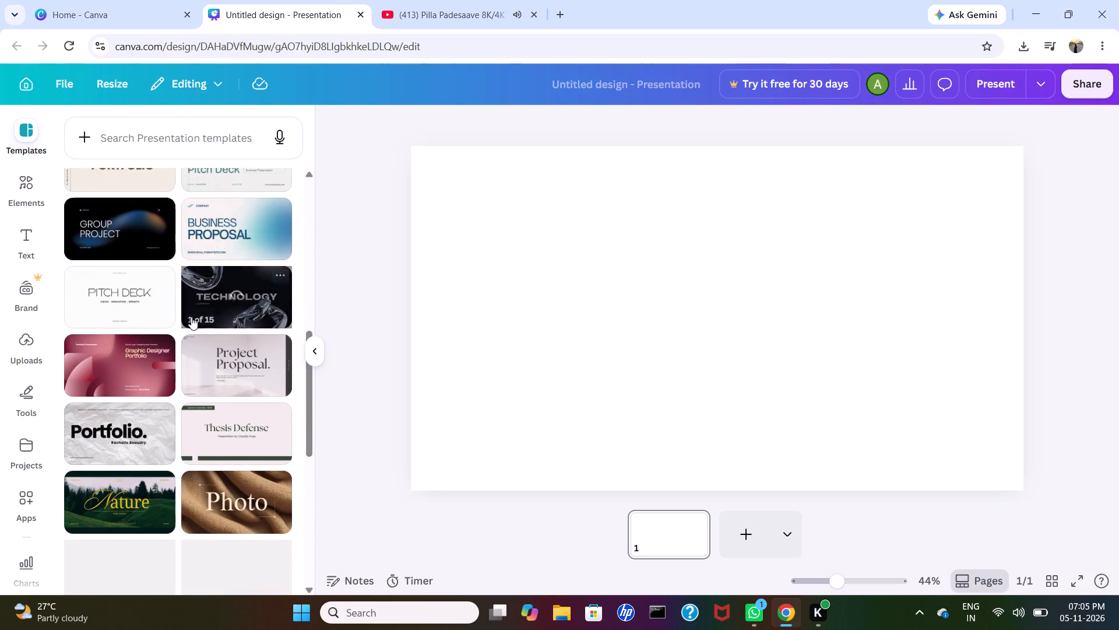
pyautogui.scroll(-3, 191, 317)
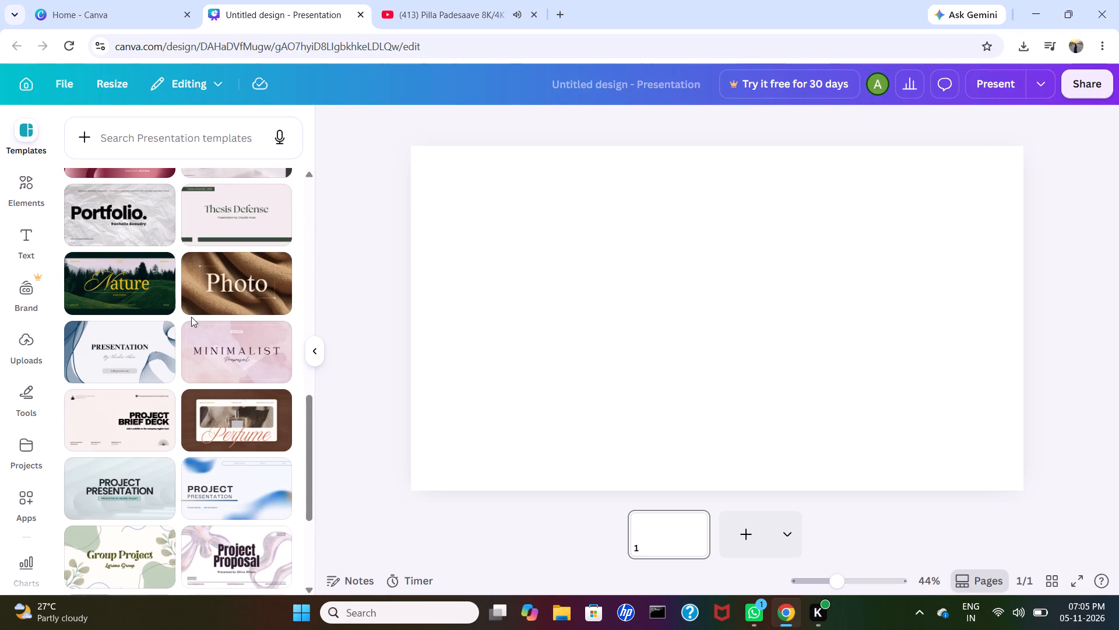
pyautogui.scroll(-1, 191, 317)
pyautogui.scroll(1, 142, 321)
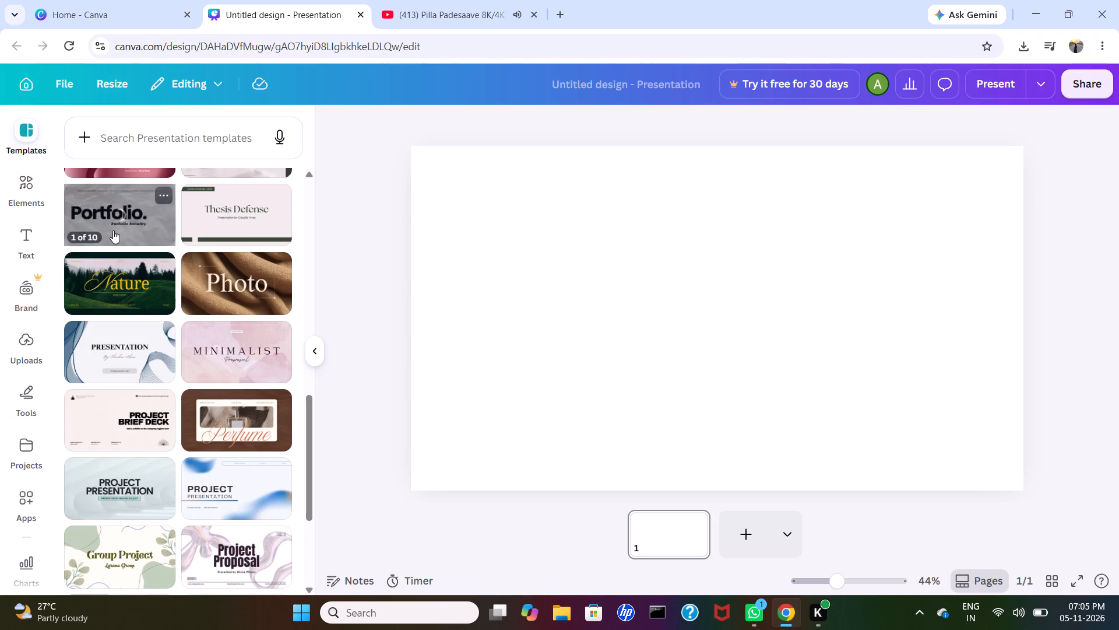
pyautogui.click(113, 230)
pyautogui.click(114, 317)
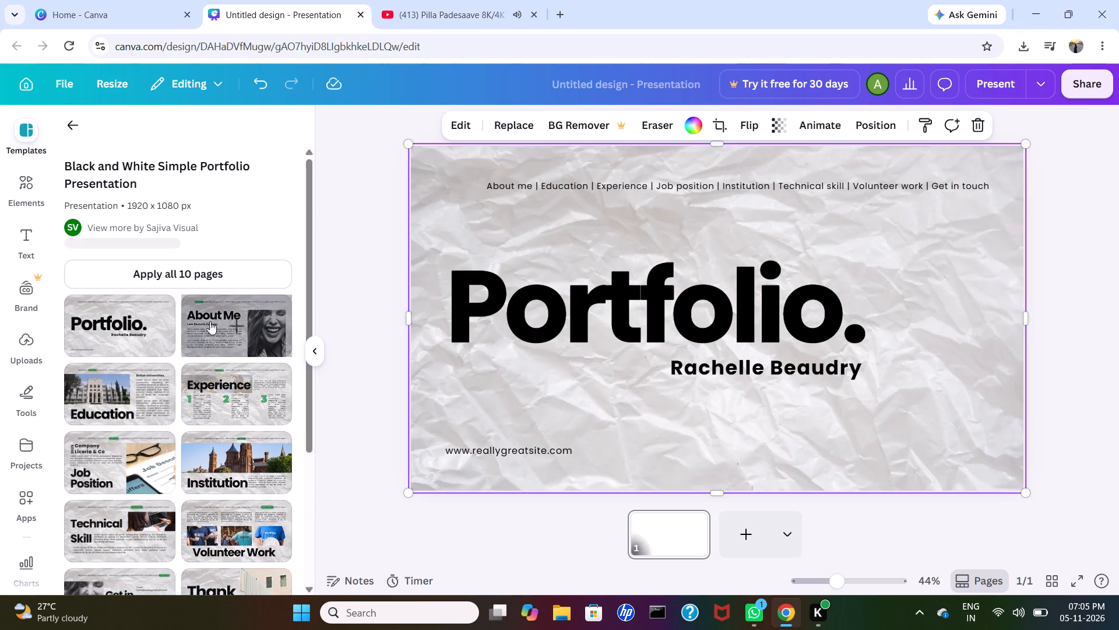
pyautogui.click(230, 279)
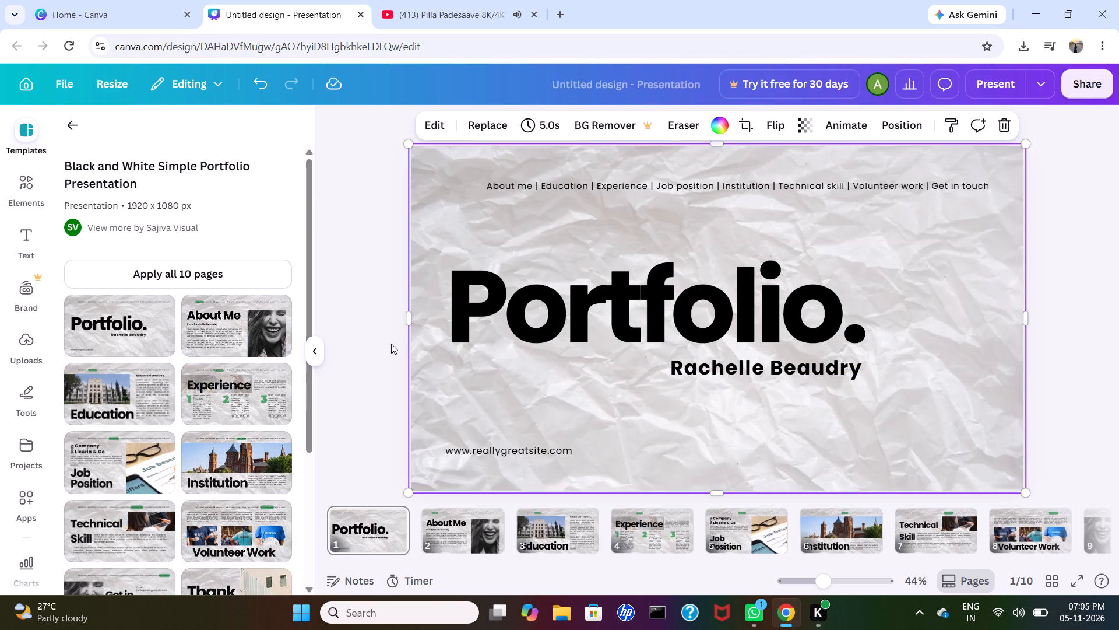
# Delete all text from page 1: the "Portfolio." title, section list, presenter name and website, leaving only the paper background.
pyautogui.rightClick(493, 528)
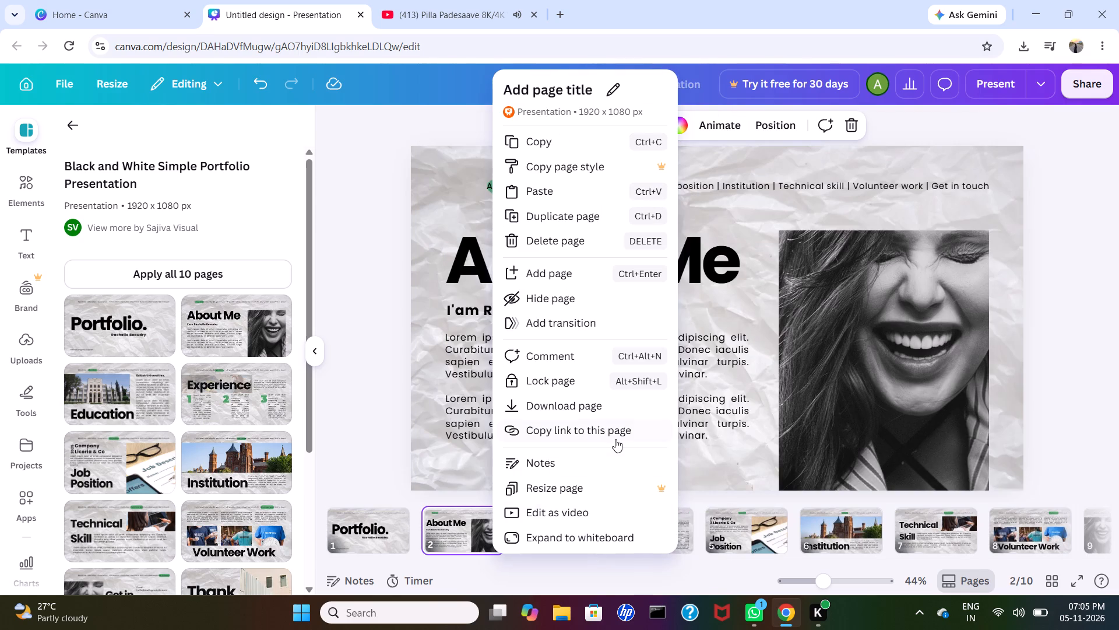
pyautogui.click(926, 391)
pyautogui.click(375, 532)
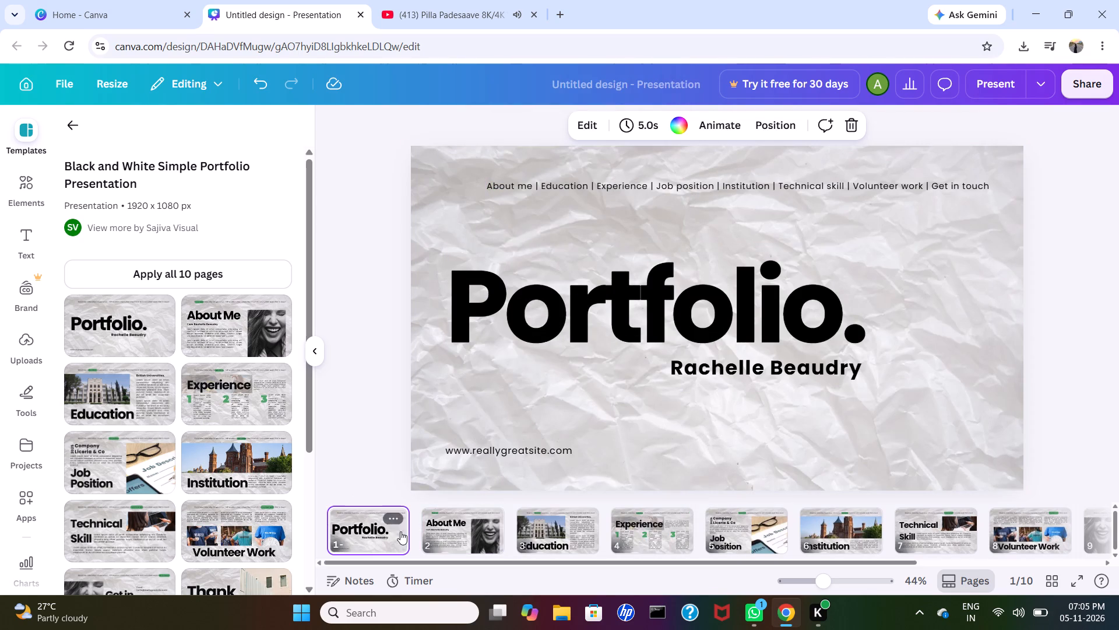
pyautogui.click(564, 302)
pyautogui.click(716, 214)
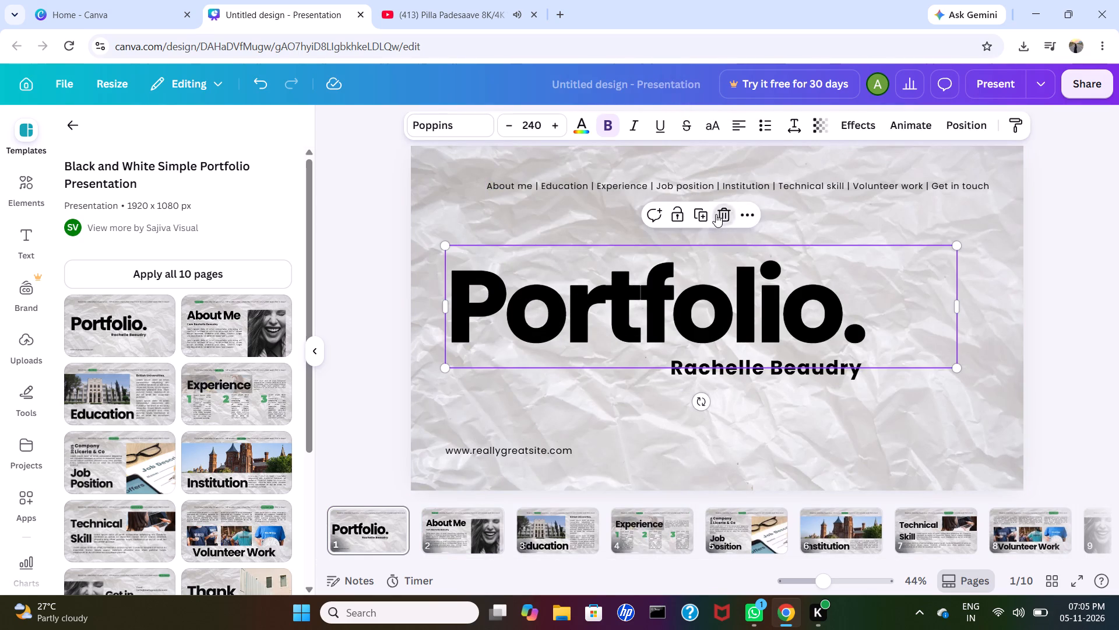
pyautogui.click(729, 192)
pyautogui.click(733, 227)
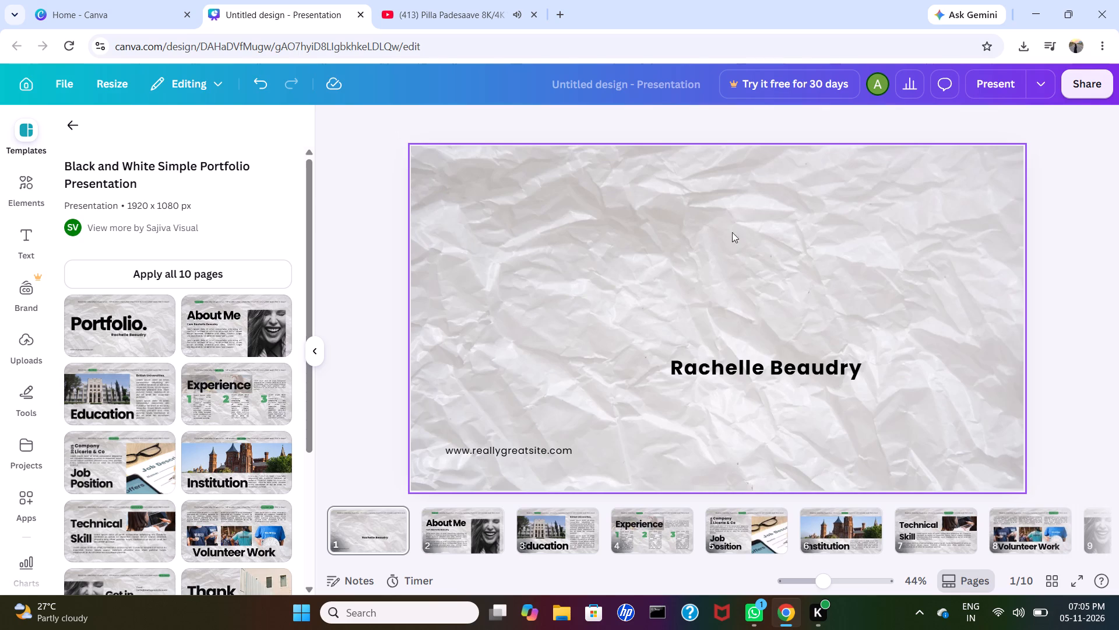
pyautogui.click(720, 365)
pyautogui.click(797, 323)
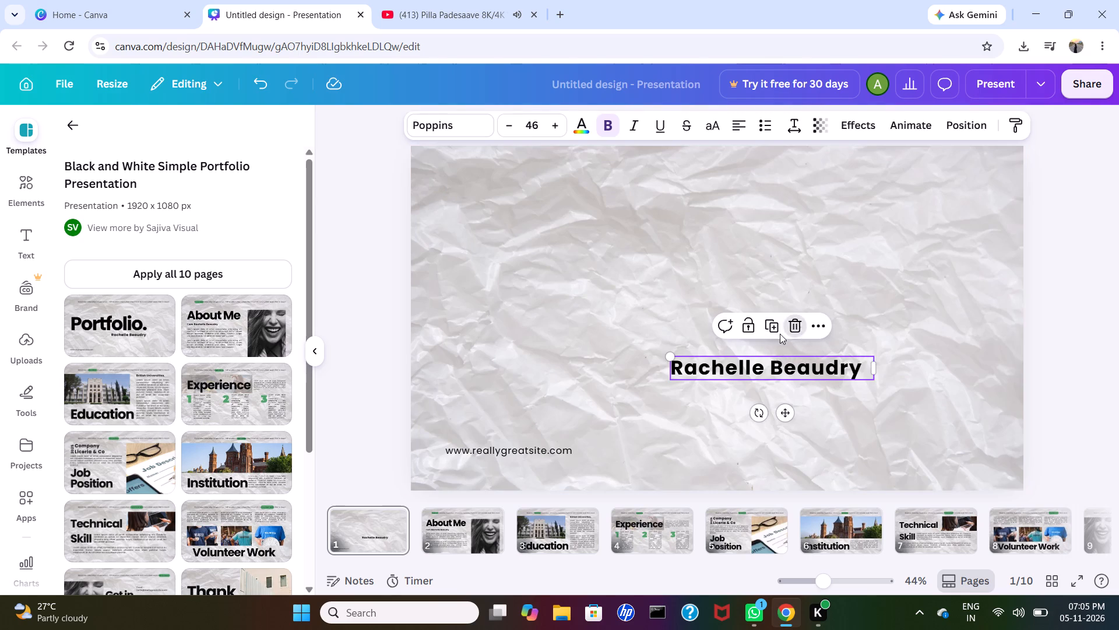
pyautogui.click(536, 454)
pyautogui.click(535, 413)
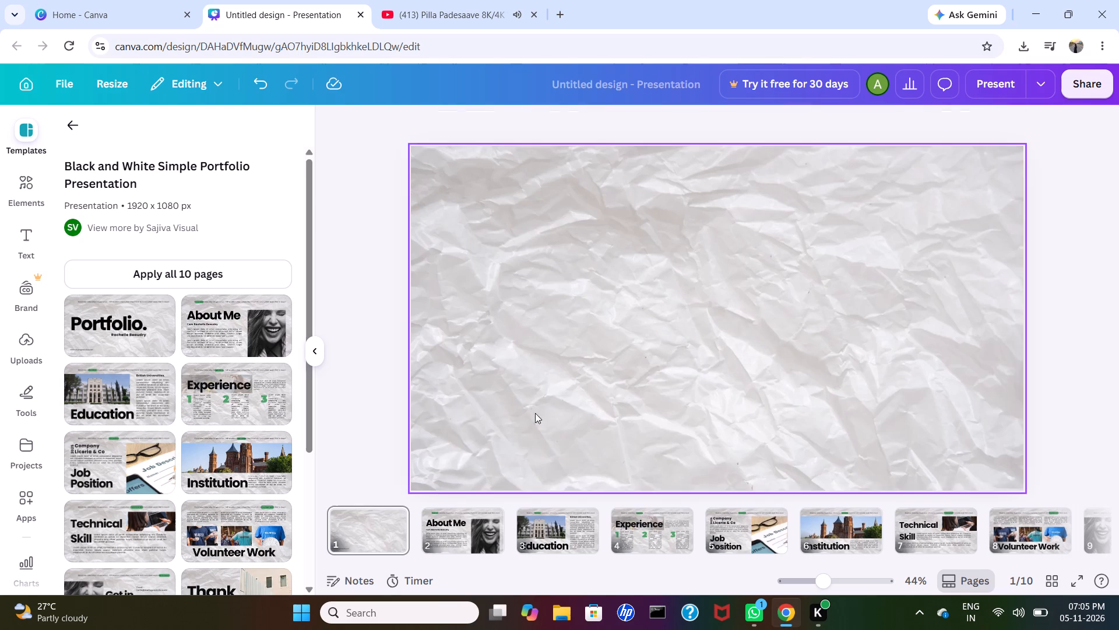
# Delete the About Me, Education, Experience and Job Position pages.
pyautogui.moveTo(480, 499); pyautogui.dragTo(478, 508)
pyautogui.click(477, 519)
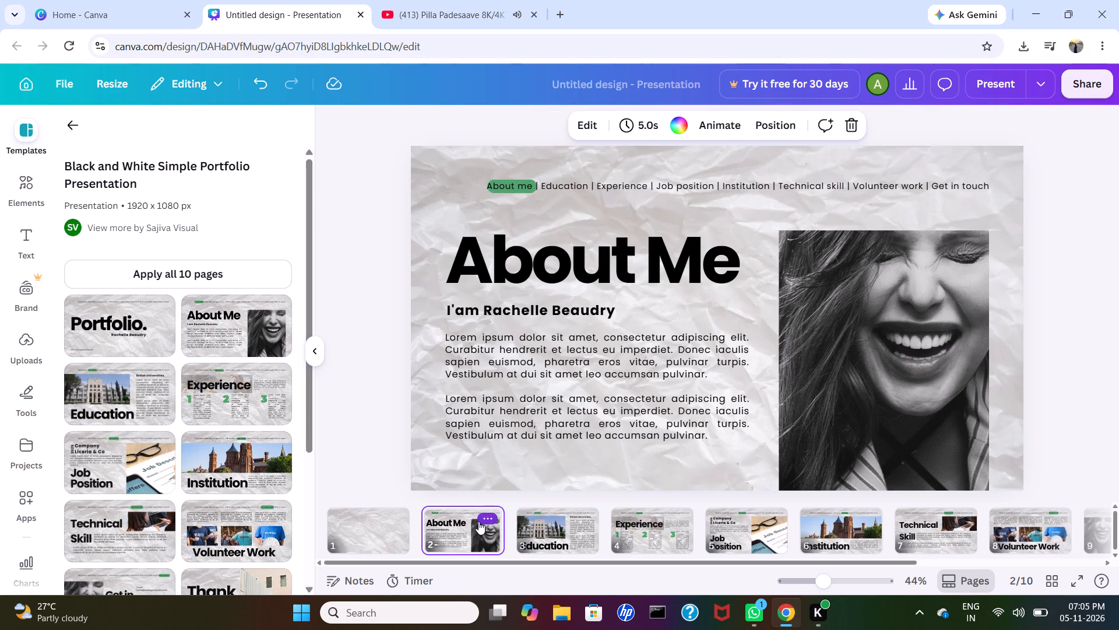
pyautogui.click(485, 522)
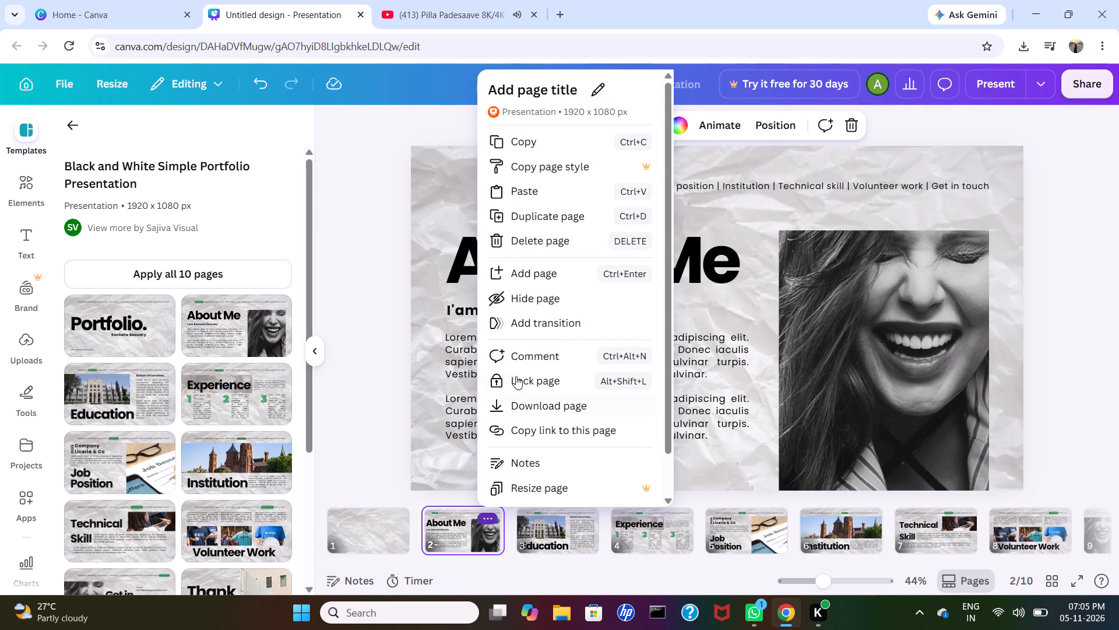
pyautogui.click(535, 236)
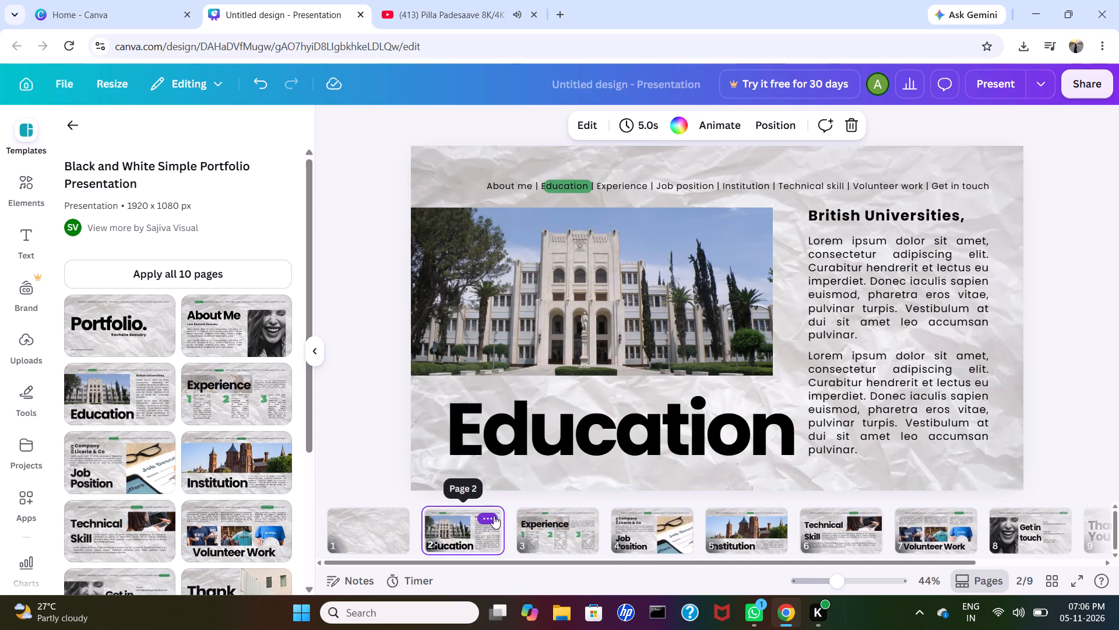
pyautogui.click(494, 516)
pyautogui.click(517, 238)
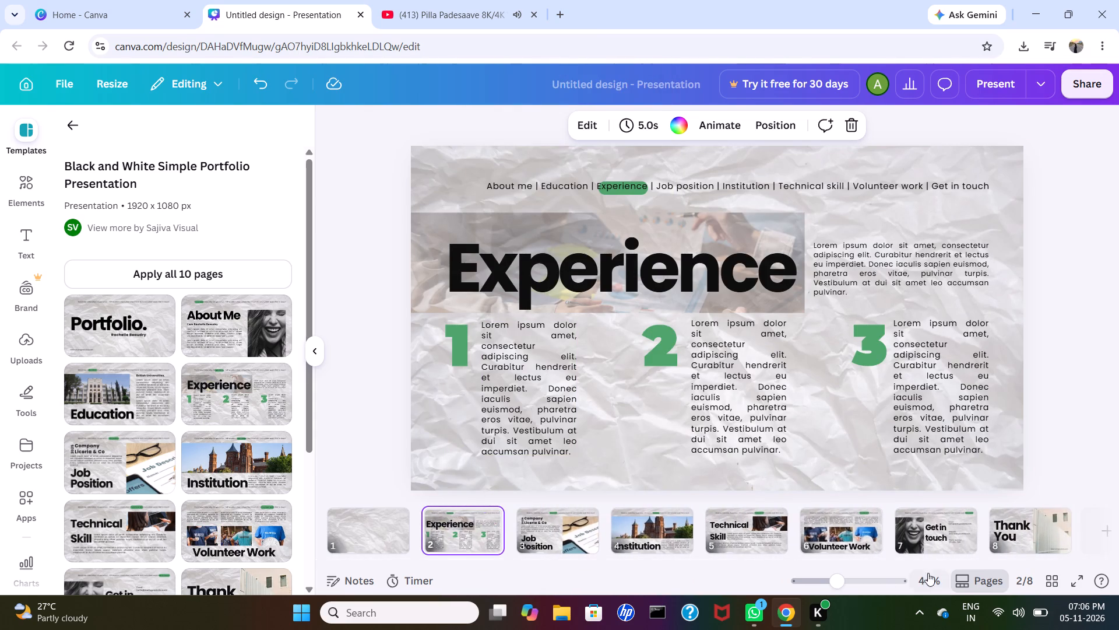
pyautogui.click(484, 513)
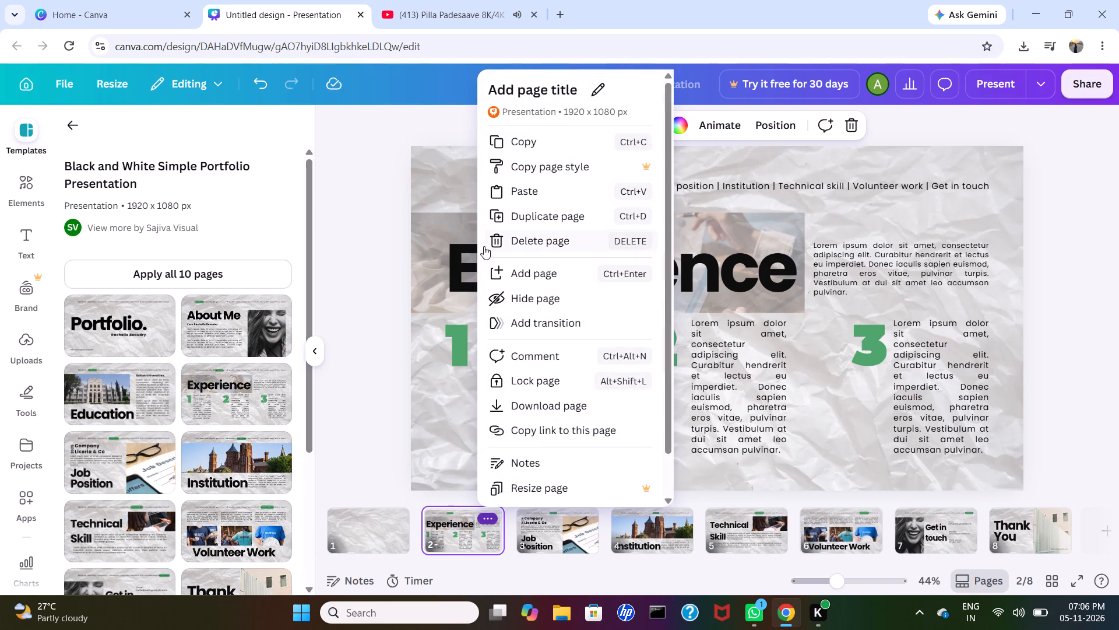
pyautogui.click(502, 242)
pyautogui.click(502, 521)
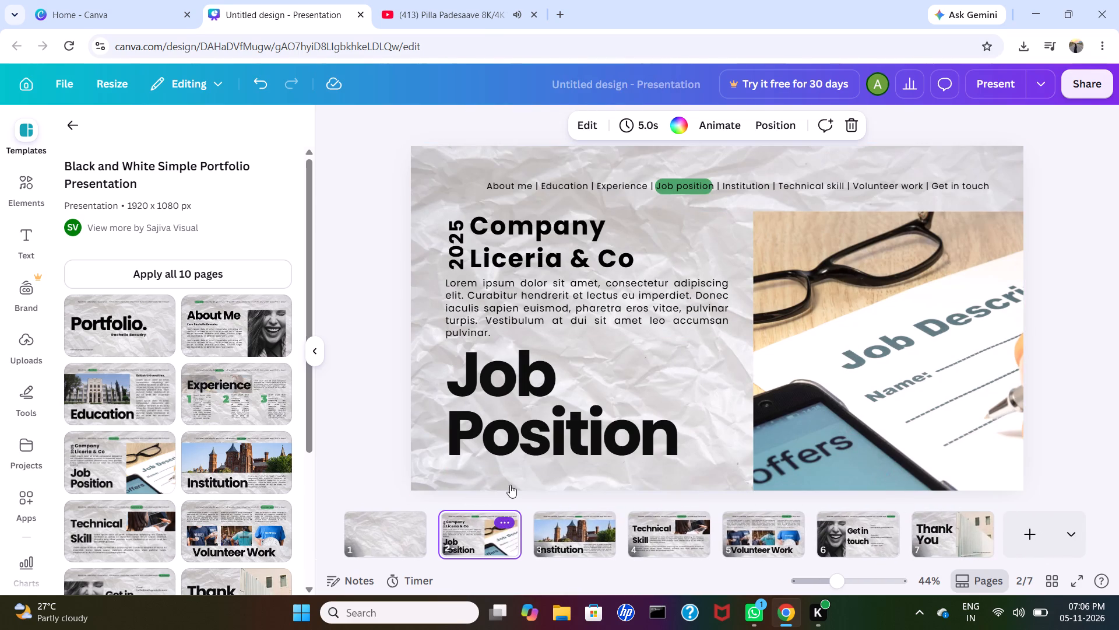
pyautogui.click(538, 249)
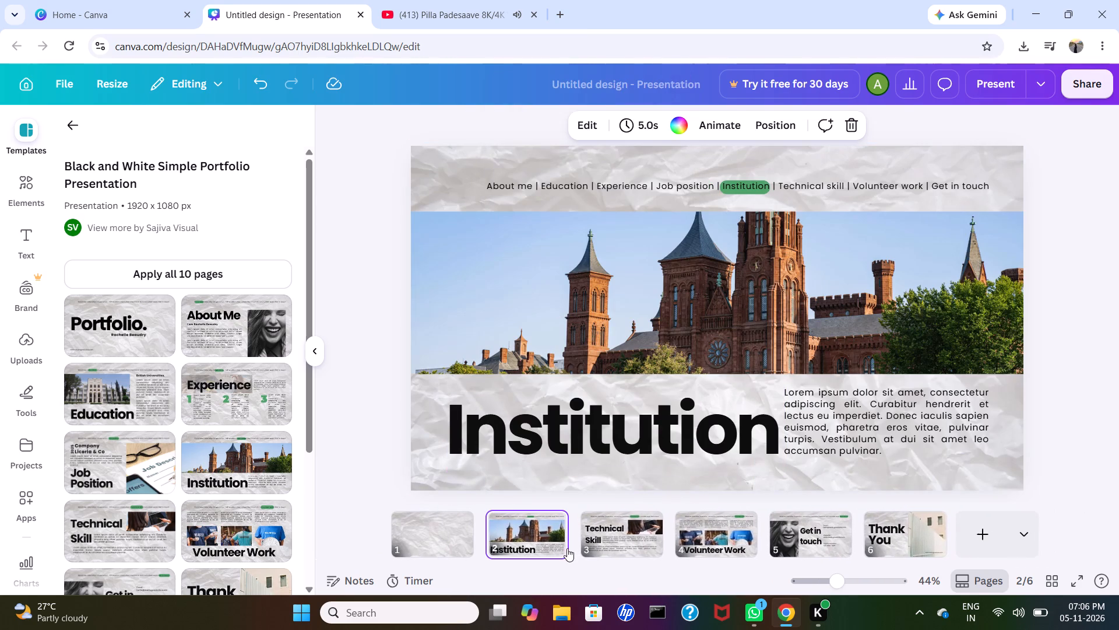
# Delete the Institution, Technical Skill, Volunteer Work and Get in touch pages.
pyautogui.click(557, 525)
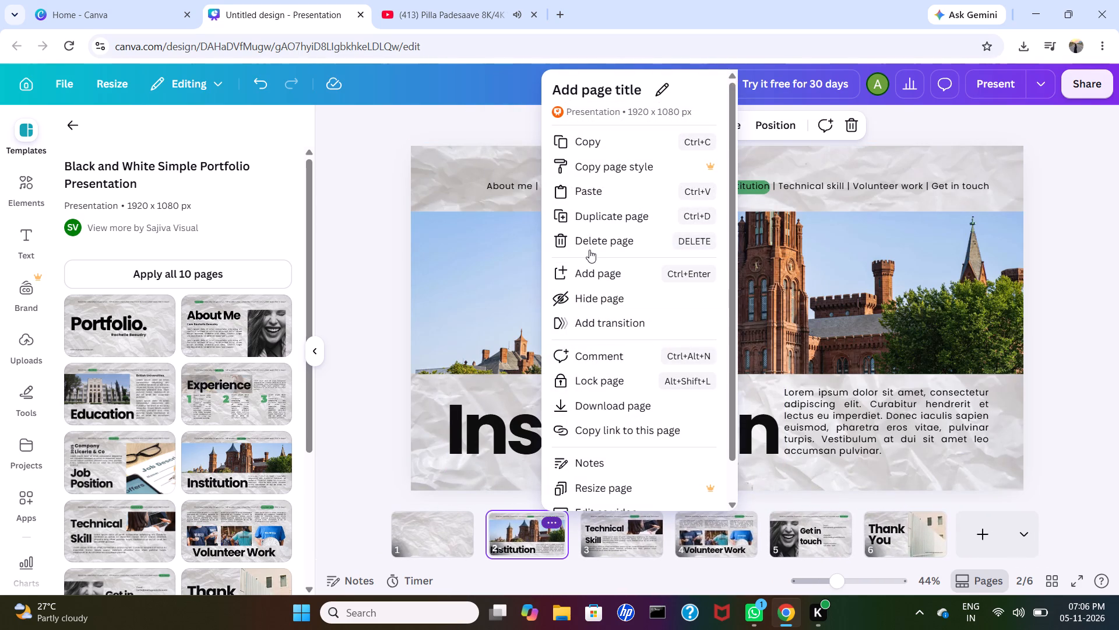
pyautogui.click(590, 247)
pyautogui.click(604, 518)
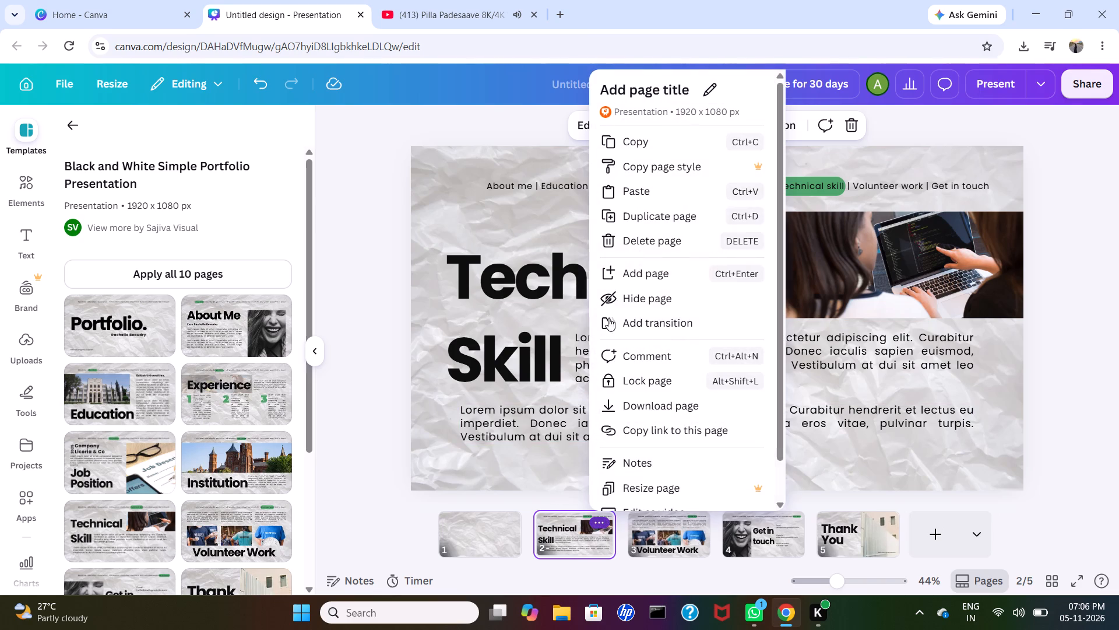
pyautogui.click(627, 243)
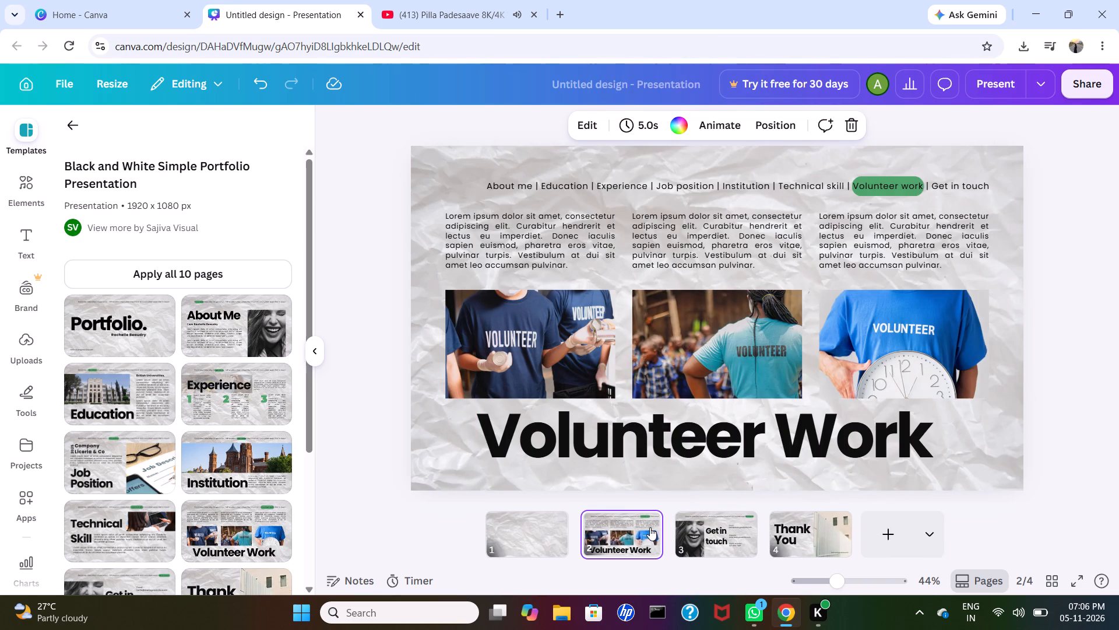
pyautogui.click(647, 521)
pyautogui.click(697, 244)
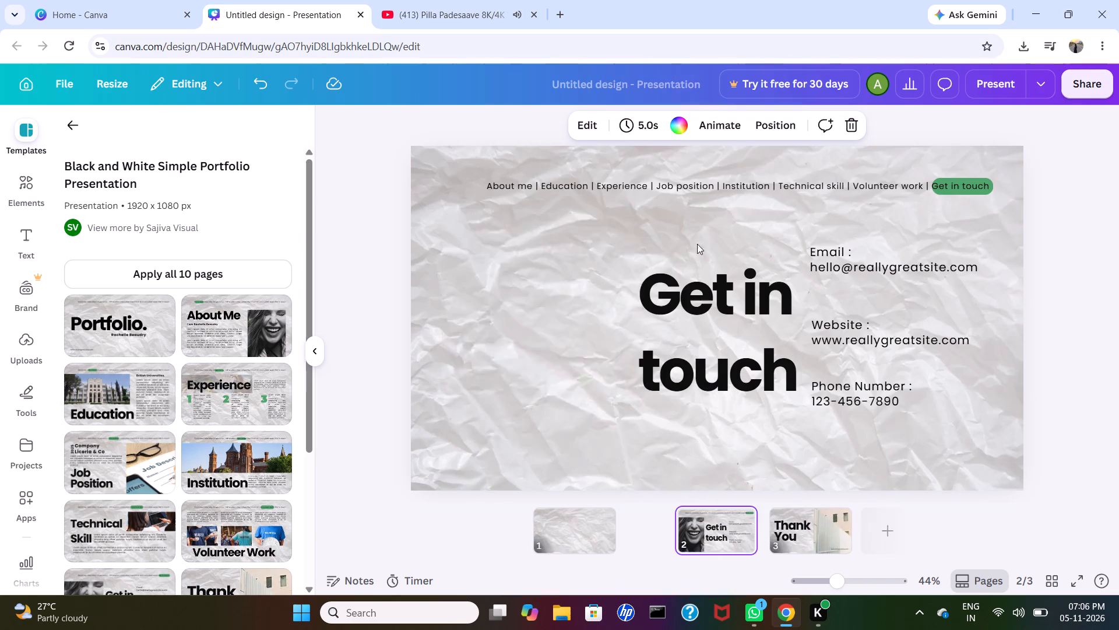
pyautogui.click(703, 518)
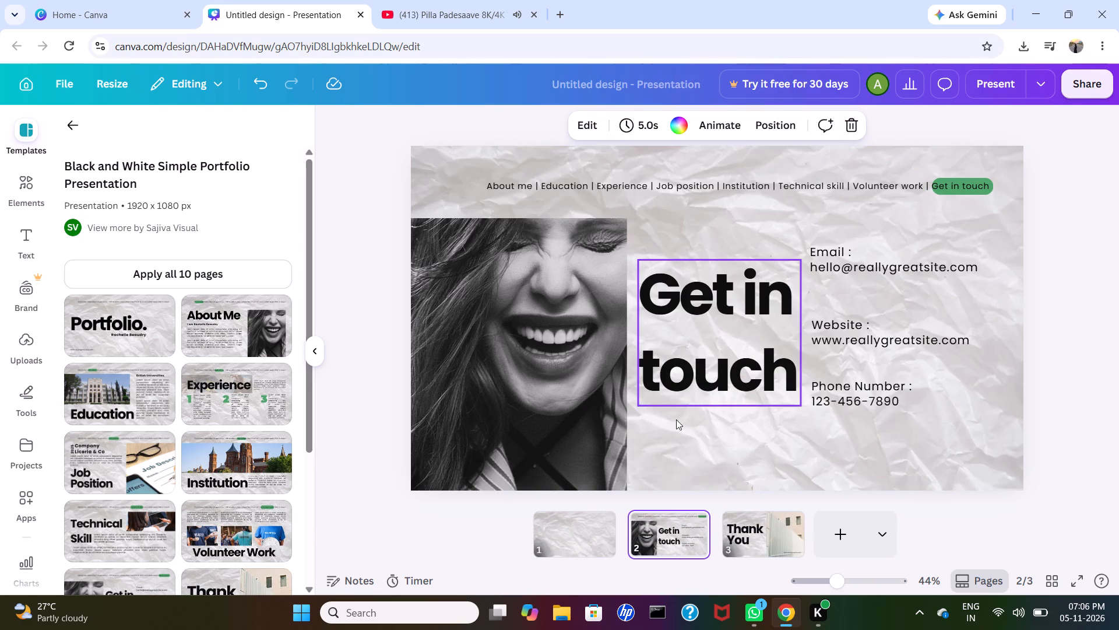
pyautogui.click(696, 518)
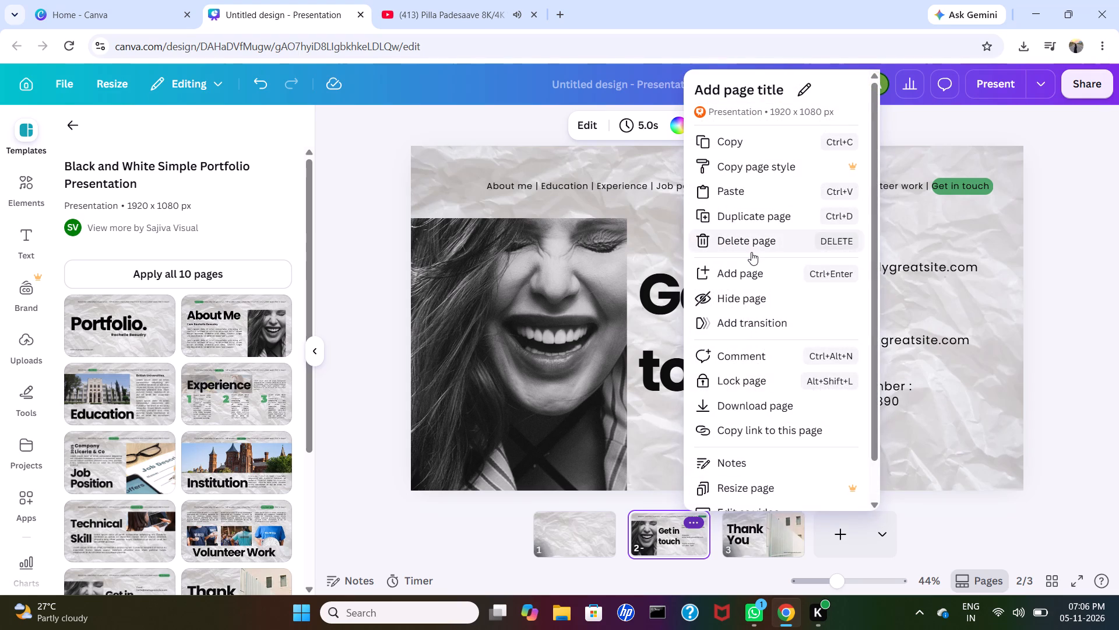
pyautogui.click(751, 252)
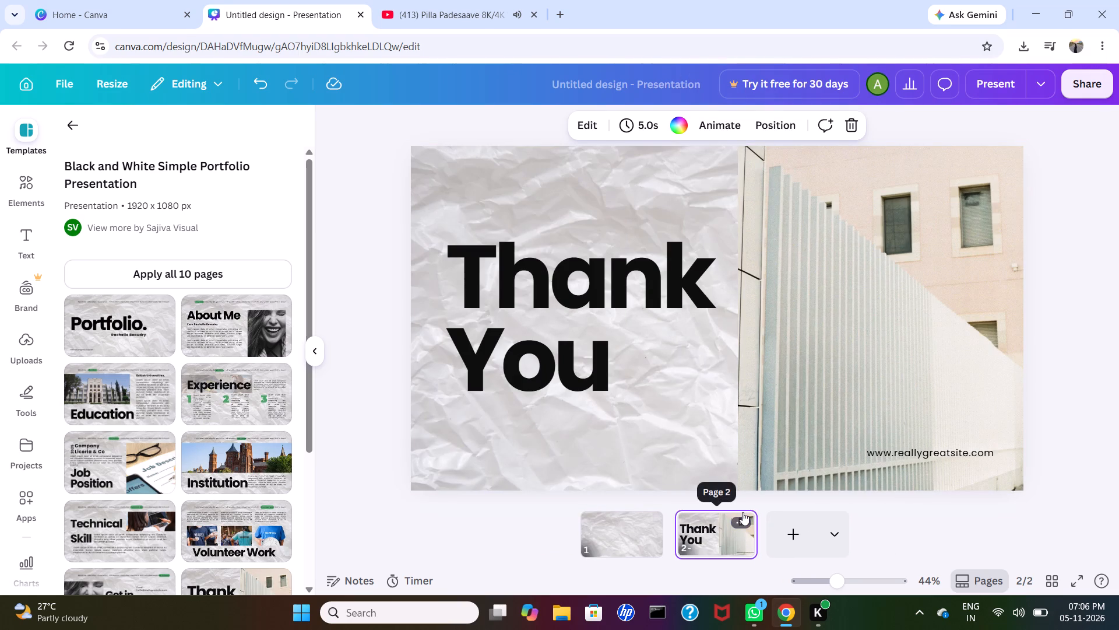
# Delete the building photo from its frame on the Thank You page.
pyautogui.click(882, 423)
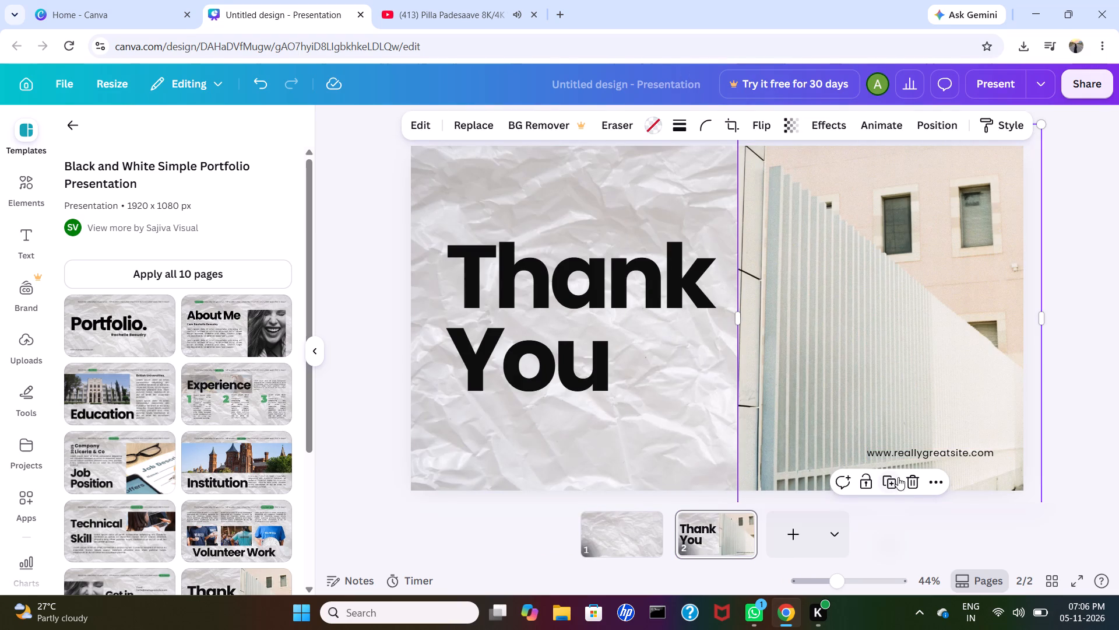
pyautogui.click(906, 481)
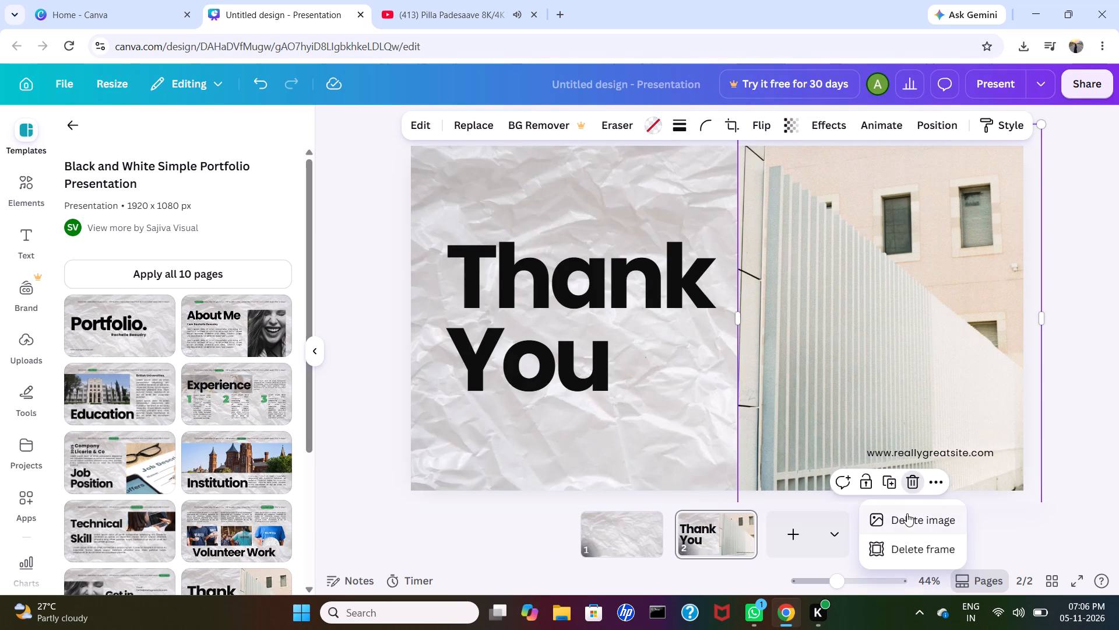
pyautogui.click(907, 515)
pyautogui.click(895, 442)
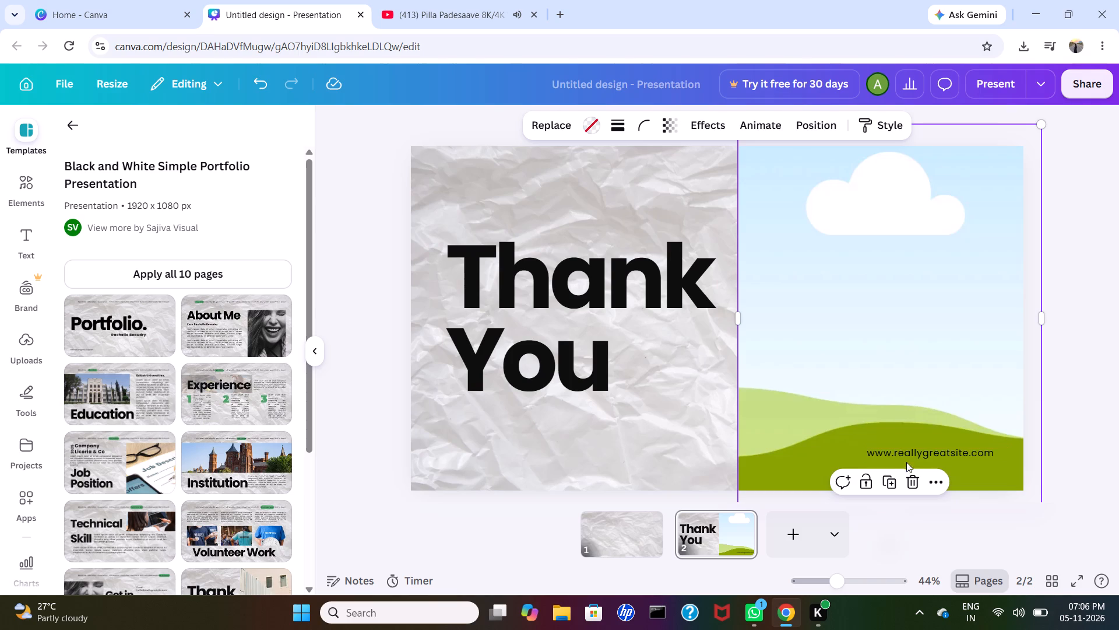
# Delete the Thank You page from the presentation.
pyautogui.click(741, 516)
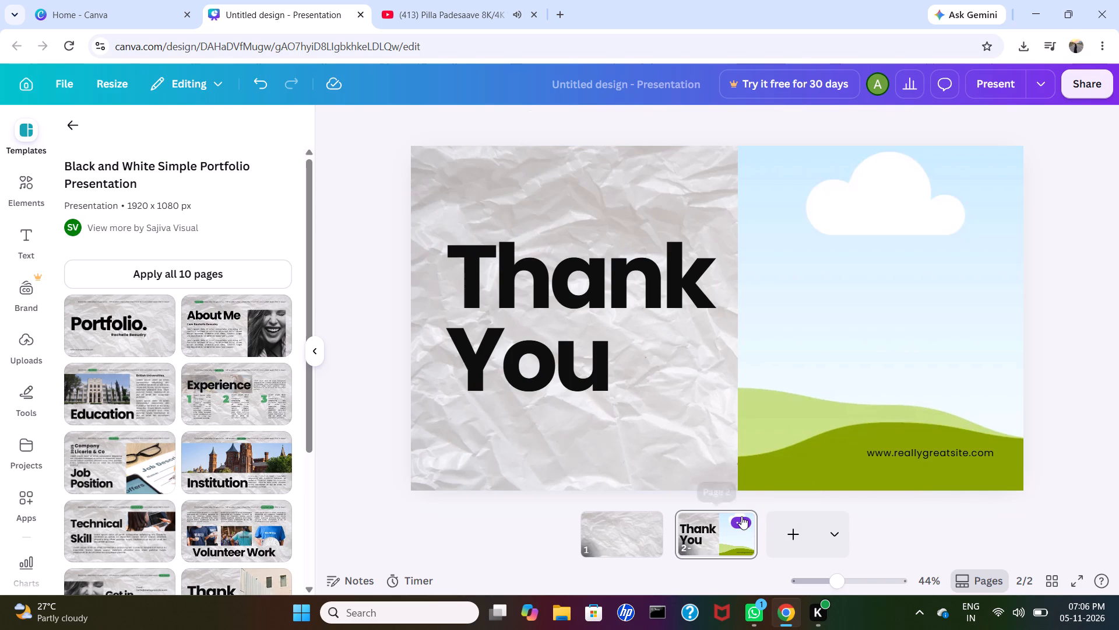
pyautogui.click(778, 246)
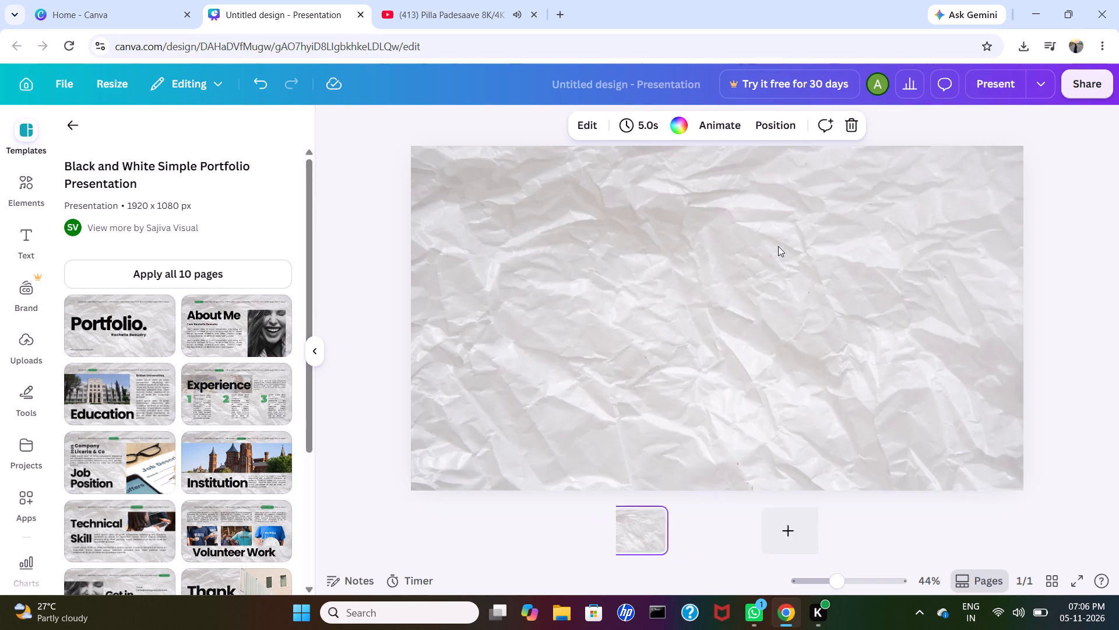
# Duplicate the blank crumpled-paper page until the presentation has 16 pages, and go to page 2.
pyautogui.hotkey('ctrl', 'd')
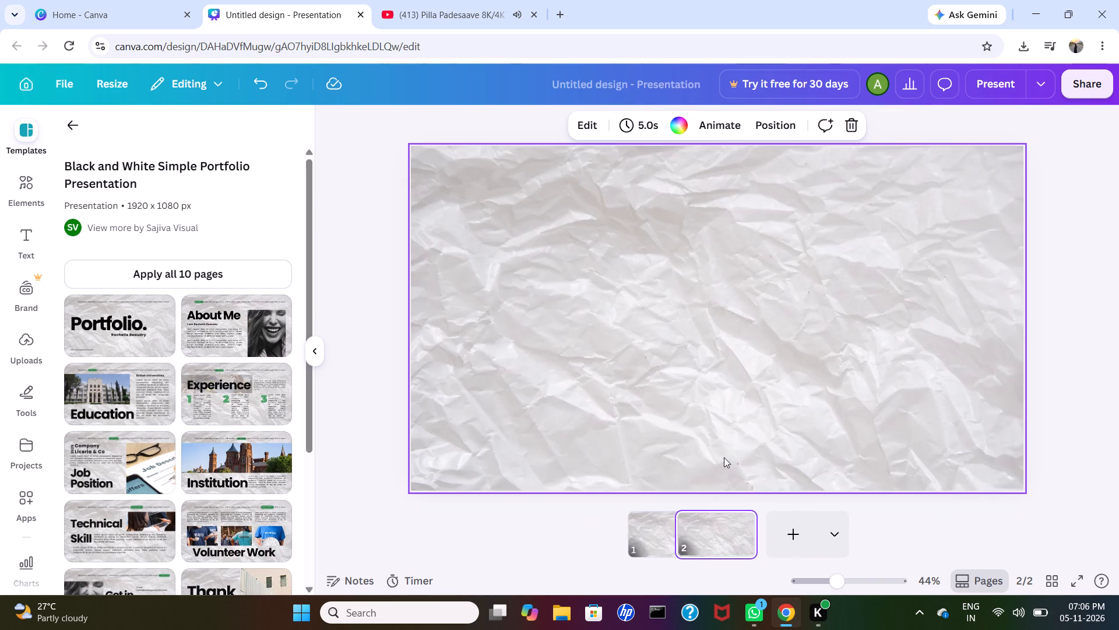
pyautogui.hotkey('ctrl', 'd')
pyautogui.hotkey('ctrl', 'd')
pyautogui.hotkey('ctrl', 'd')
pyautogui.hotkey('ctrl', 'd')
pyautogui.hotkey('ctrl', 'd')
pyautogui.hotkey('ctrl', 'd')
pyautogui.hotkey('ctrl', 'd')
pyautogui.hotkey('ctrl', 'd')
pyautogui.hotkey('ctrl', 'd')
pyautogui.hotkey('ctrl', 'd')
pyautogui.hotkey('ctrl', 'd')
pyautogui.hotkey('ctrl', 'd')
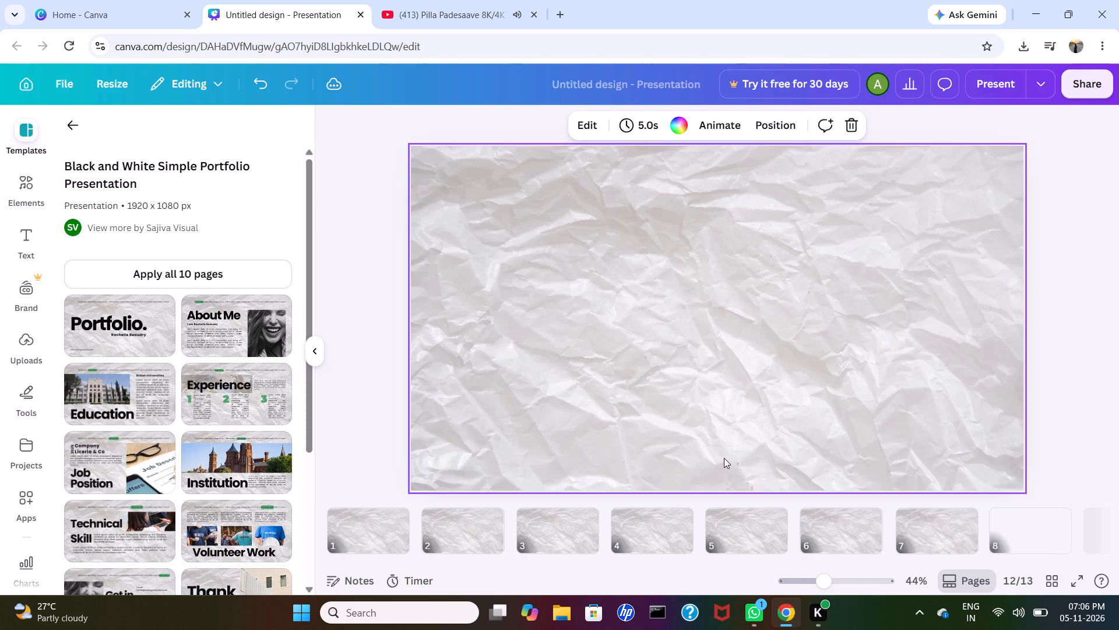
pyautogui.hotkey('ctrl', 'd')
pyautogui.hotkey('ctrl', 'd')
pyautogui.hscroll(16, 682, 512)
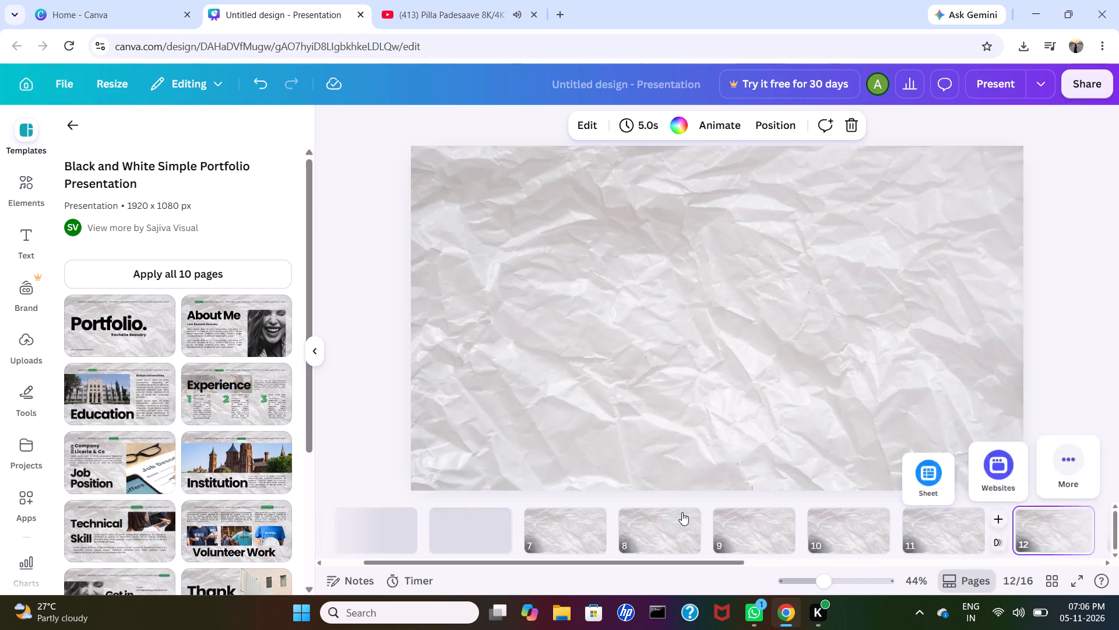
pyautogui.click(485, 526)
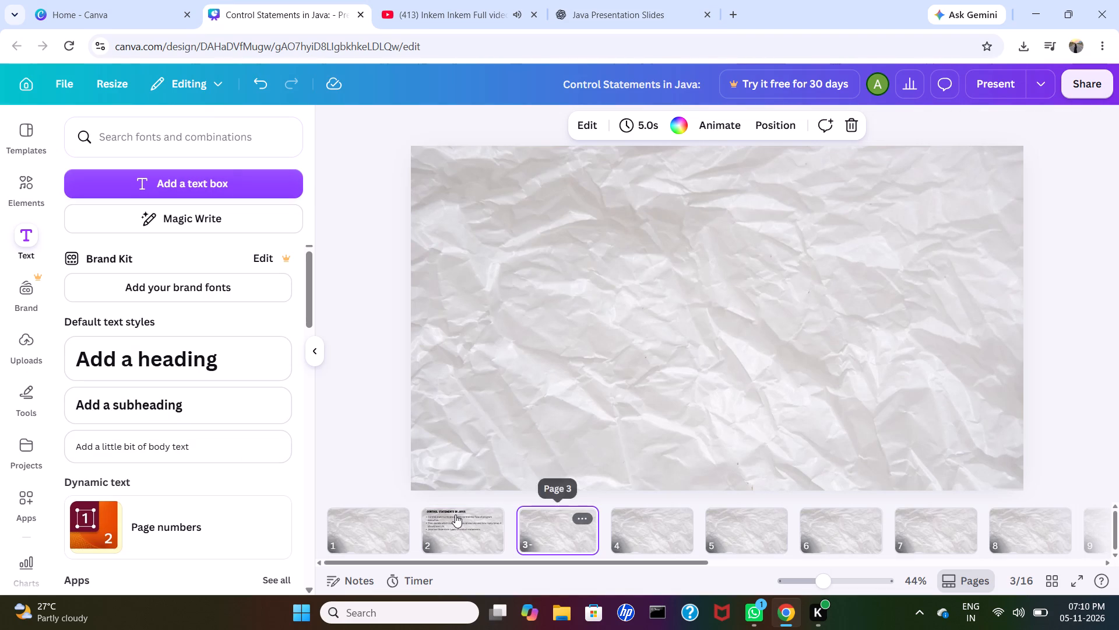
pyautogui.click(455, 514)
pyautogui.click(205, 401)
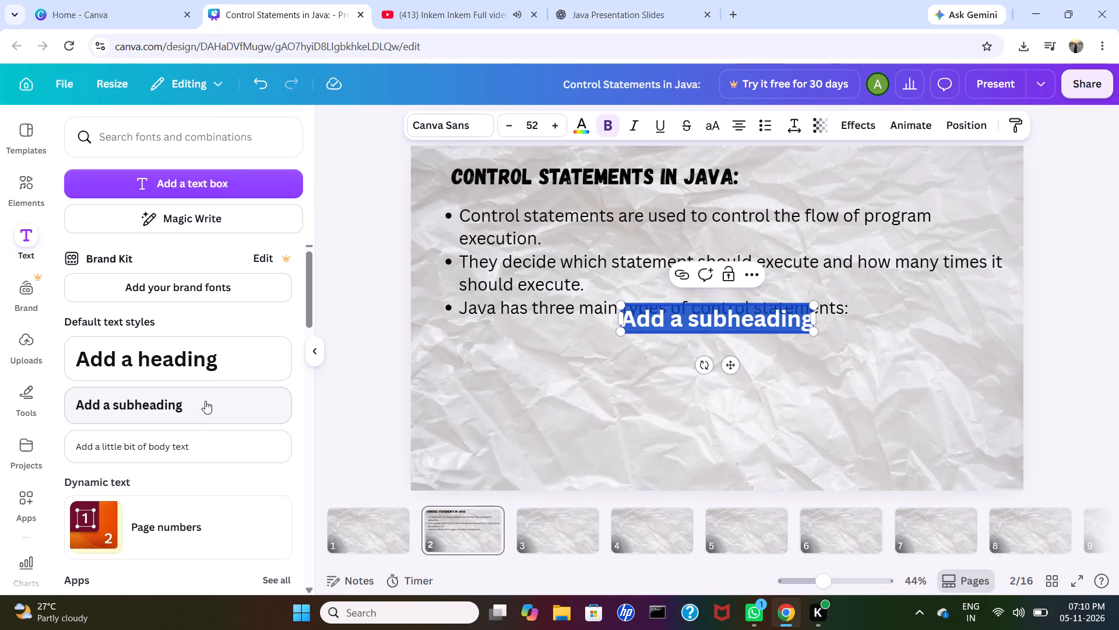
pyautogui.hotkey('ctrl', 'v')
pyautogui.click(525, 243)
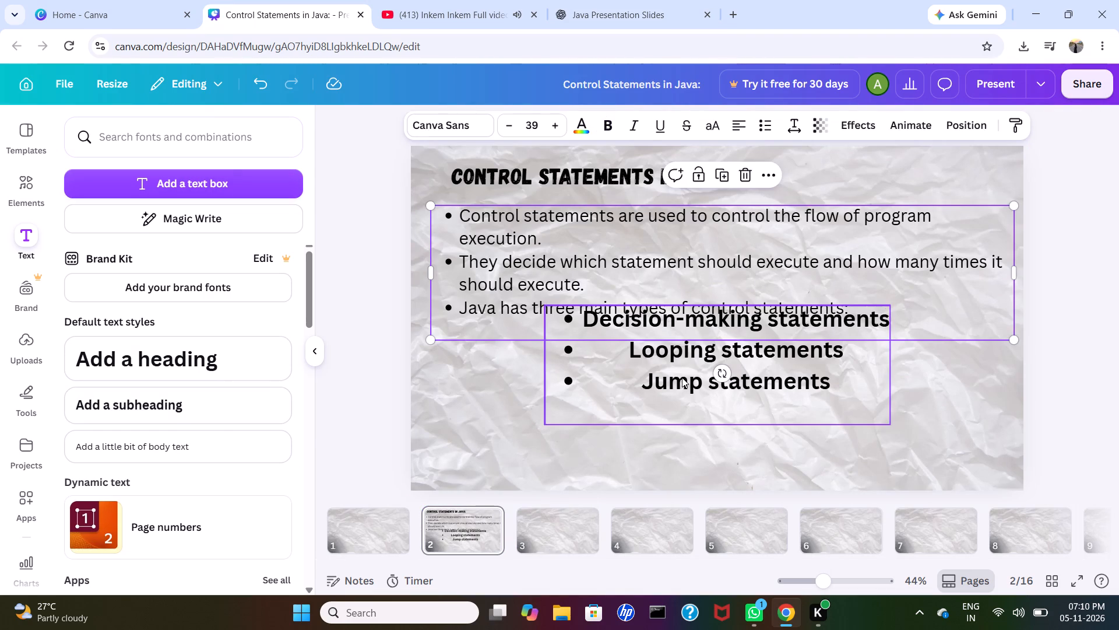
# Format the pasted statement-types list at size 39, not bold and left-aligned.
pyautogui.click(714, 381)
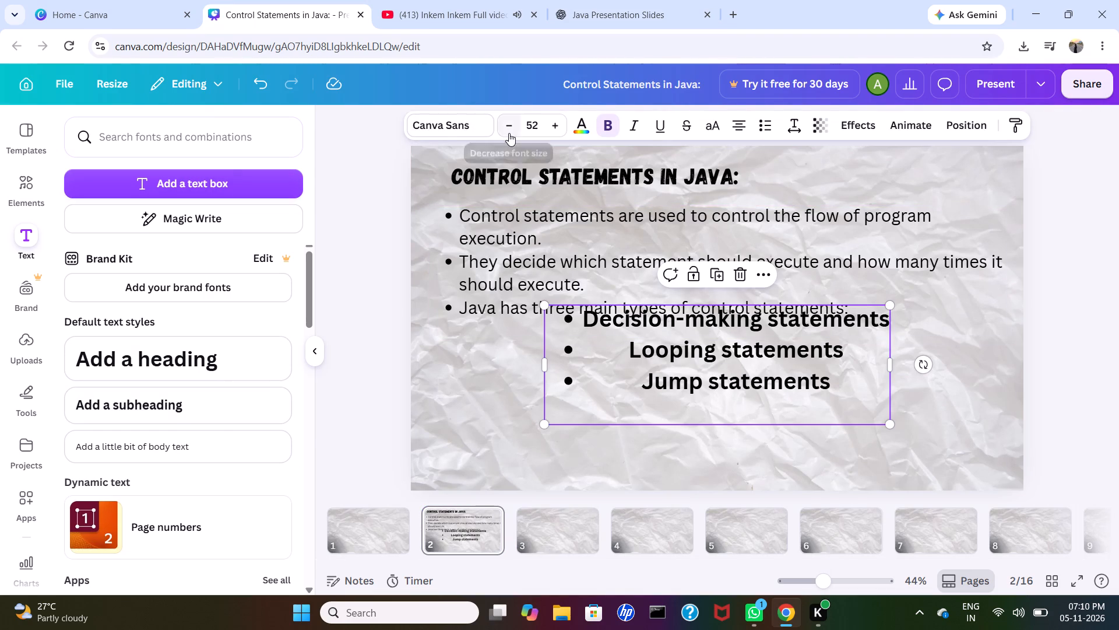
pyautogui.click(509, 133)
pyautogui.doubleClick(509, 132)
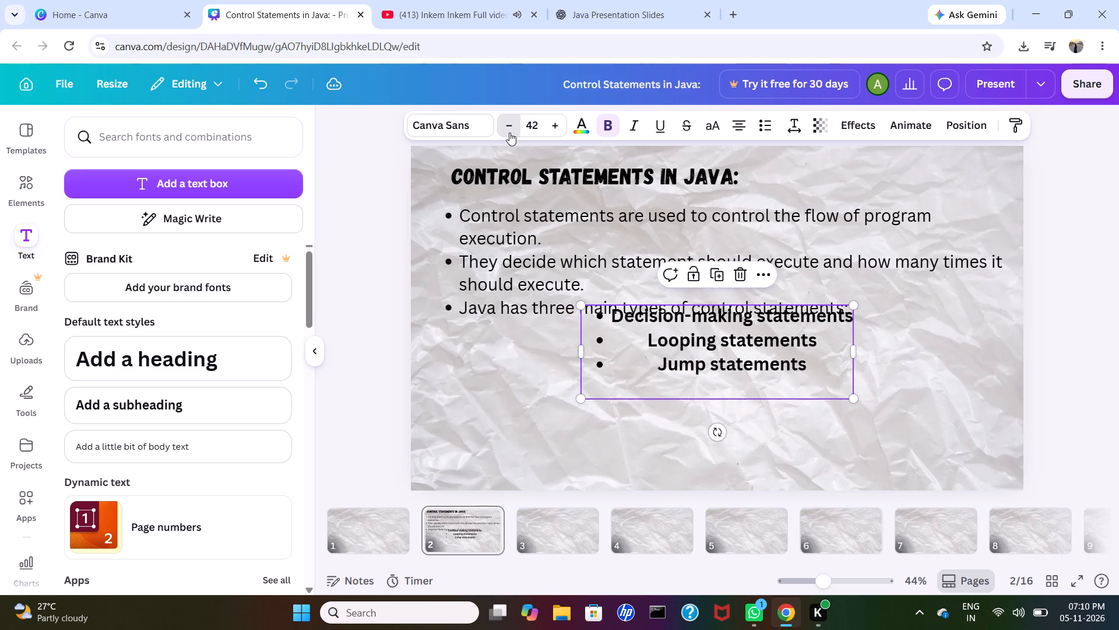
pyautogui.click(509, 132)
pyautogui.click(608, 125)
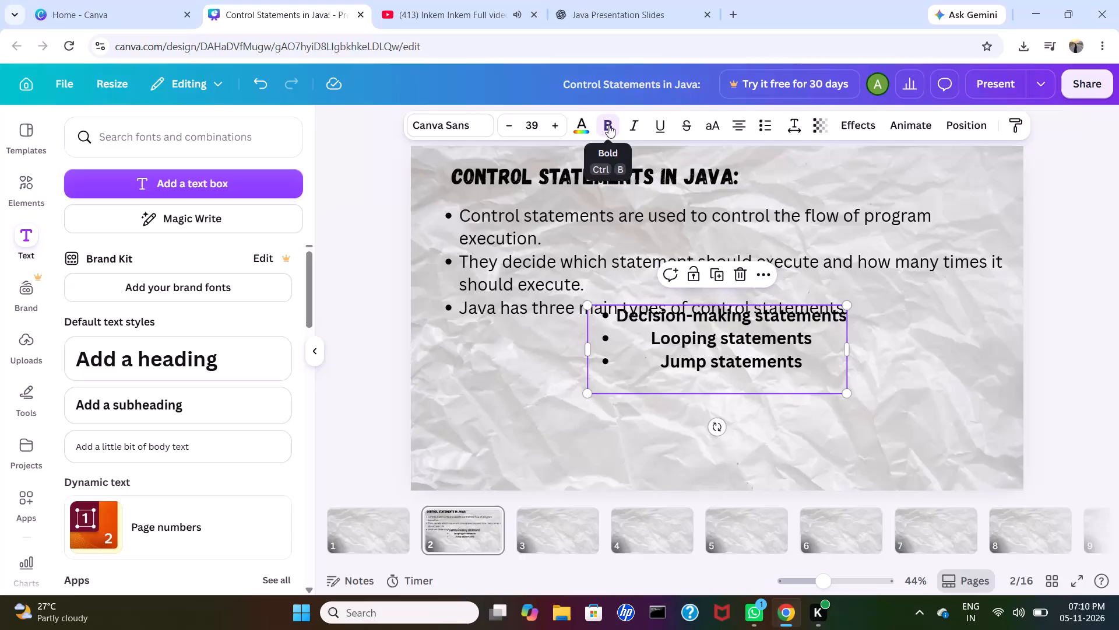
pyautogui.click(731, 128)
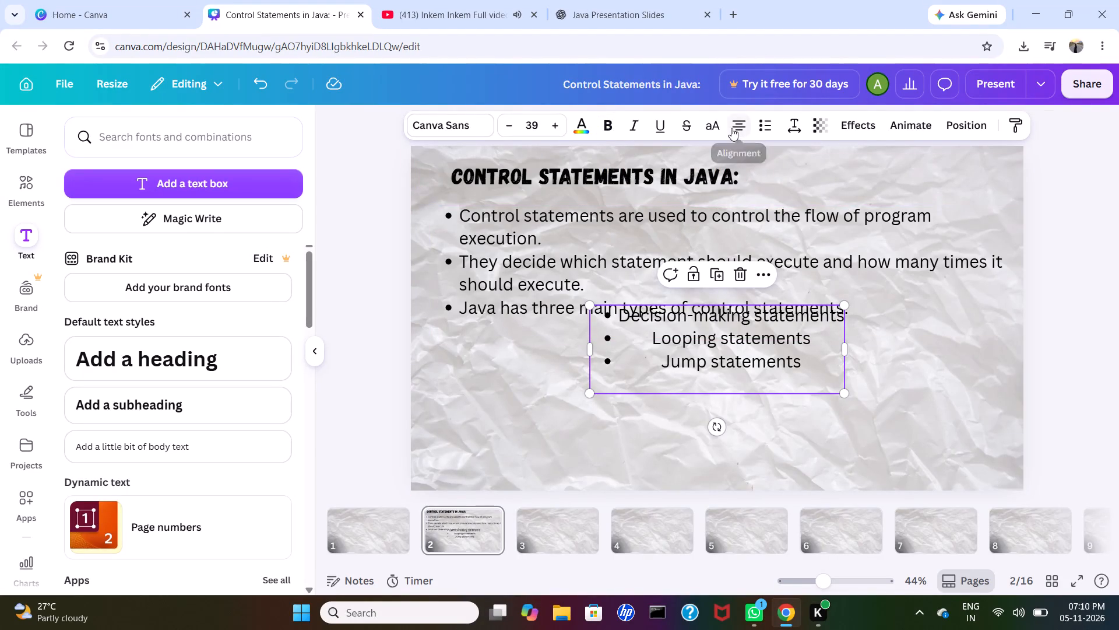
pyautogui.click(487, 439)
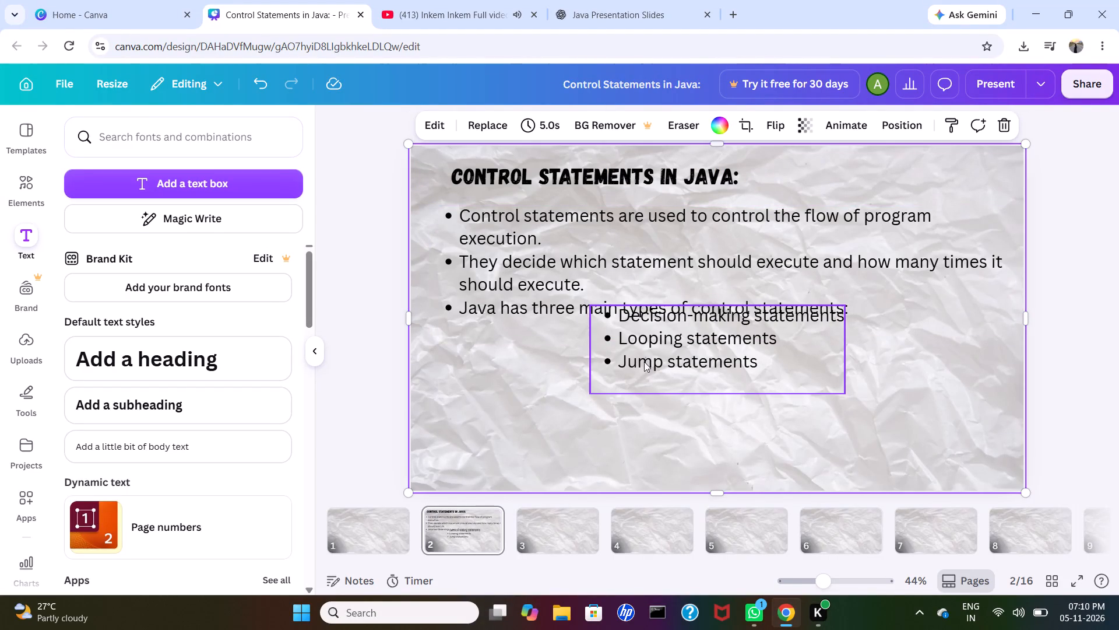
# Place the statement-types list below the bullets and convert it to a numbered list with only three items.
pyautogui.moveTo(643, 362); pyautogui.dragTo(529, 389)
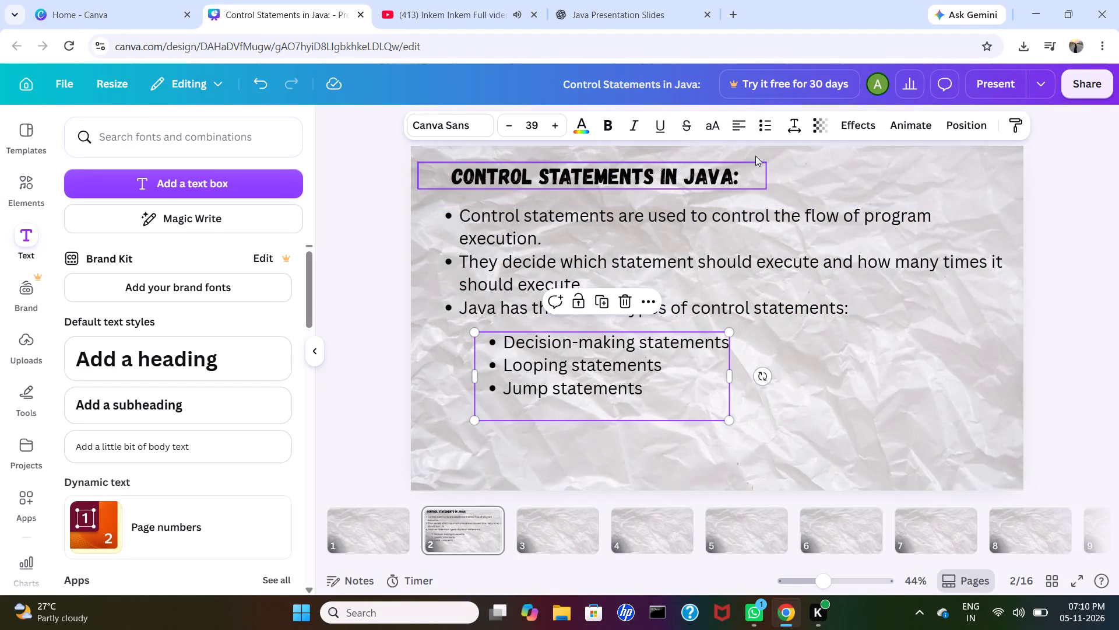
pyautogui.click(761, 127)
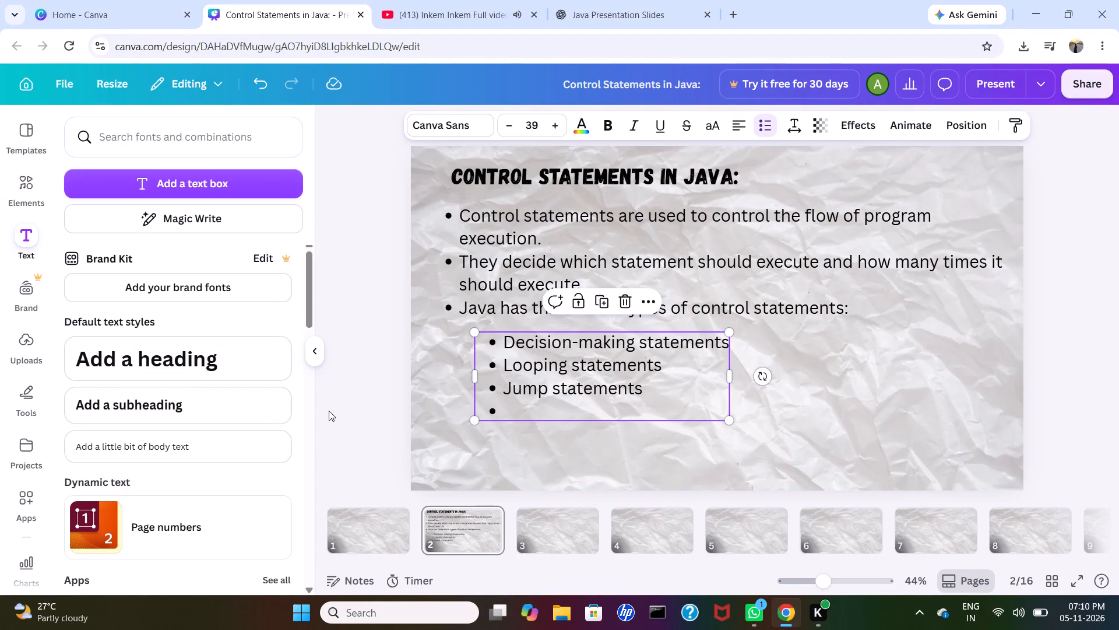
pyautogui.click(767, 125)
pyautogui.click(767, 125)
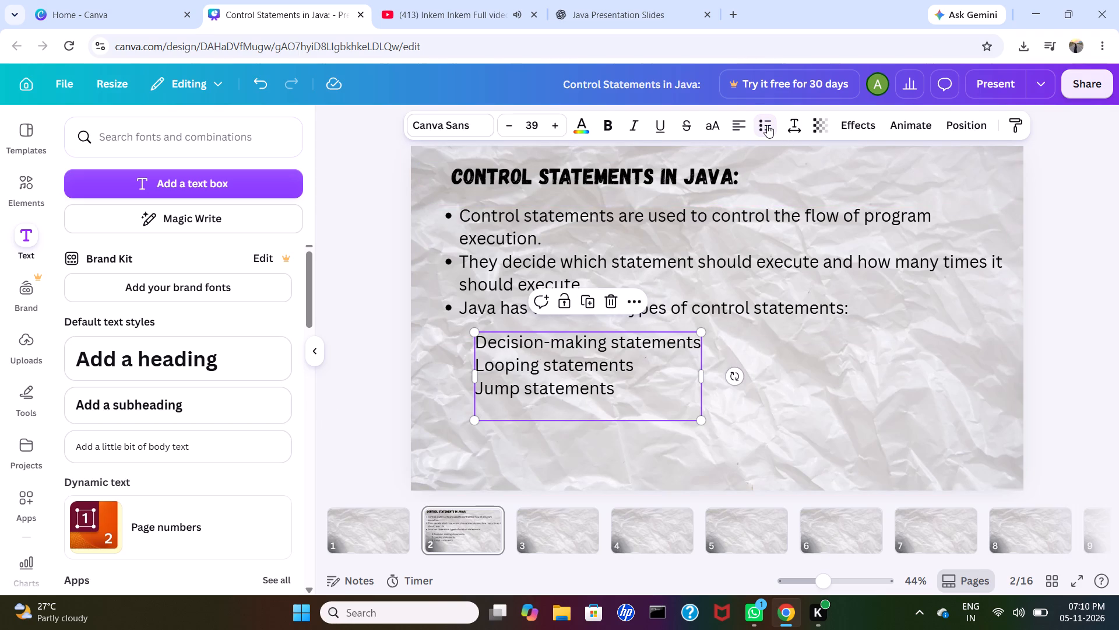
pyautogui.click(767, 125)
pyautogui.click(767, 125)
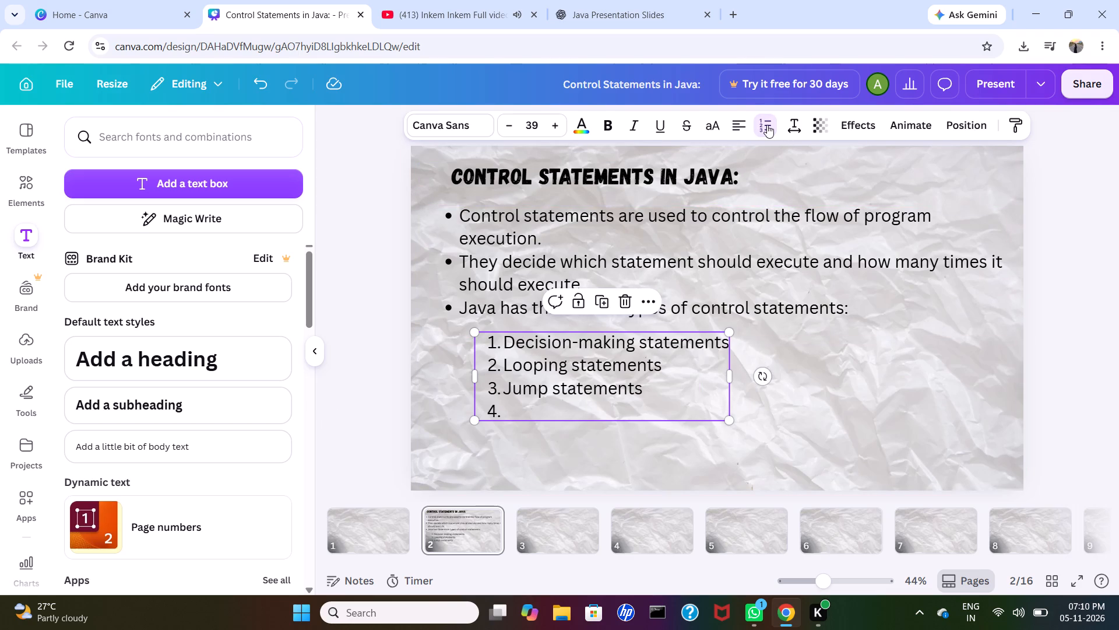
pyautogui.click(498, 404)
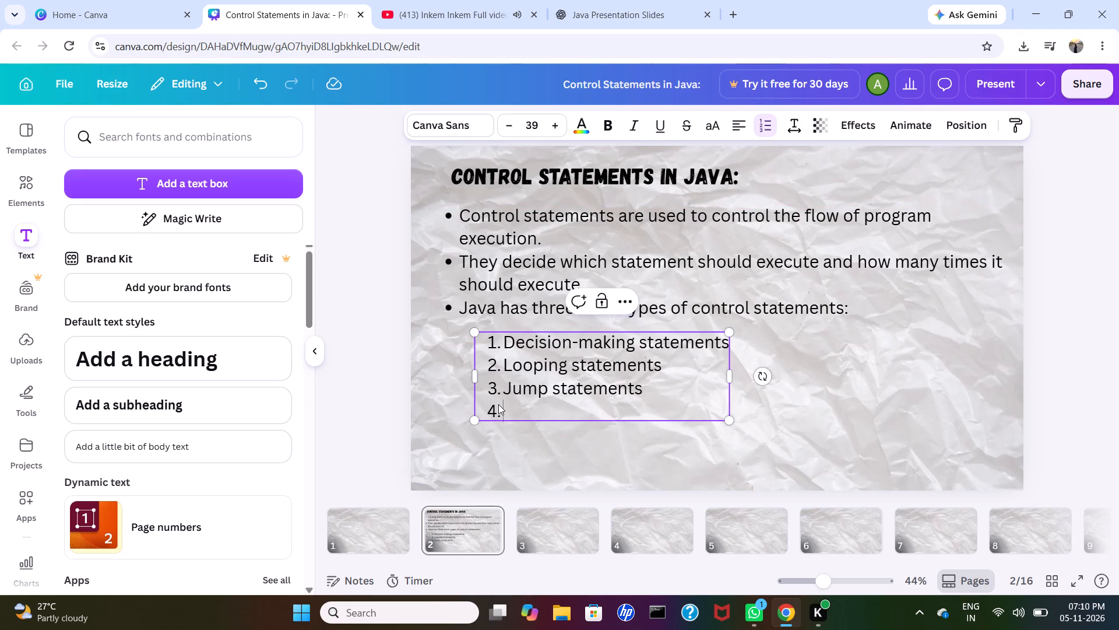
pyautogui.press('BackSpace')
pyautogui.click(765, 421)
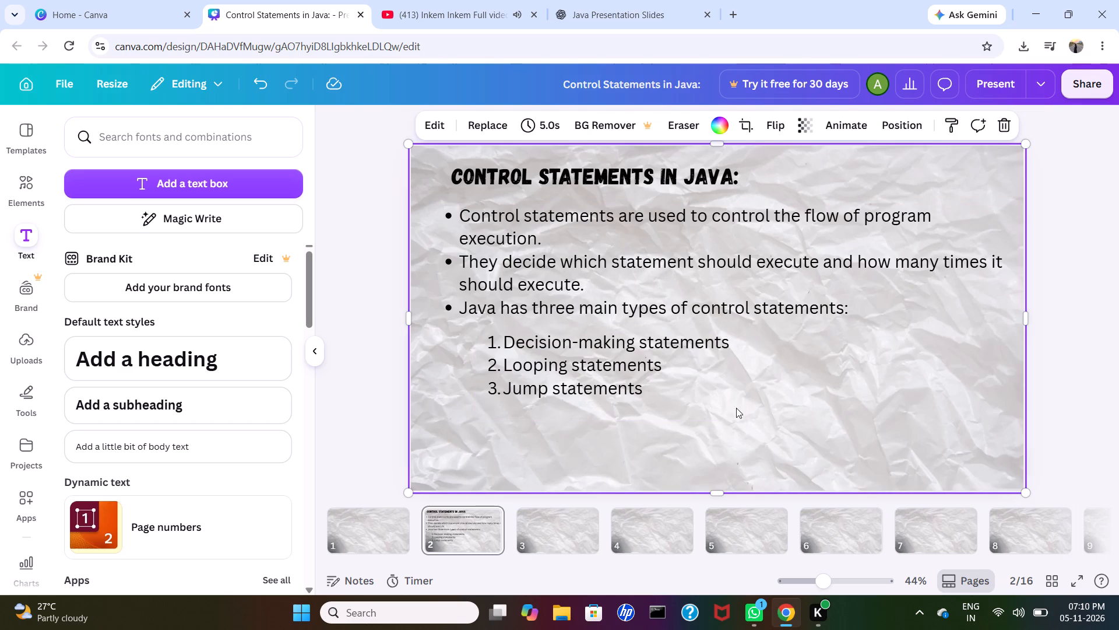
# Shift the numbered list slightly left, keeping it just under the third bullet.
pyautogui.moveTo(614, 389); pyautogui.dragTo(594, 386)
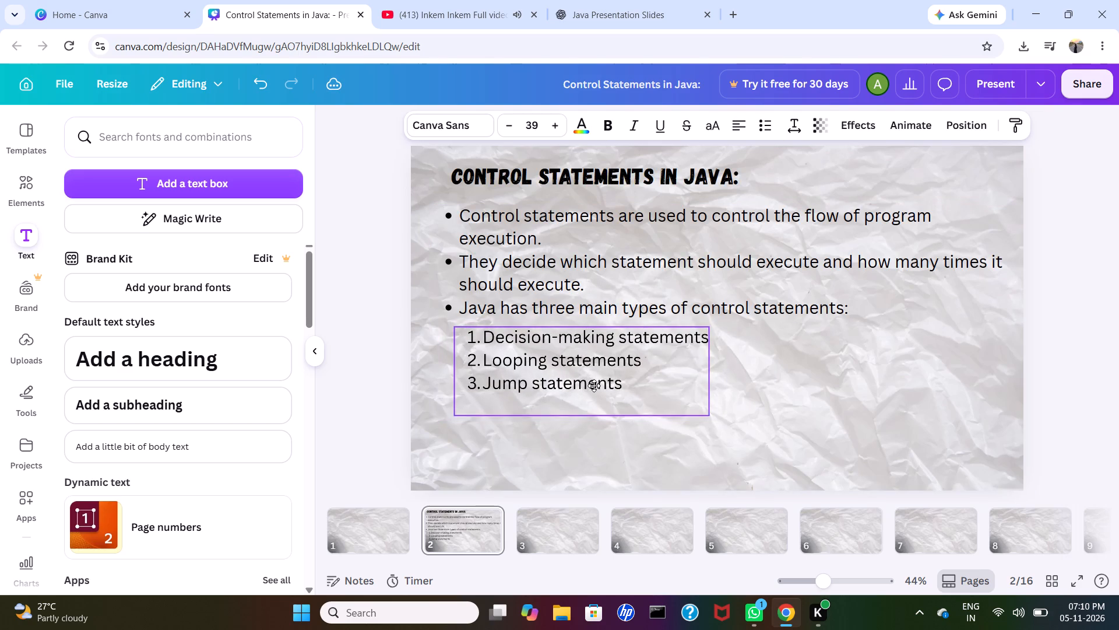
pyautogui.moveTo(594, 386); pyautogui.dragTo(594, 389)
pyautogui.click(833, 400)
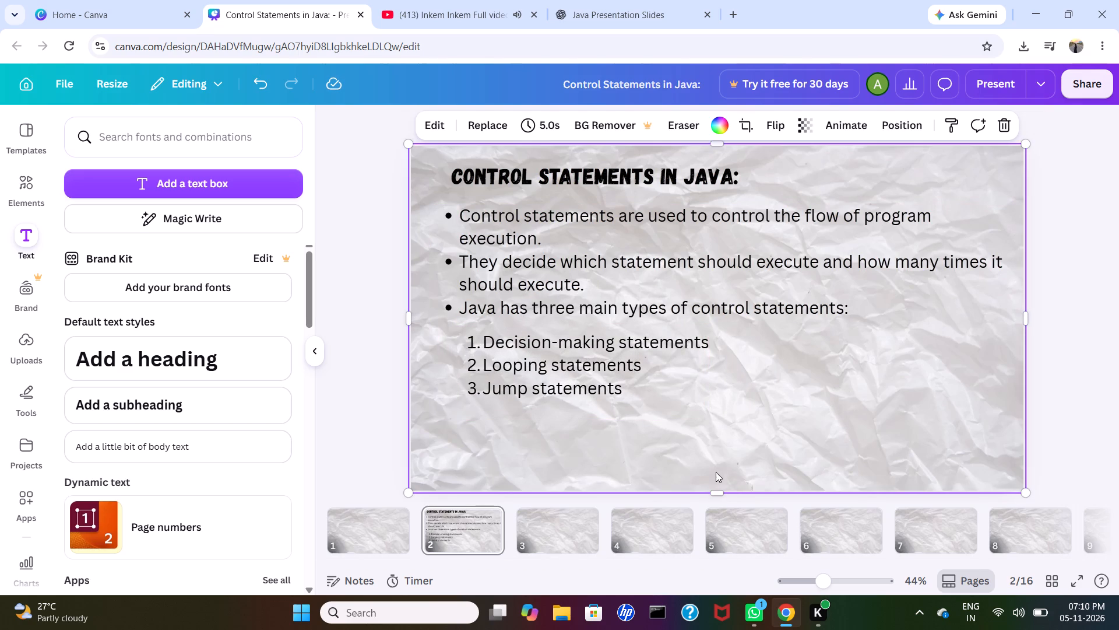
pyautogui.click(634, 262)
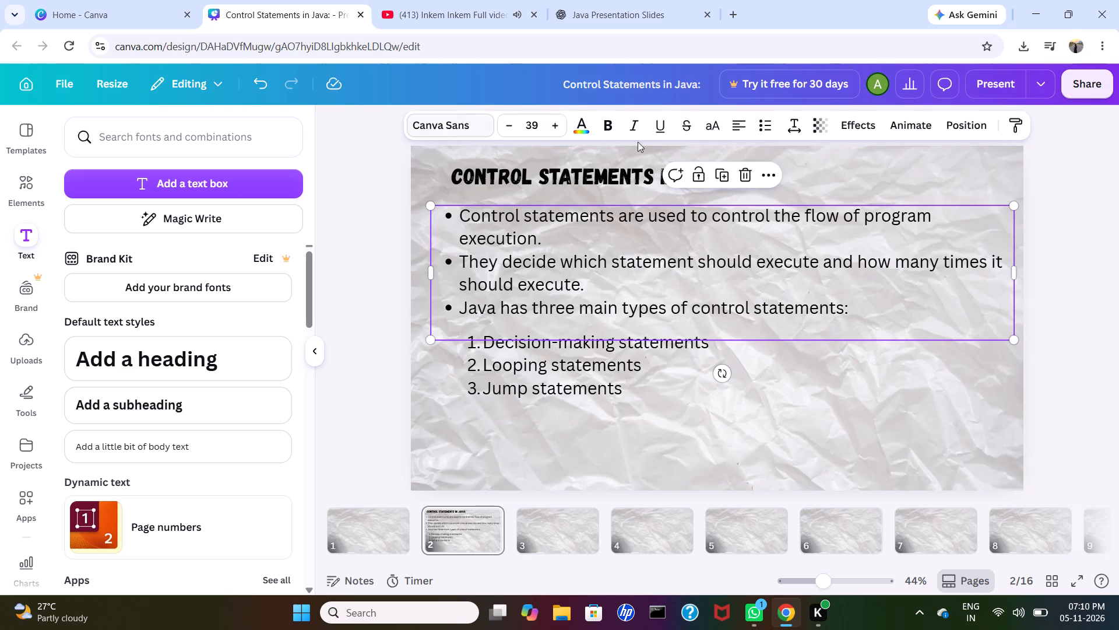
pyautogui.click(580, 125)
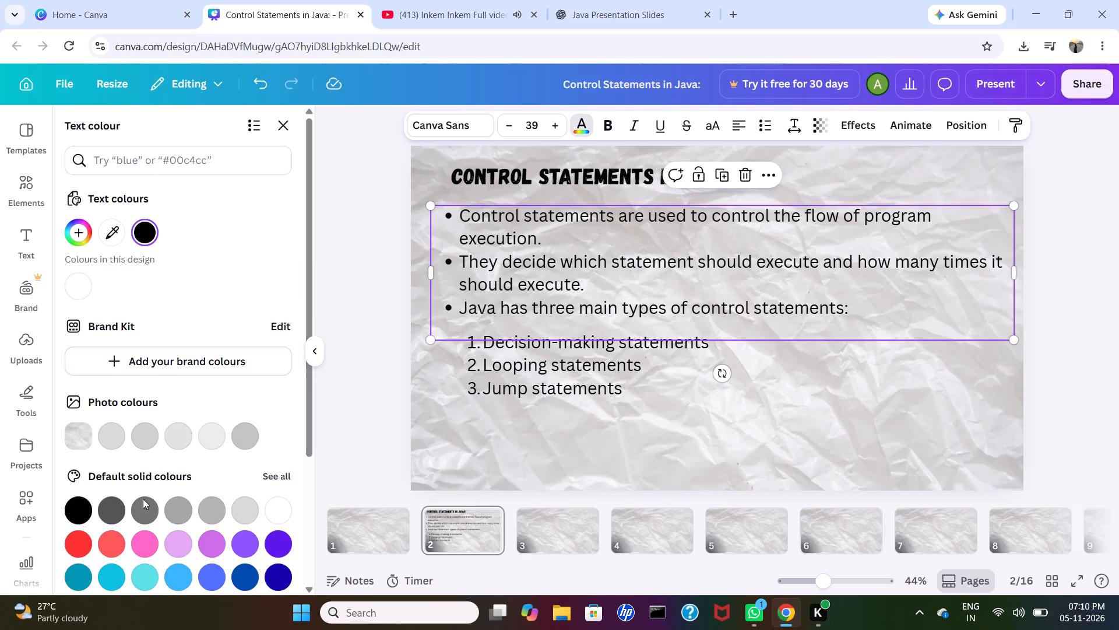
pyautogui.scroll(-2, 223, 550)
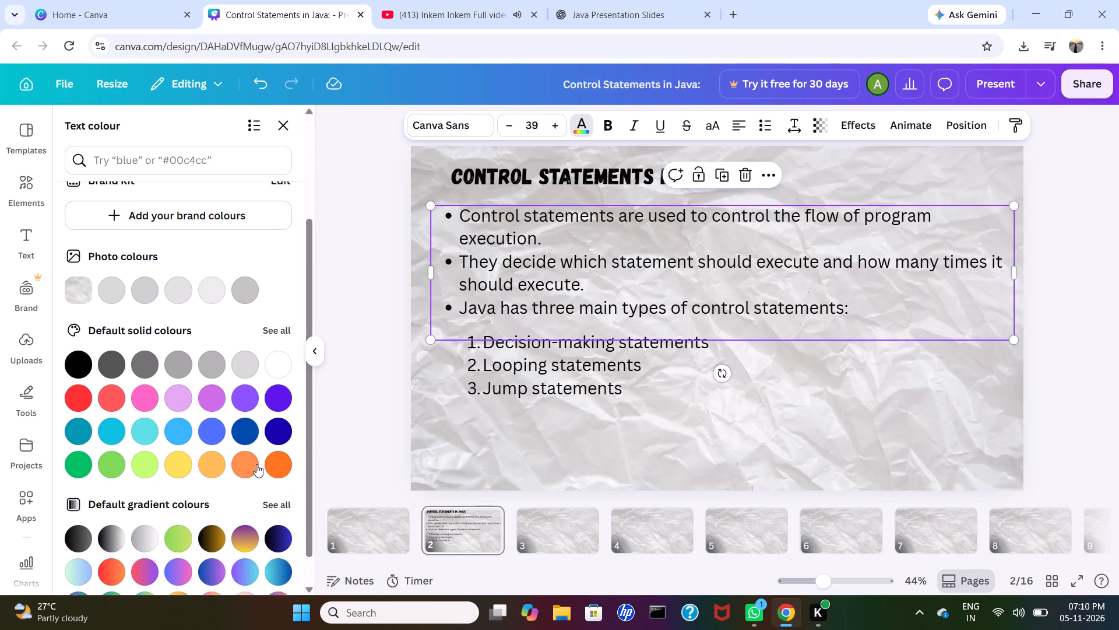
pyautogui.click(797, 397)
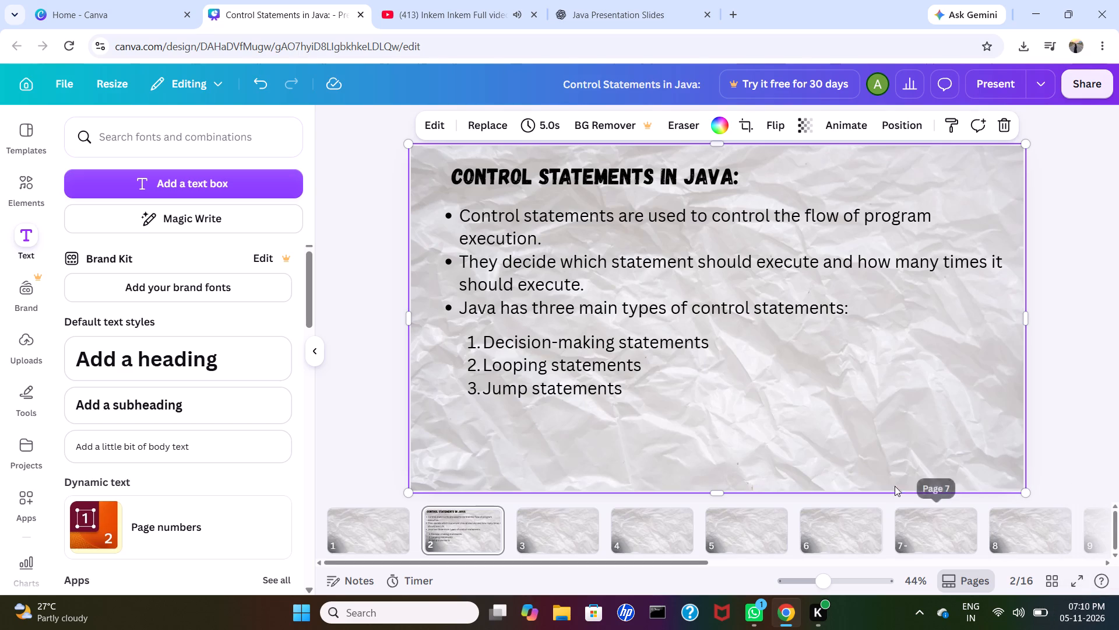
# Move the numbered list and the bullet text box slightly down the slide.
pyautogui.moveTo(563, 379); pyautogui.dragTo(562, 388)
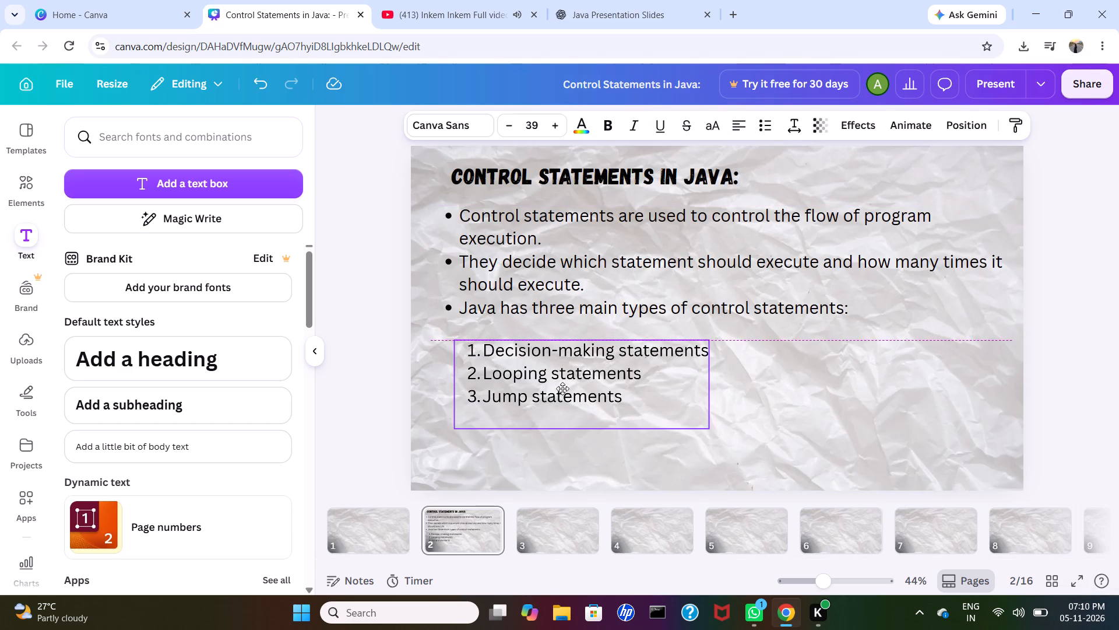
pyautogui.moveTo(562, 388); pyautogui.dragTo(563, 399)
pyautogui.moveTo(511, 262); pyautogui.dragTo(510, 268)
# Make the line "Java has three main types of control statements:" bold and remove its bullet.
pyautogui.click(451, 310)
pyautogui.moveTo(451, 310); pyautogui.dragTo(766, 365)
pyautogui.click(599, 124)
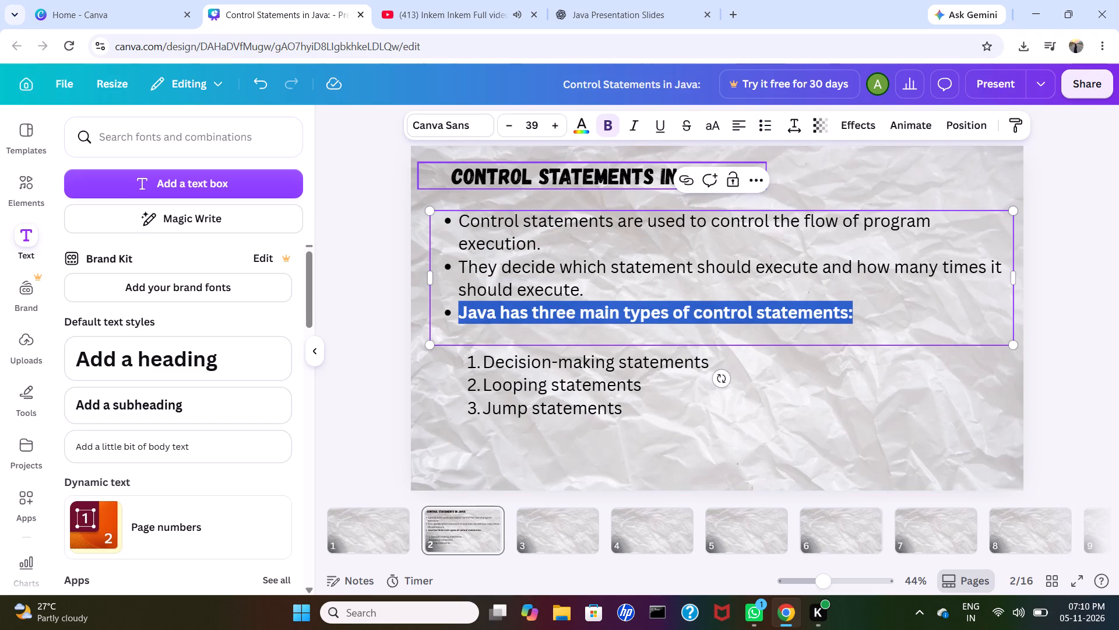
pyautogui.click(453, 314)
pyautogui.click(453, 314)
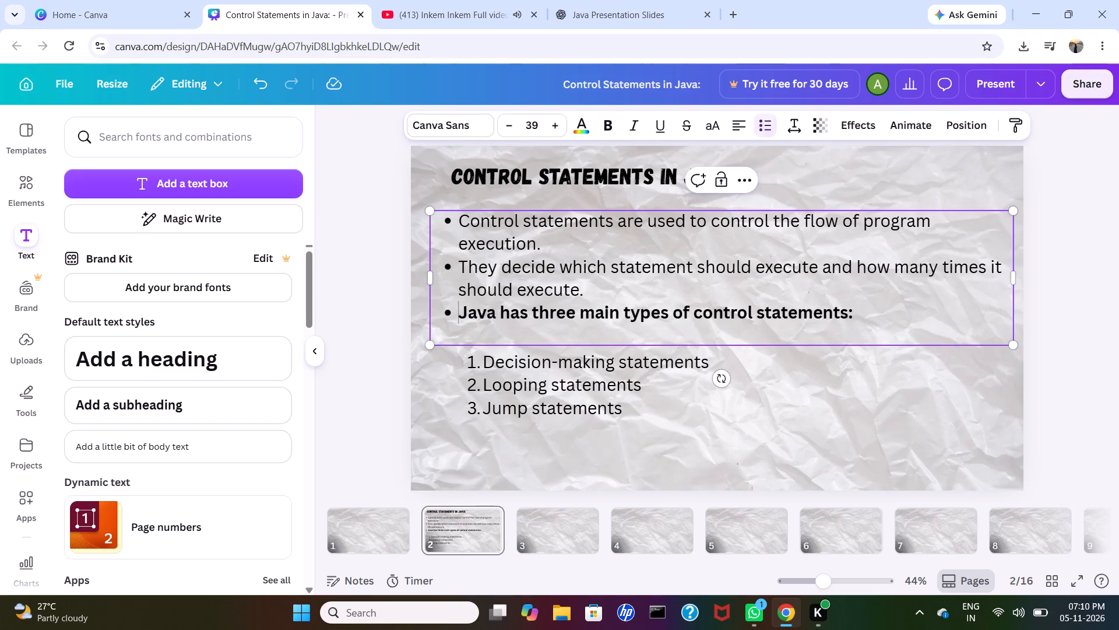
pyautogui.press('BackSpace')
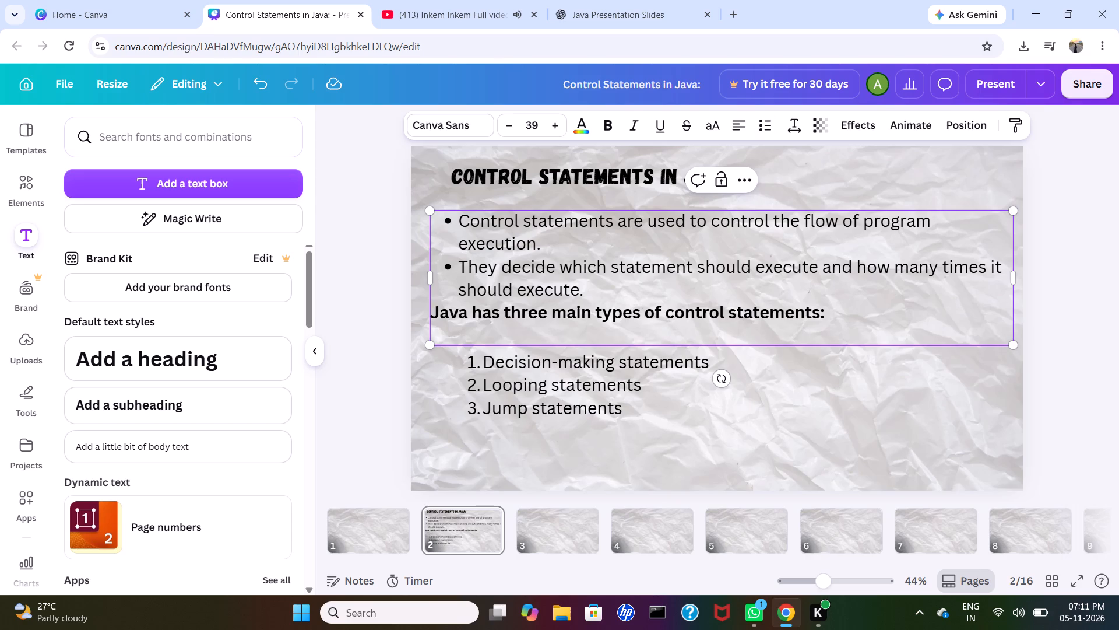
pyautogui.click(780, 369)
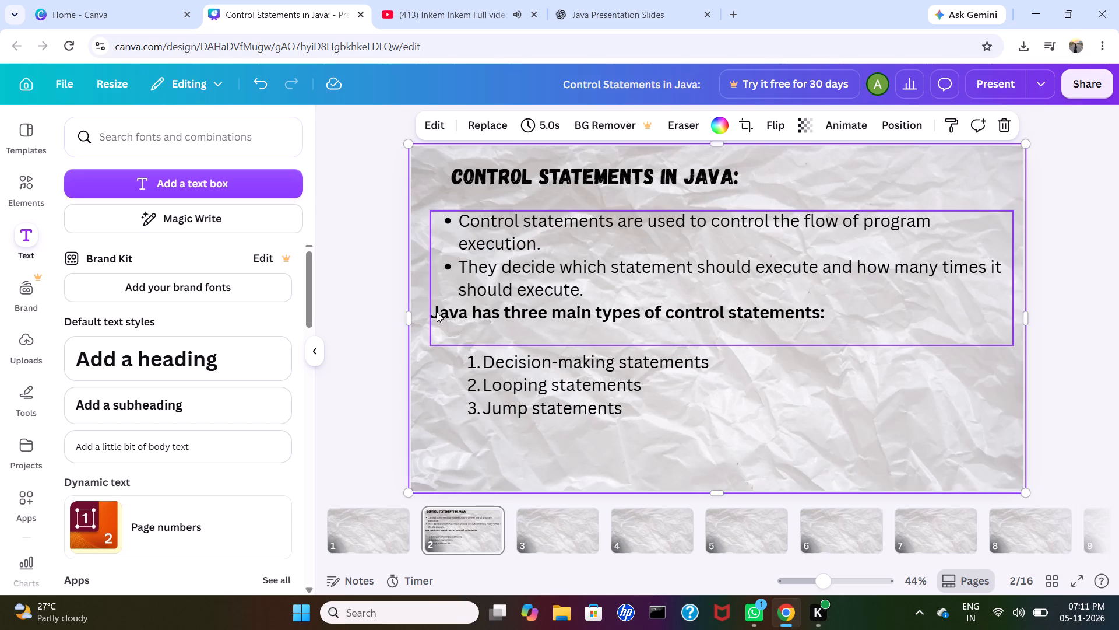
# Indent the bold "Java has three main types" line with seven spaces to align it with the bullet text above.
pyautogui.click(437, 312)
pyautogui.click(435, 313)
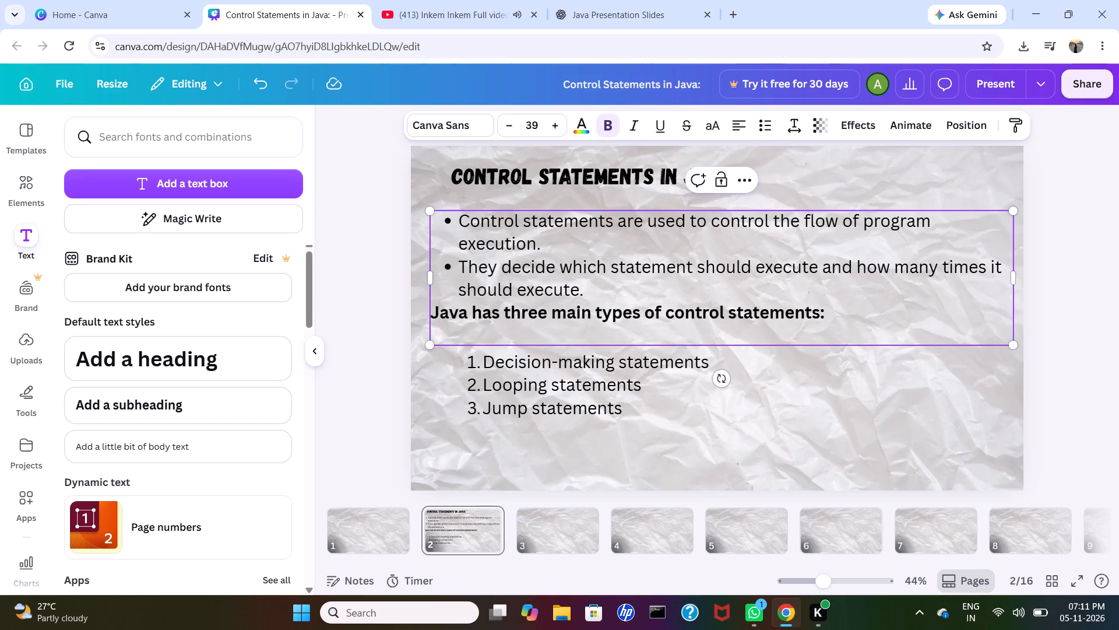
pyautogui.press('Left')
pyautogui.press('space')
pyautogui.press('space')
pyautogui.press('space')
pyautogui.press('space')
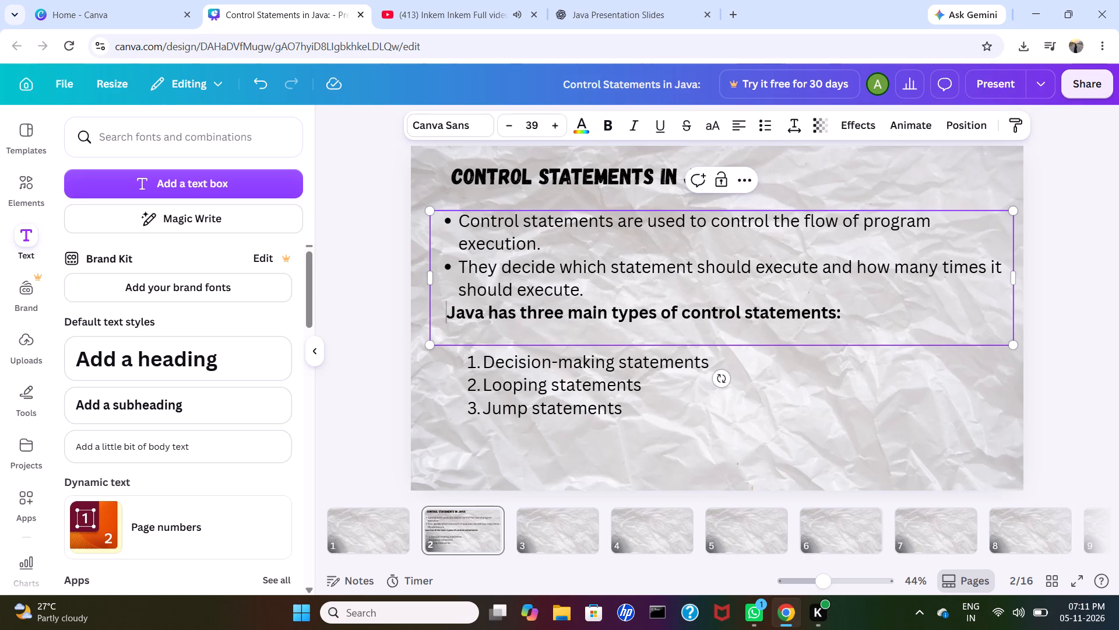
pyautogui.press('space')
pyautogui.press('space')
pyautogui.press('space')
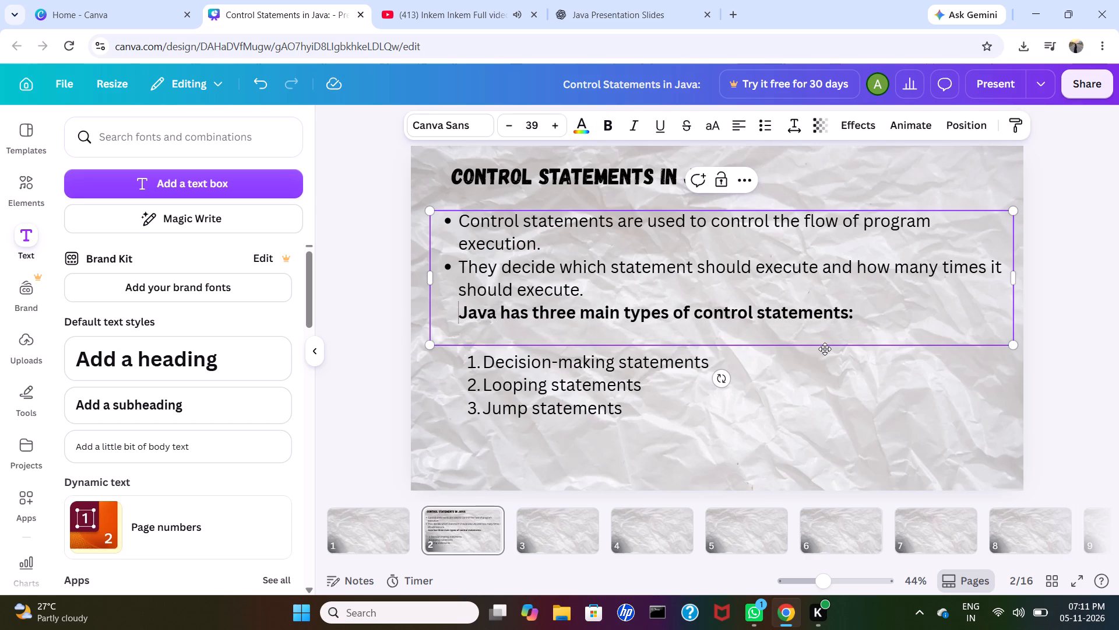
pyautogui.click(791, 389)
# Reposition the numbered list below the bold line, leaving a small gap between them.
pyautogui.moveTo(619, 389); pyautogui.dragTo(617, 367)
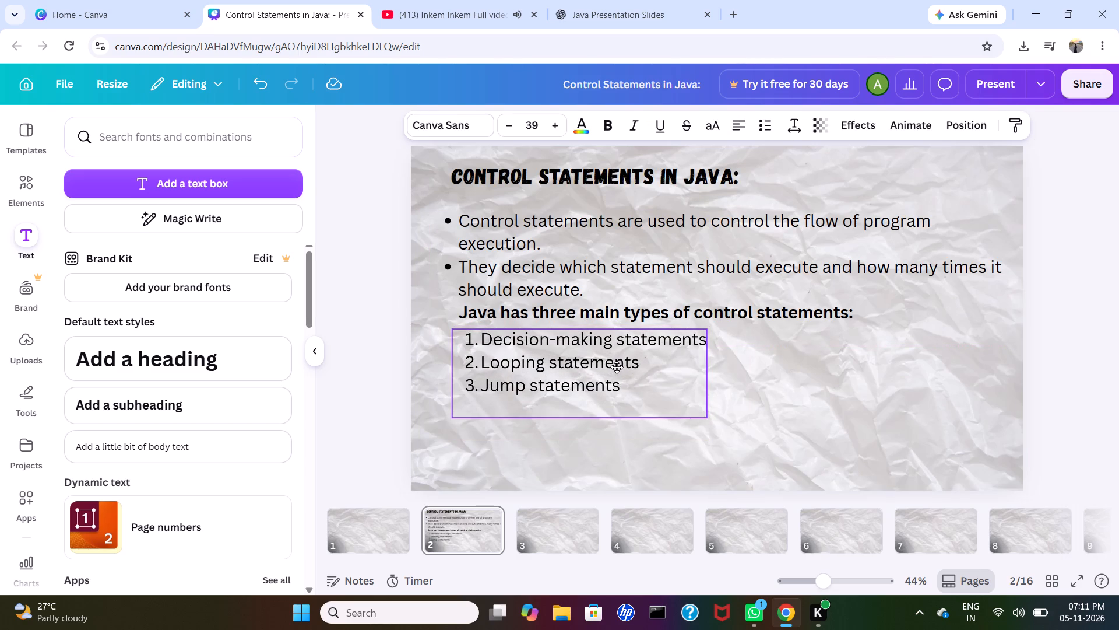
pyautogui.moveTo(617, 367); pyautogui.dragTo(617, 369)
pyautogui.click(810, 409)
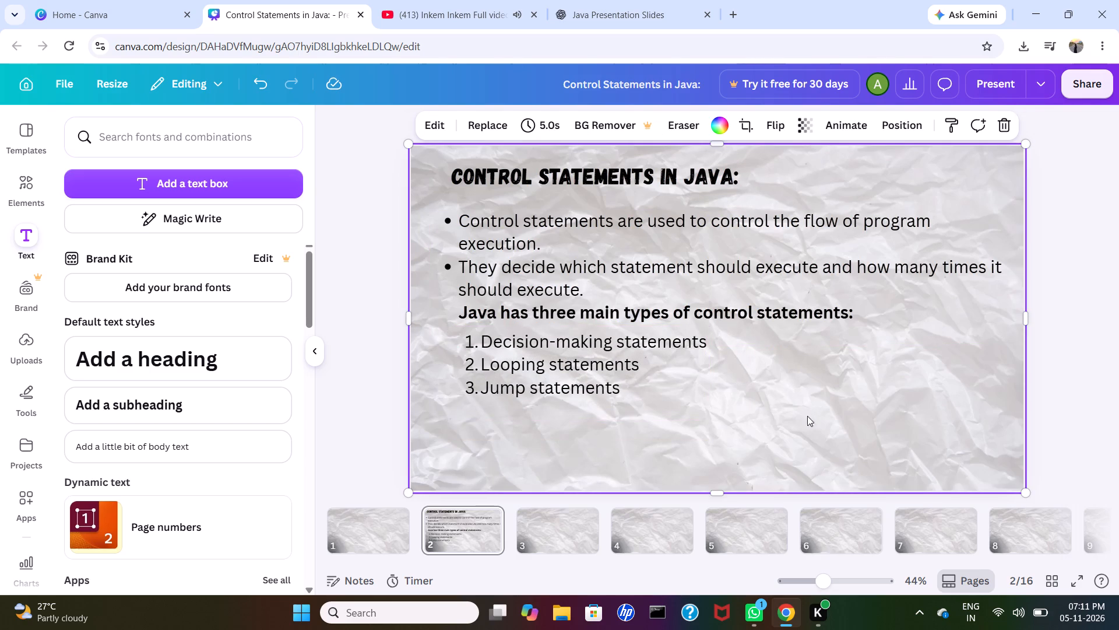
pyautogui.click(666, 448)
pyautogui.moveTo(499, 359); pyautogui.dragTo(502, 374)
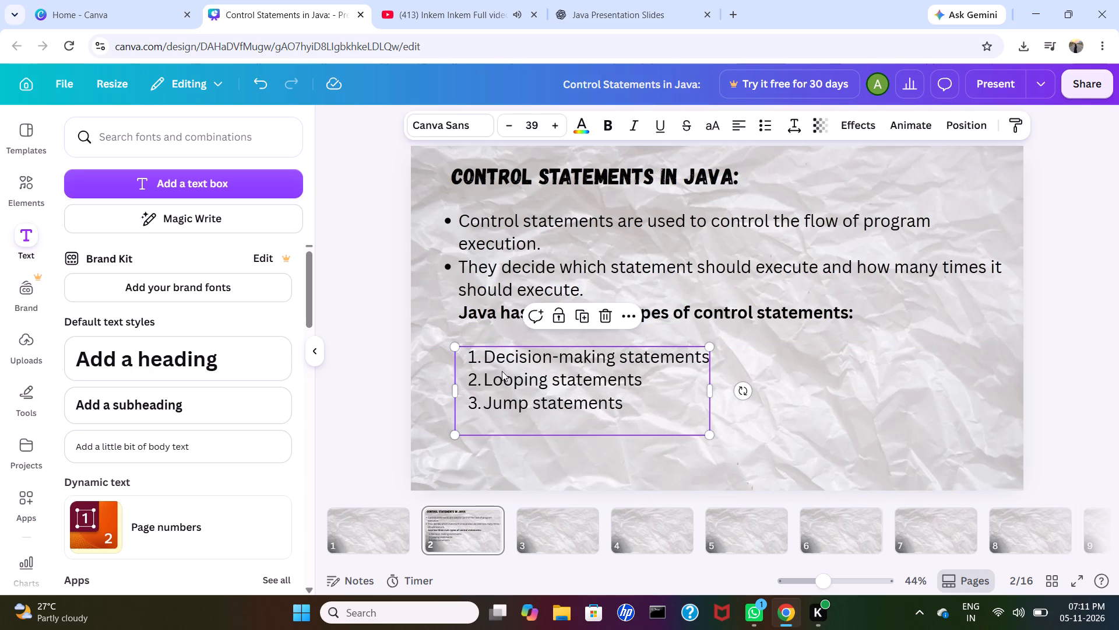
pyautogui.click(591, 289)
pyautogui.click(585, 289)
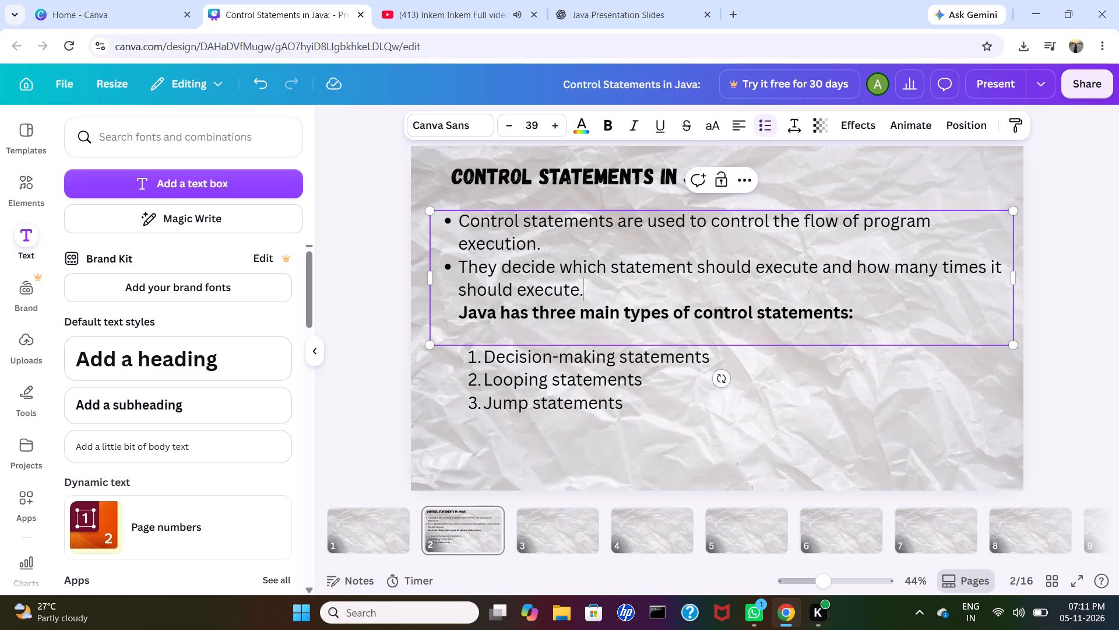
pyautogui.press('Return')
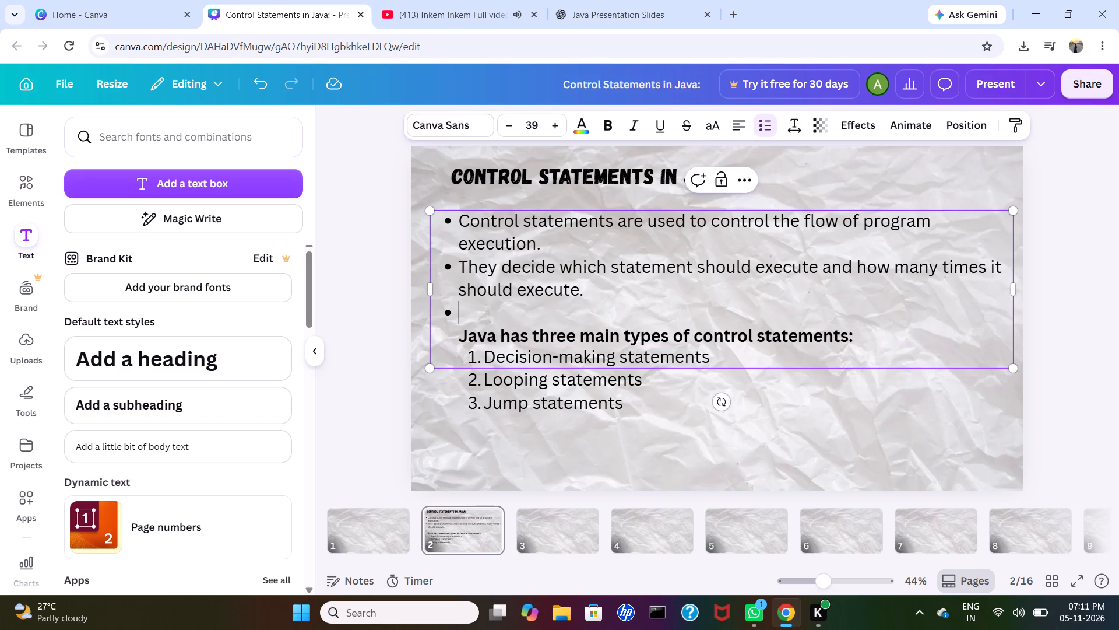
pyautogui.press('BackSpace')
pyautogui.click(636, 425)
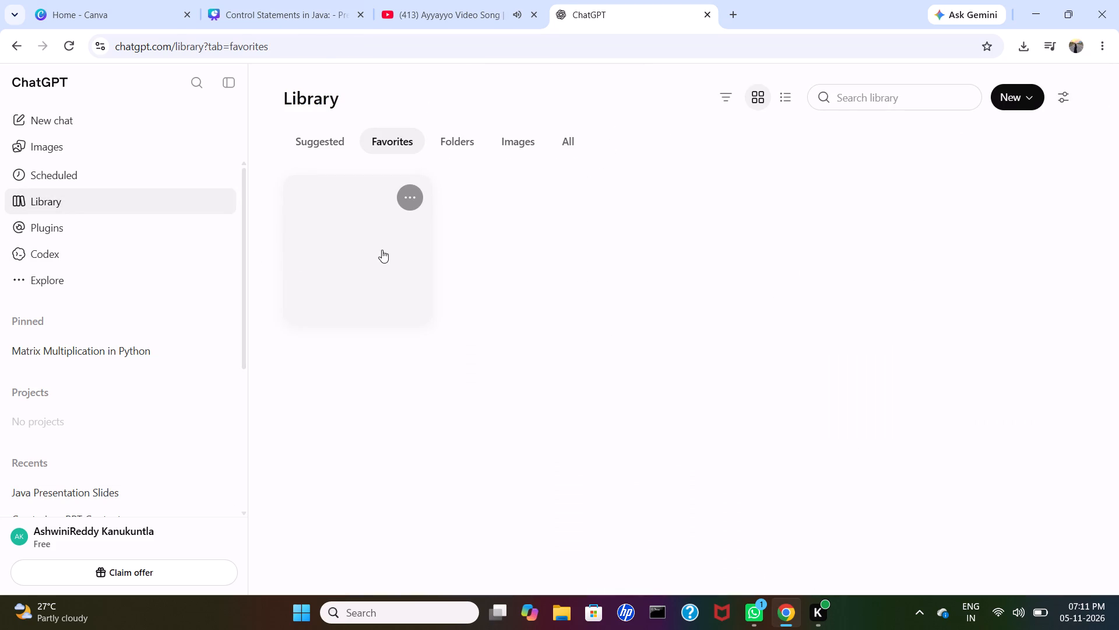
# Return to Canva, browse the presentation templates and add the "Blue & white company profile presentation" cover as a new page after page 2.
pyautogui.click(285, 26)
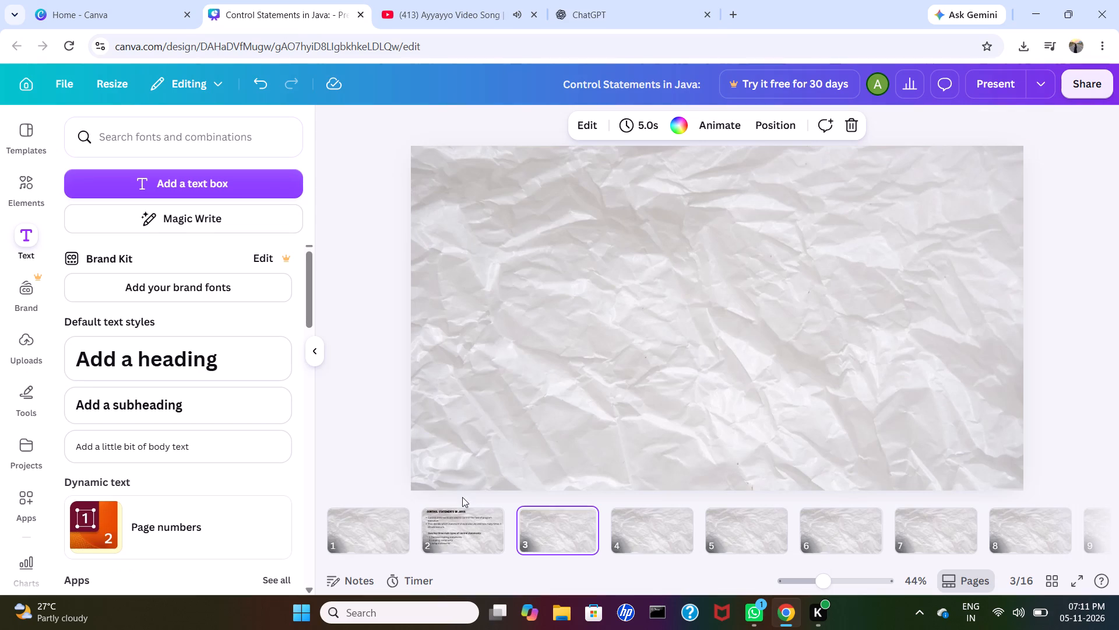
pyautogui.click(459, 536)
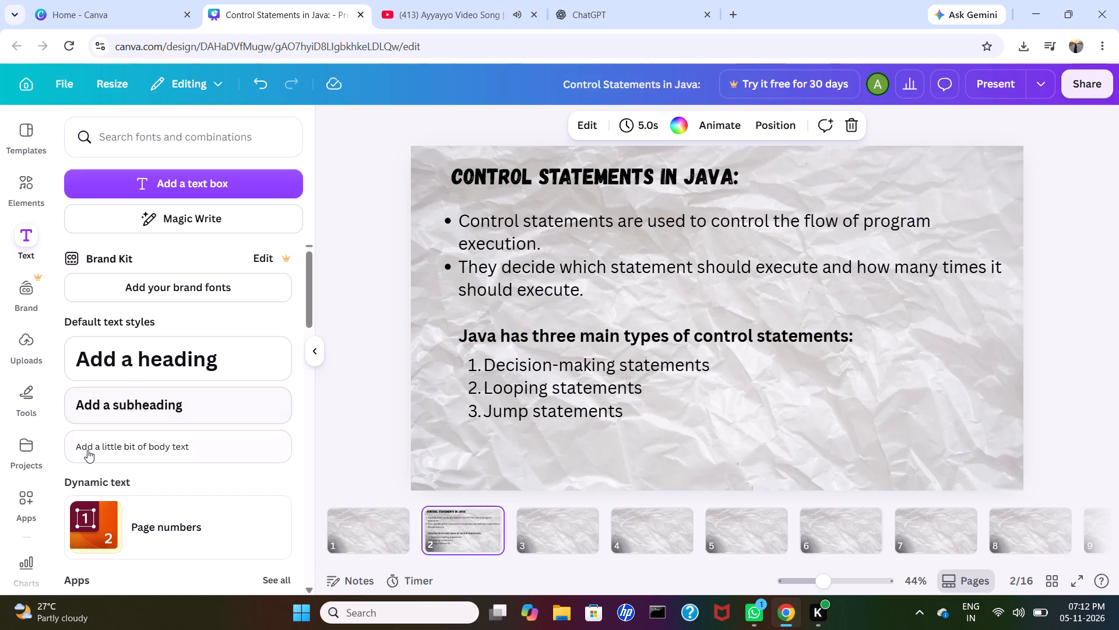
pyautogui.click(22, 127)
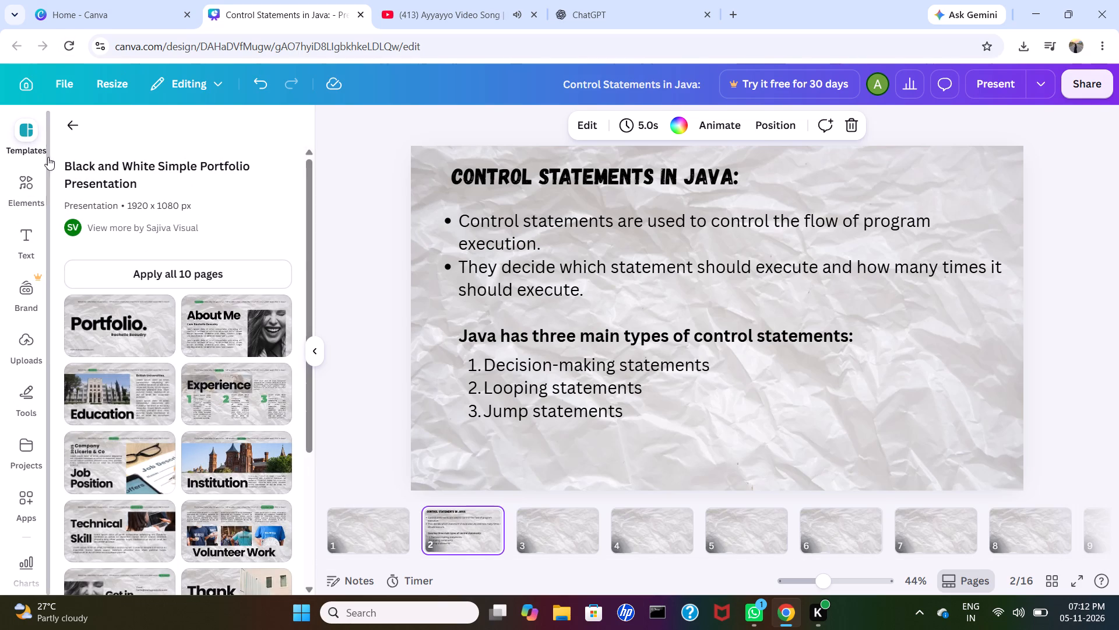
pyautogui.click(73, 135)
pyautogui.scroll(-1, 0, 321)
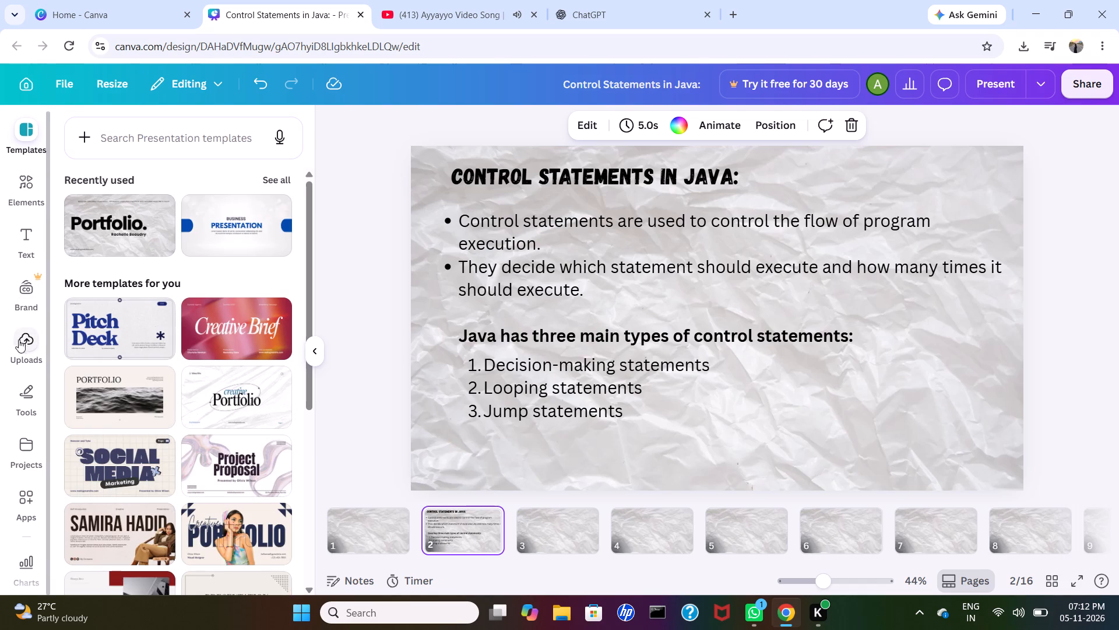
pyautogui.scroll(-6, 125, 388)
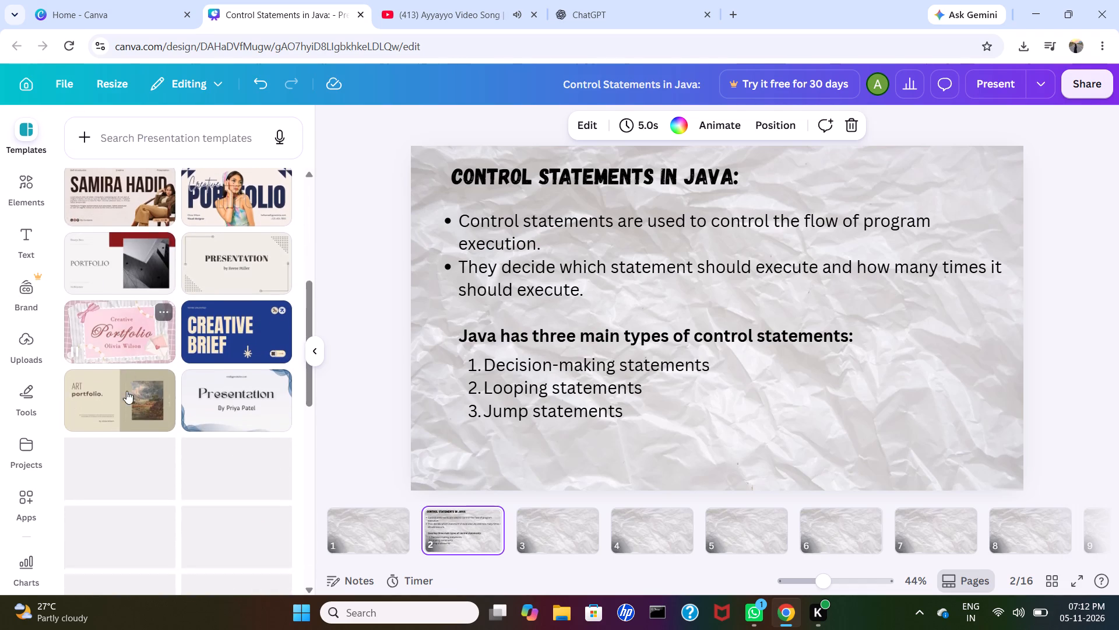
pyautogui.scroll(-3, 200, 360)
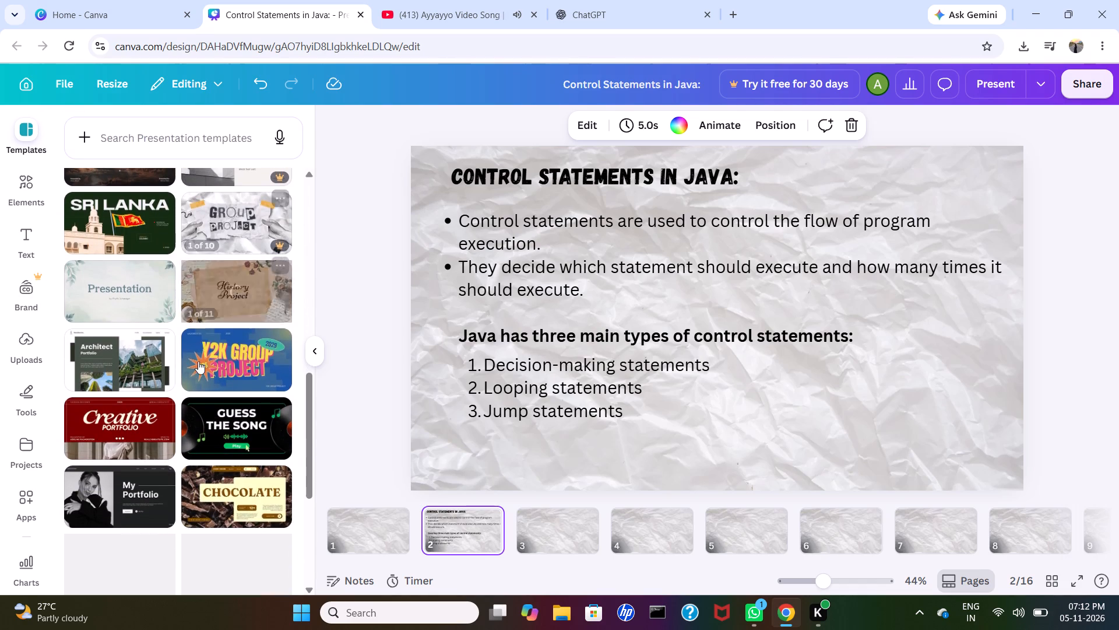
pyautogui.scroll(-3, 197, 362)
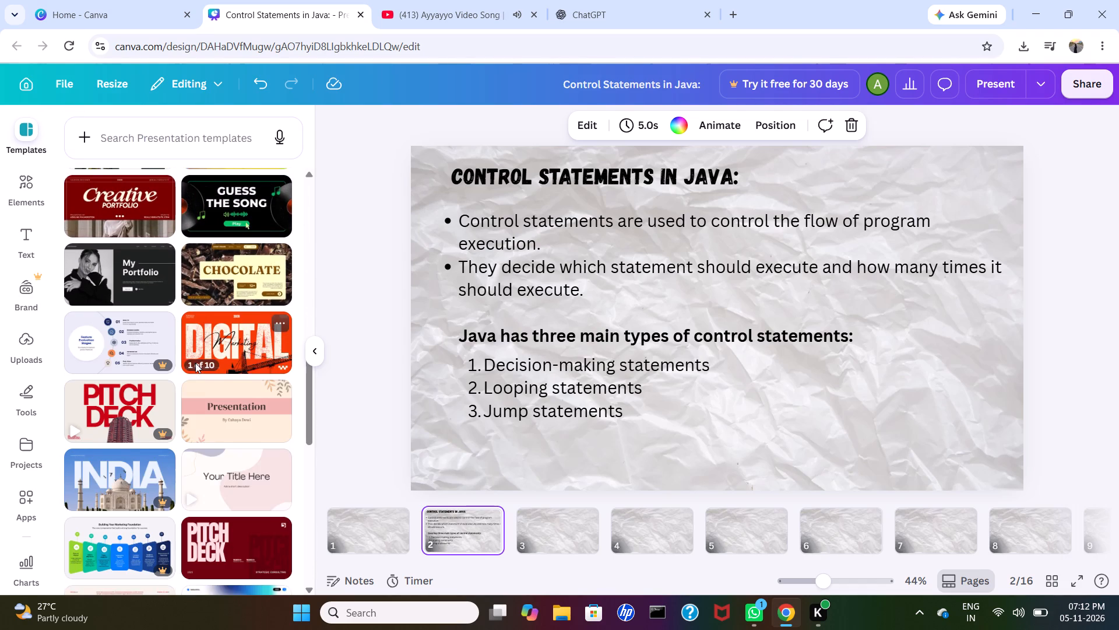
pyautogui.scroll(-3, 195, 363)
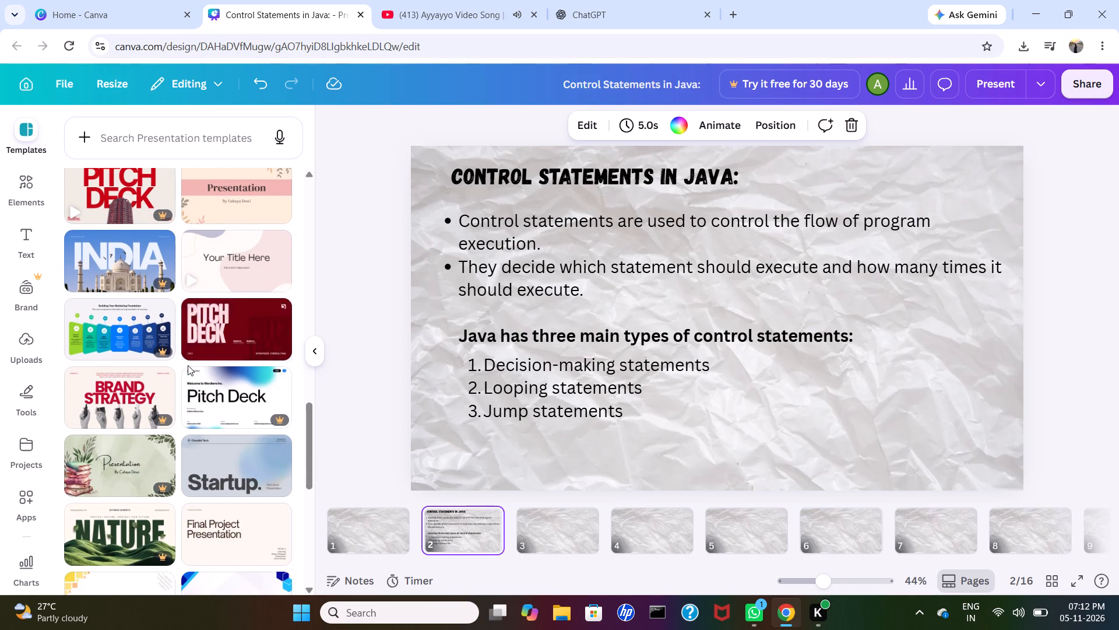
pyautogui.scroll(-2, 193, 361)
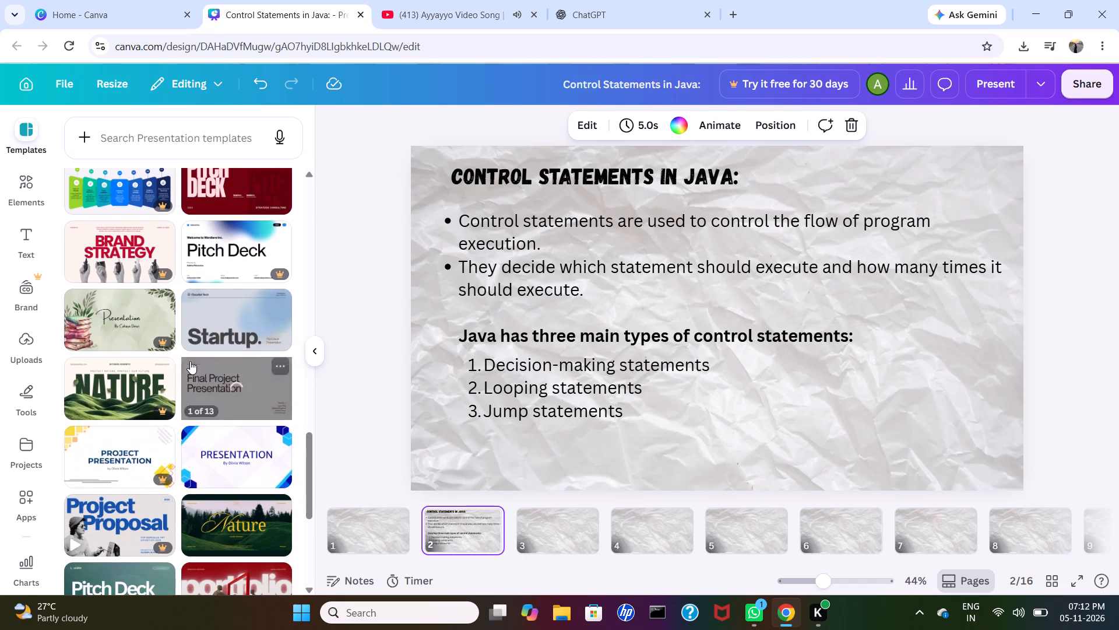
pyautogui.scroll(-3, 190, 361)
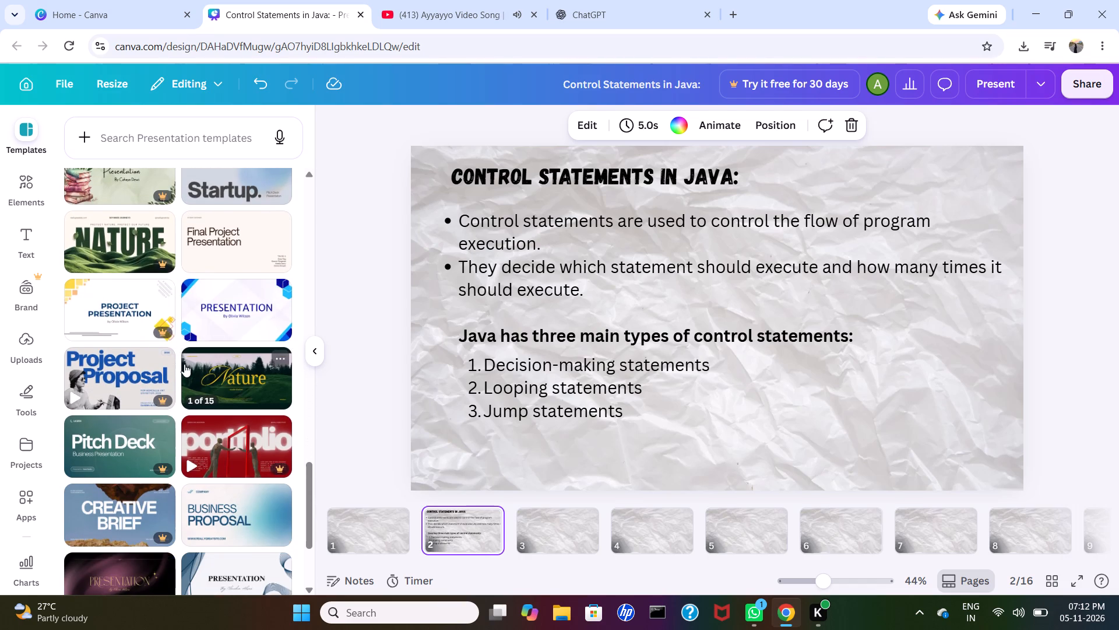
pyautogui.scroll(-3, 184, 364)
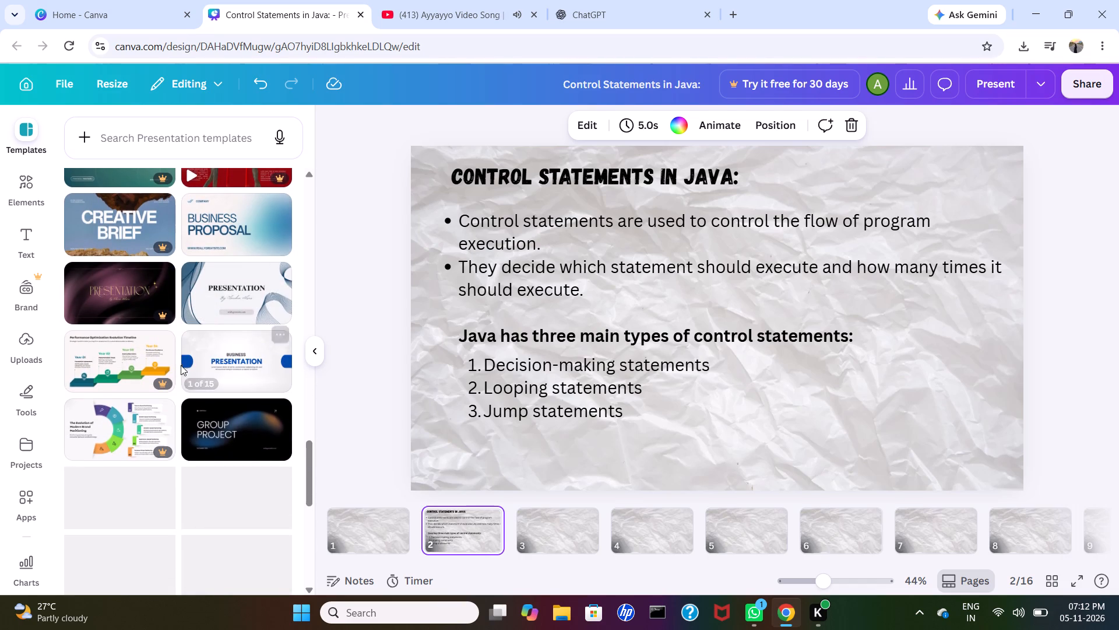
pyautogui.click(195, 361)
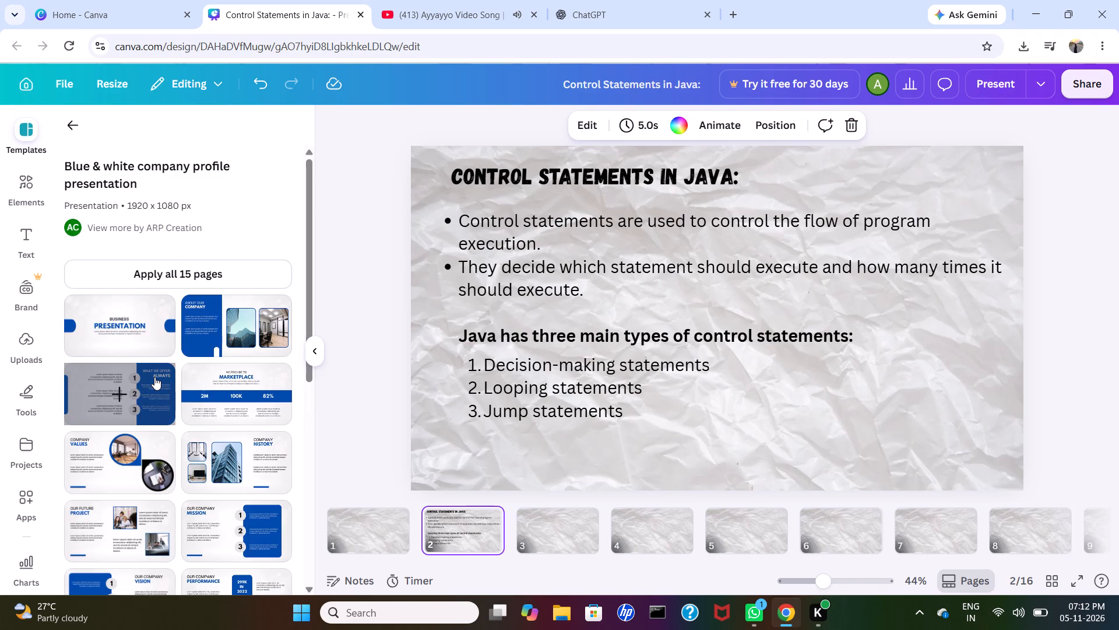
pyautogui.click(118, 332)
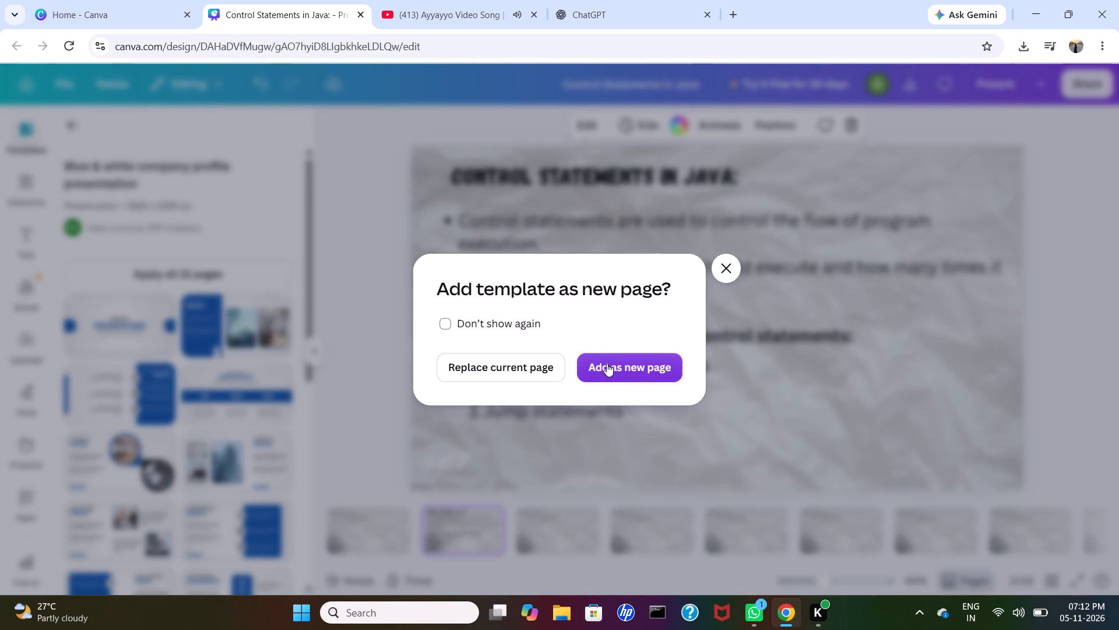
pyautogui.click(624, 373)
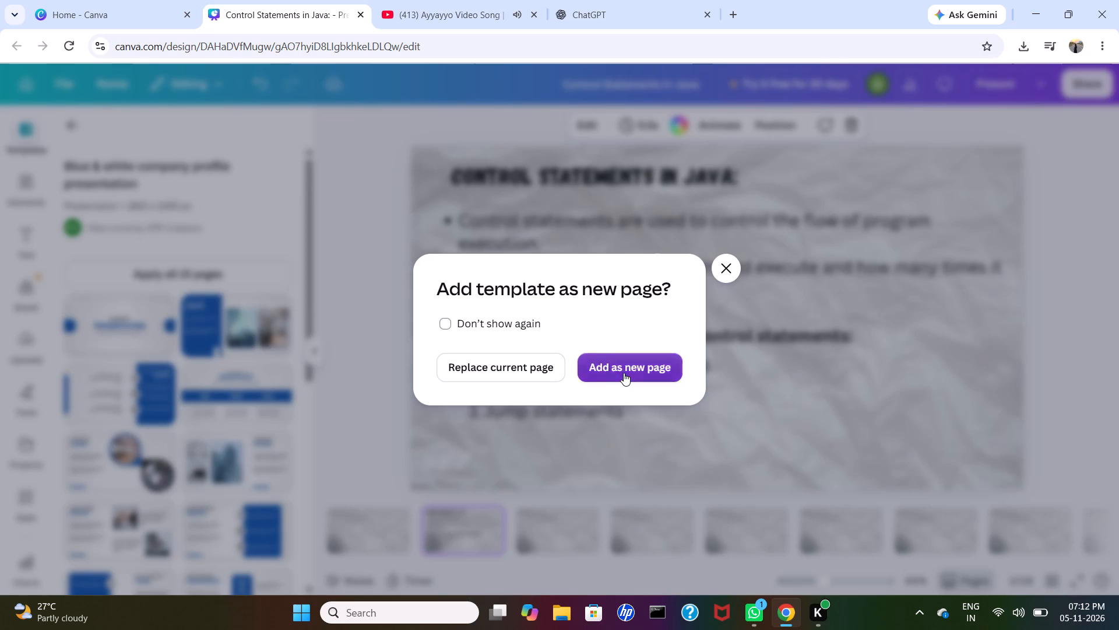
# Delete the "PRESENTATION", "BUSINESS" and lorem ipsum texts from the new page 3, leaving only its background and blue shapes.
pyautogui.click(705, 341)
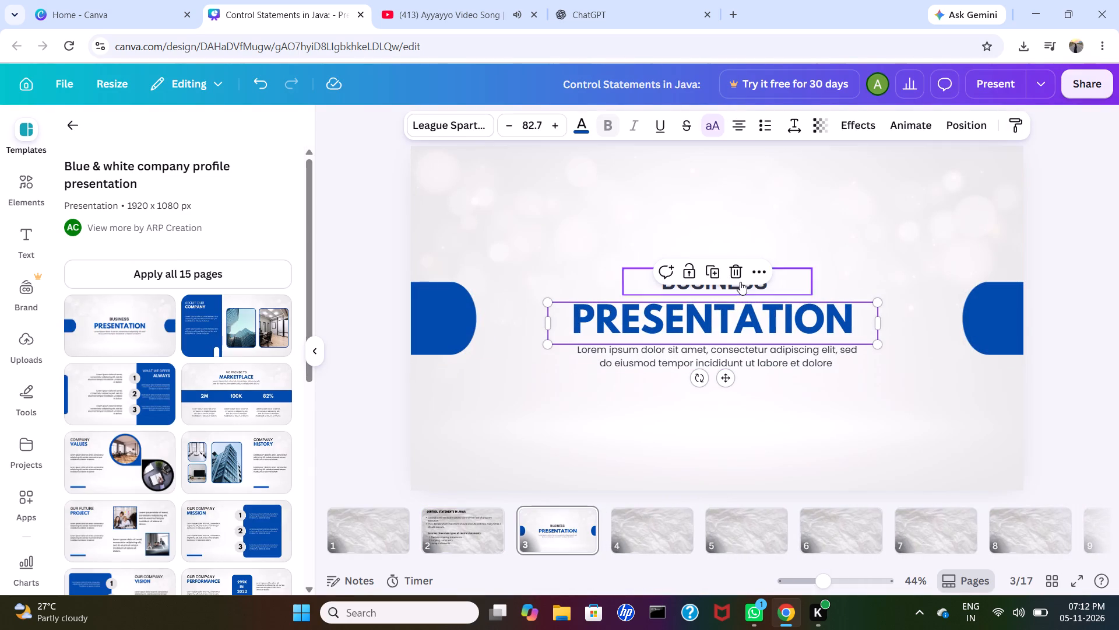
pyautogui.click(730, 268)
pyautogui.click(731, 282)
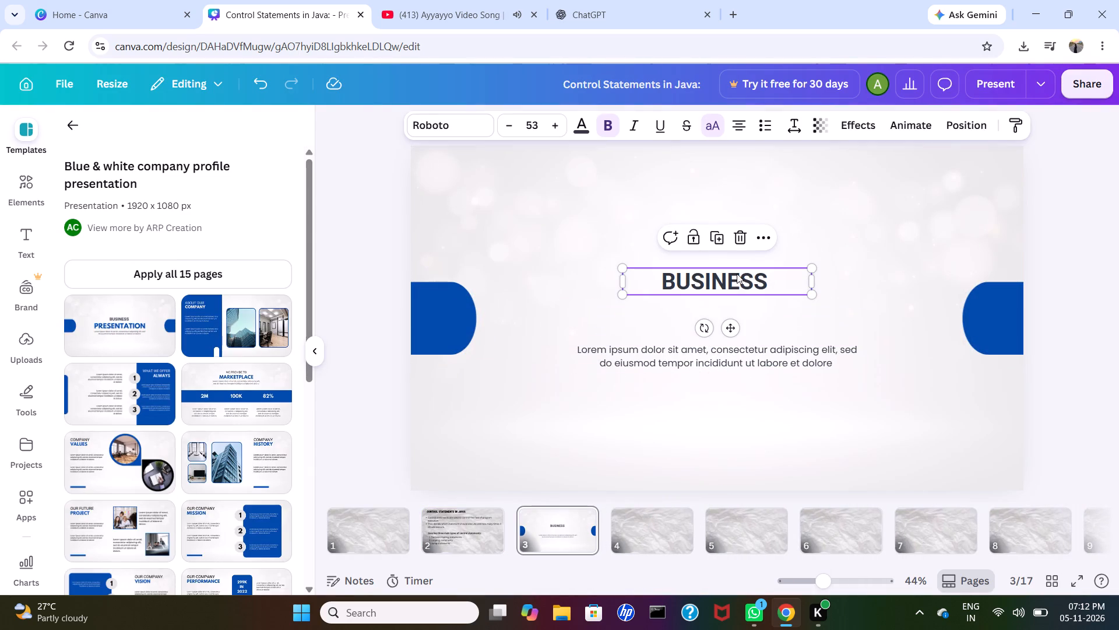
pyautogui.click(742, 242)
pyautogui.click(729, 353)
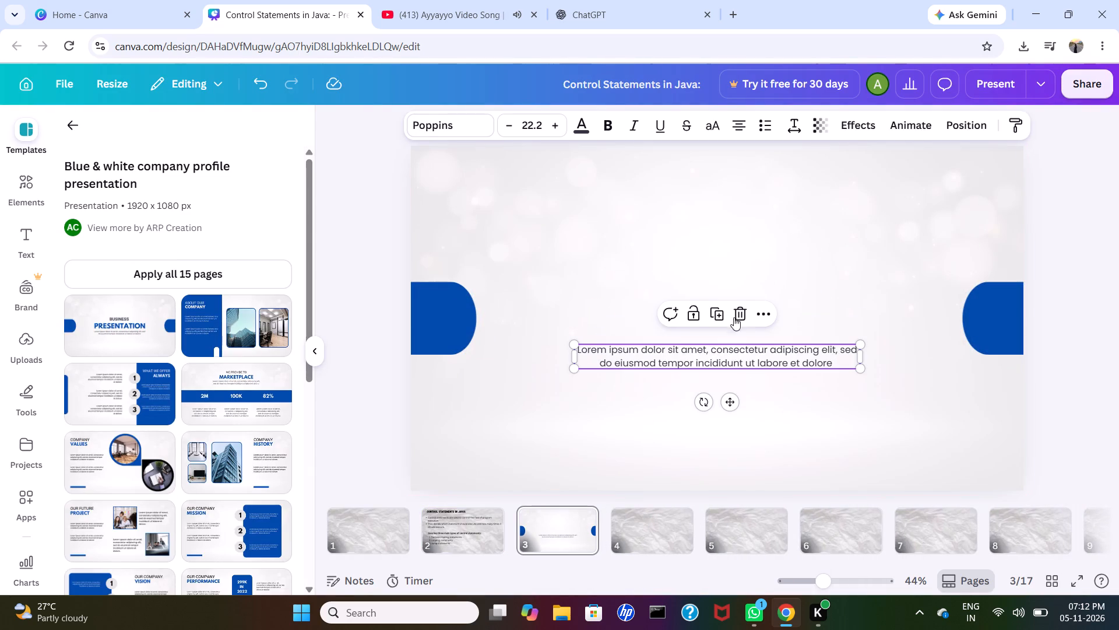
pyautogui.click(742, 303)
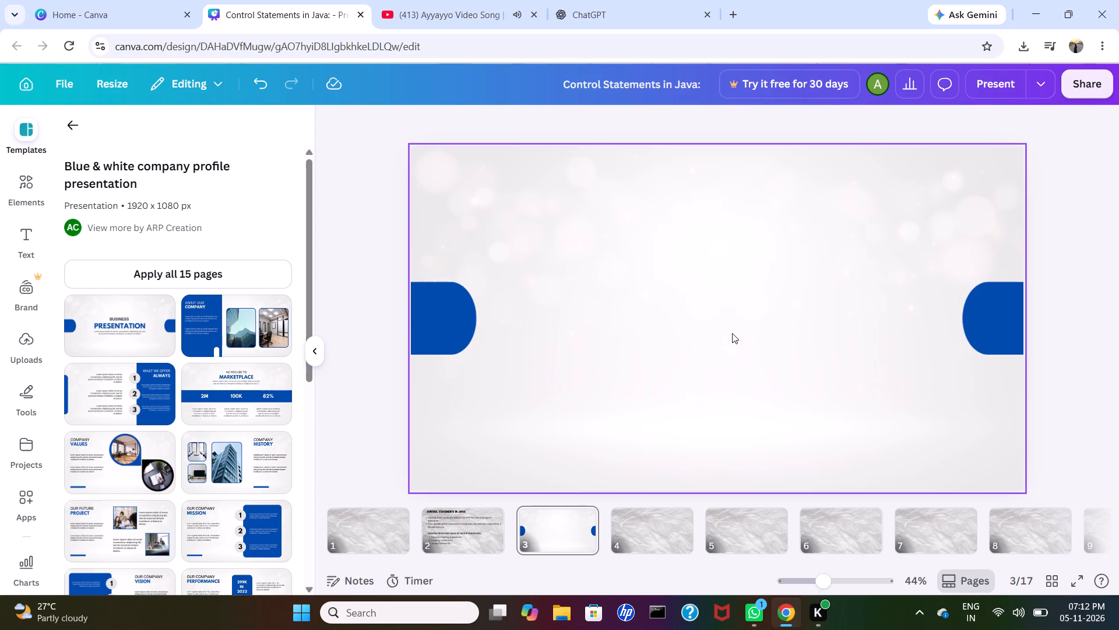
# Duplicate the cleared blue-and-white page five times so that pages 3 to 8 share the same design.
pyautogui.hotkey('ctrl', 'd')
pyautogui.hotkey('ctrl', 'd')
pyautogui.hotkey('ctrl', 'd')
pyautogui.click(650, 390)
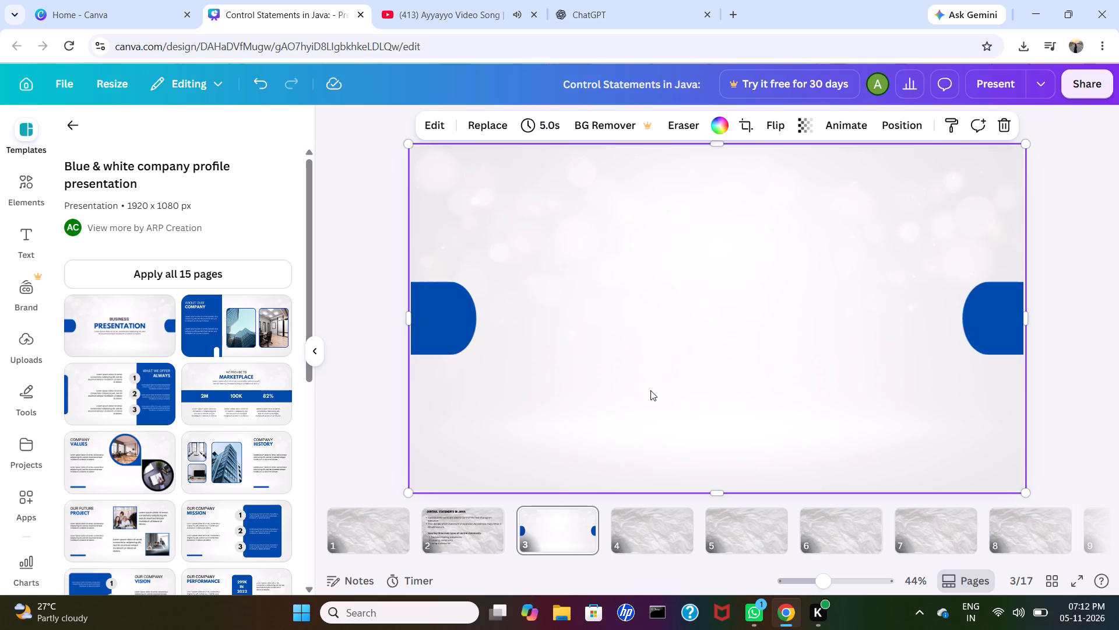
pyautogui.hotkey('ctrl', 'd')
pyautogui.hotkey('ctrl', 'd')
pyautogui.hotkey('ctrl', 'd')
pyautogui.hotkey('ctrl', 'd')
pyautogui.hotkey('ctrl', 'd')
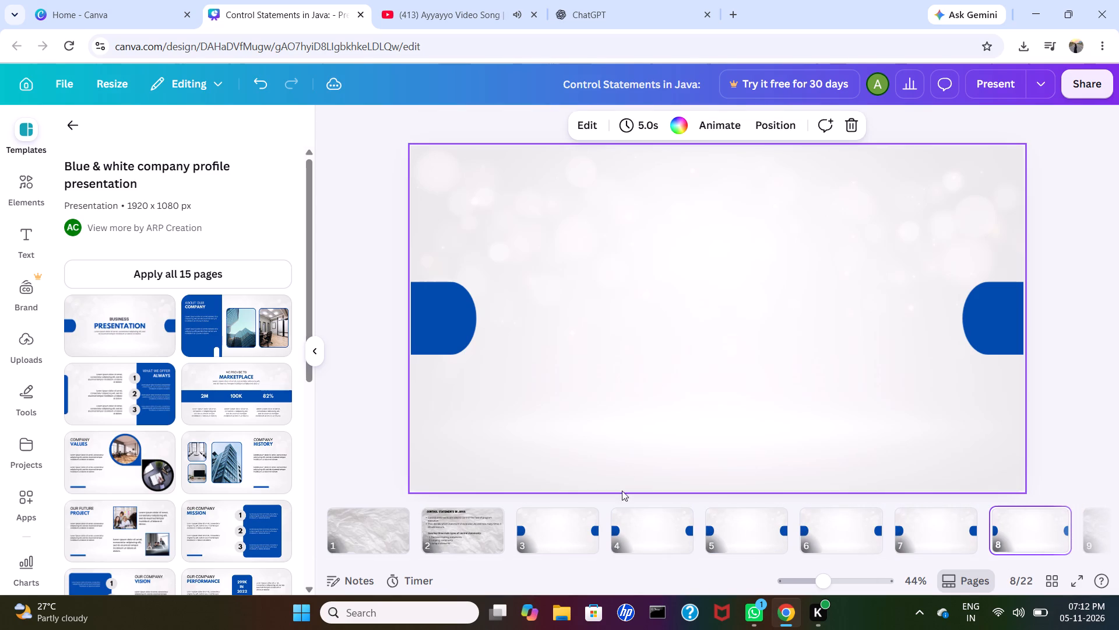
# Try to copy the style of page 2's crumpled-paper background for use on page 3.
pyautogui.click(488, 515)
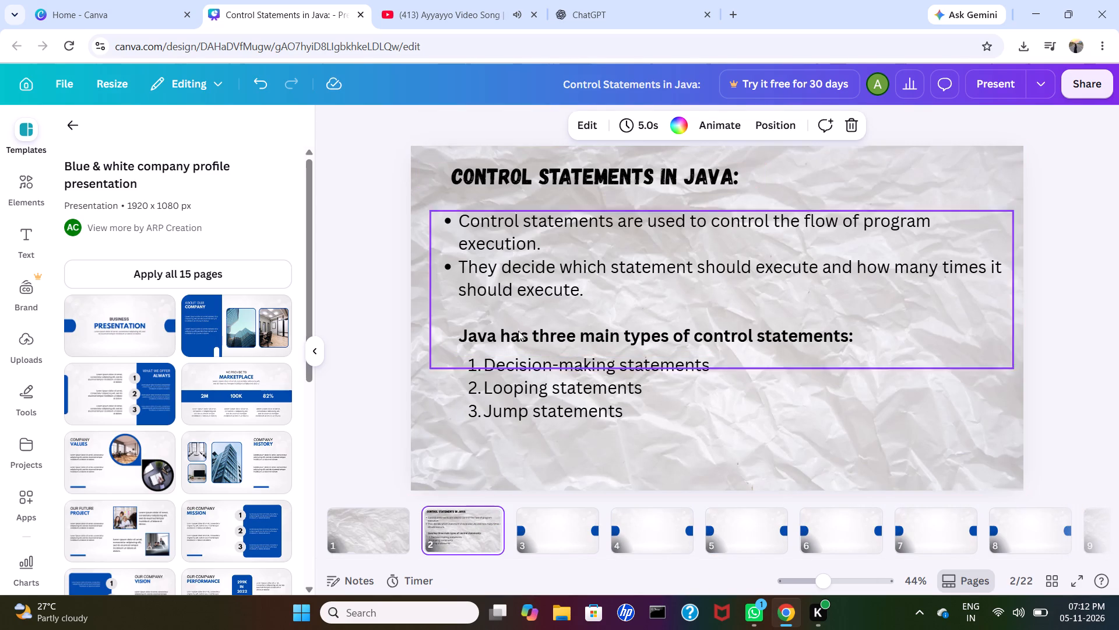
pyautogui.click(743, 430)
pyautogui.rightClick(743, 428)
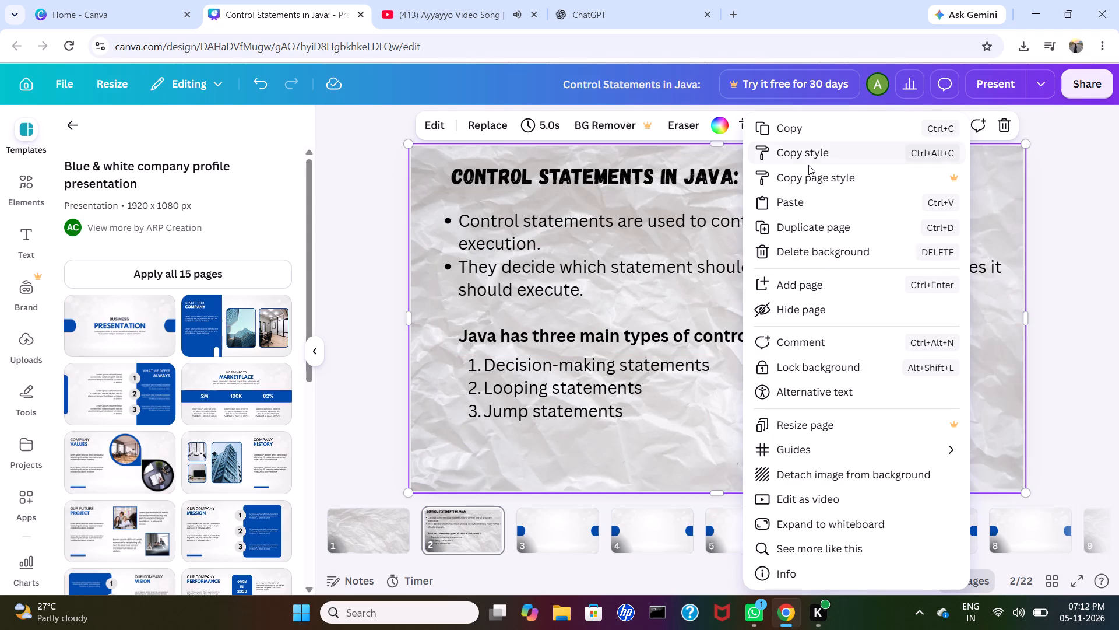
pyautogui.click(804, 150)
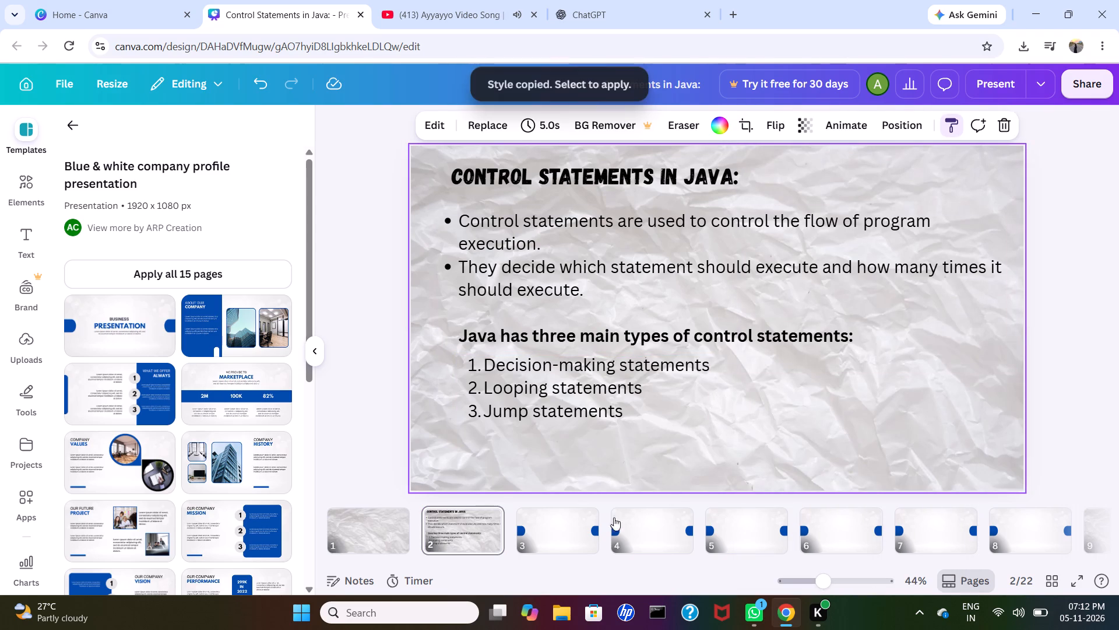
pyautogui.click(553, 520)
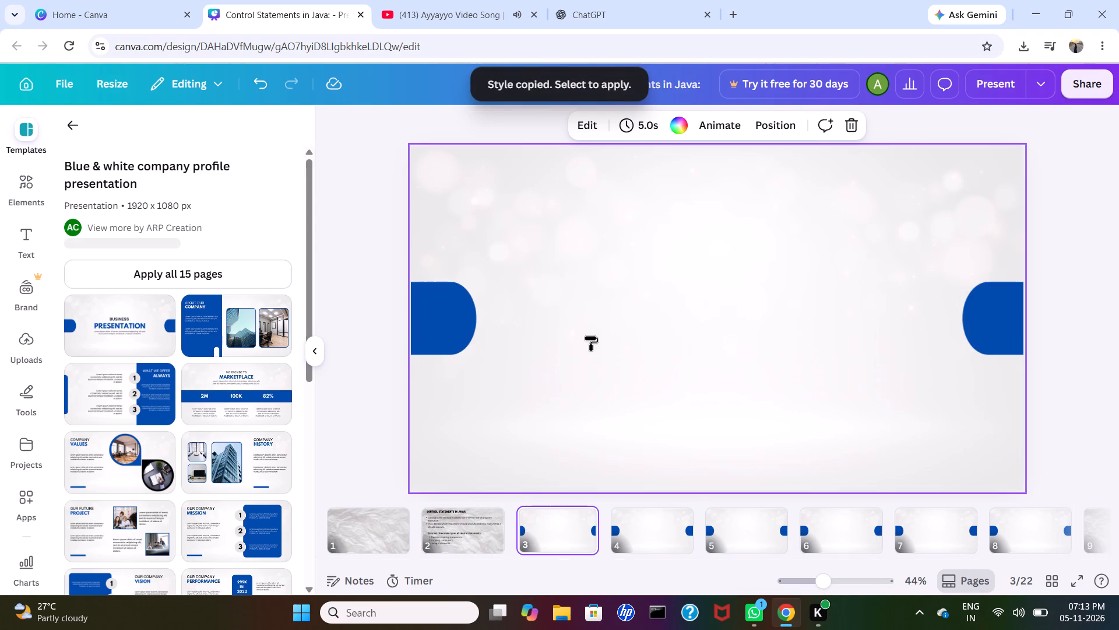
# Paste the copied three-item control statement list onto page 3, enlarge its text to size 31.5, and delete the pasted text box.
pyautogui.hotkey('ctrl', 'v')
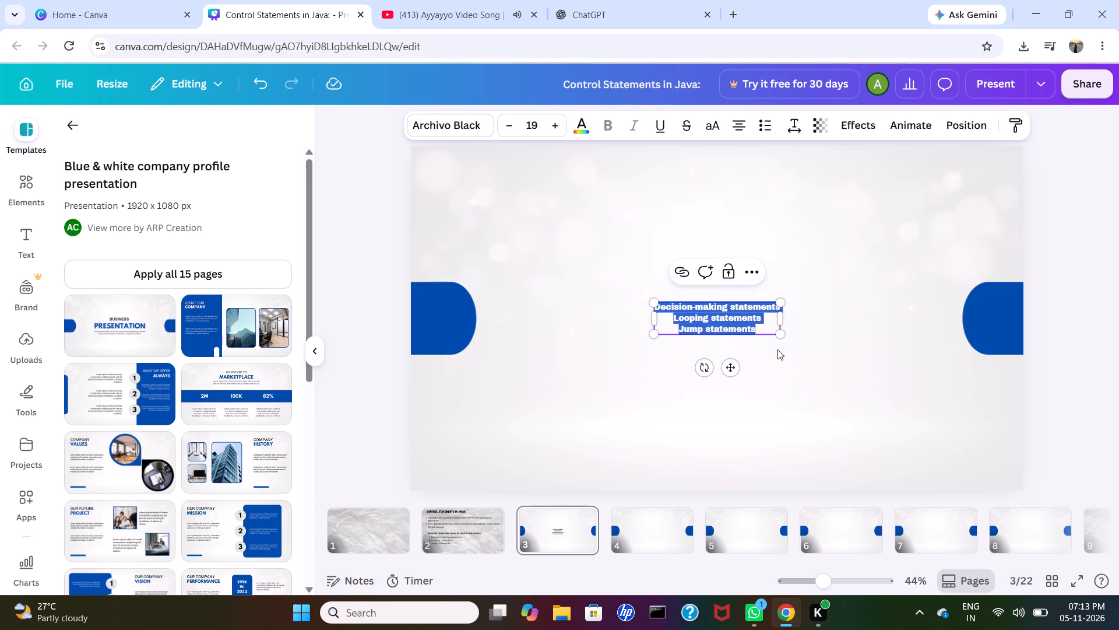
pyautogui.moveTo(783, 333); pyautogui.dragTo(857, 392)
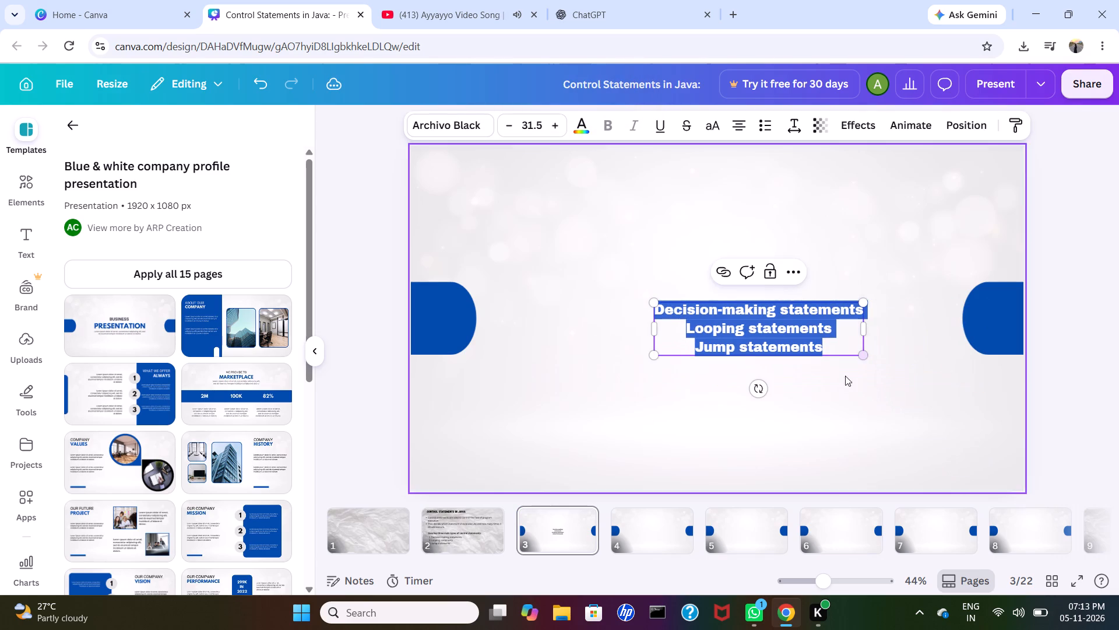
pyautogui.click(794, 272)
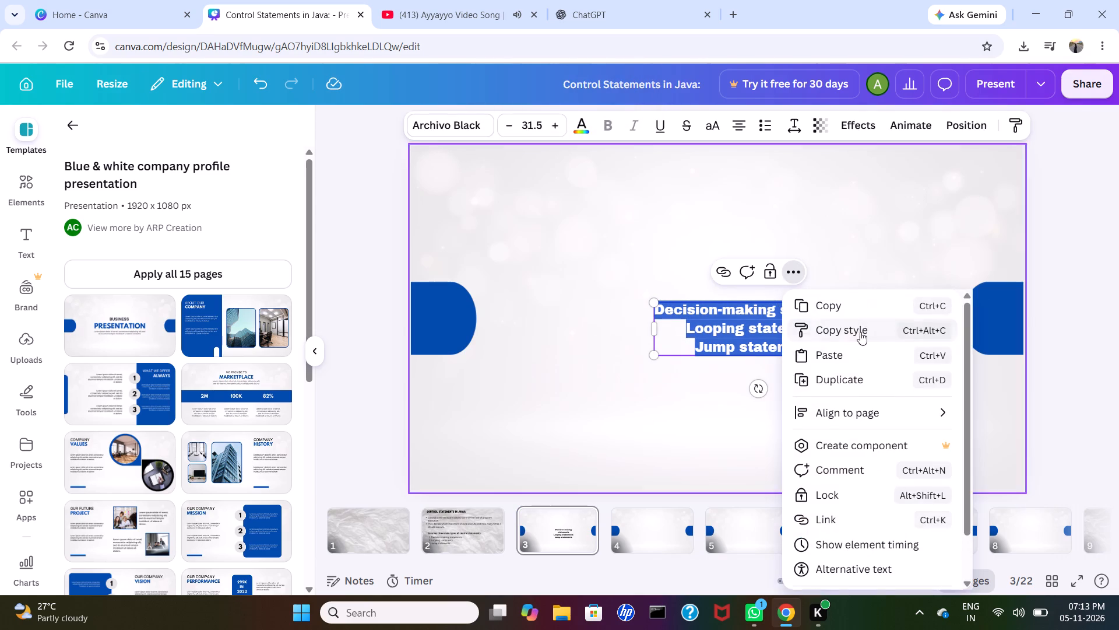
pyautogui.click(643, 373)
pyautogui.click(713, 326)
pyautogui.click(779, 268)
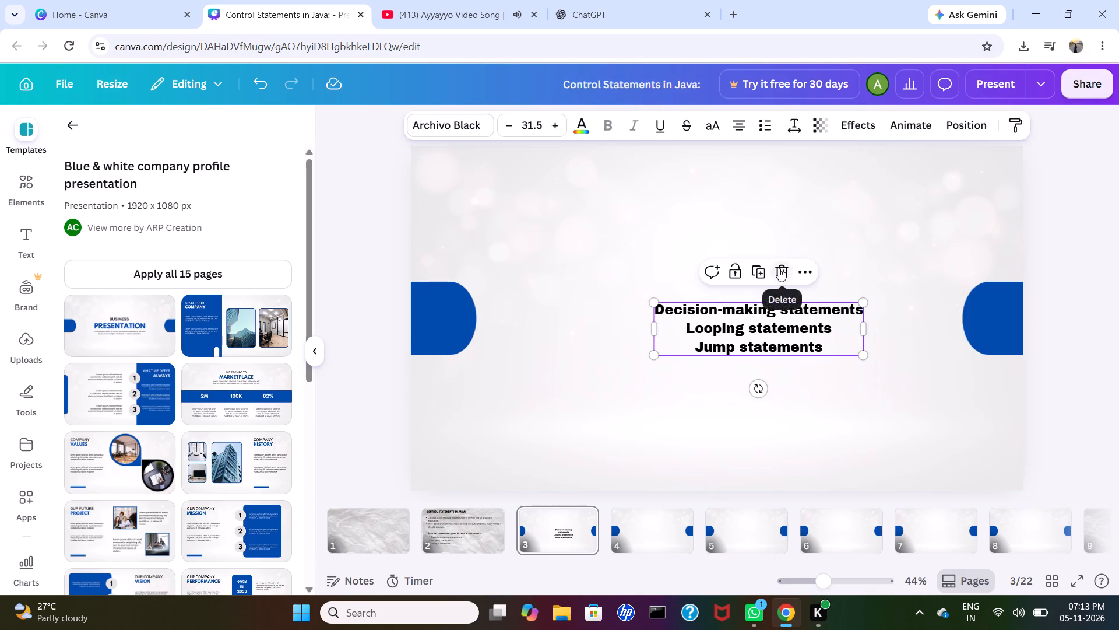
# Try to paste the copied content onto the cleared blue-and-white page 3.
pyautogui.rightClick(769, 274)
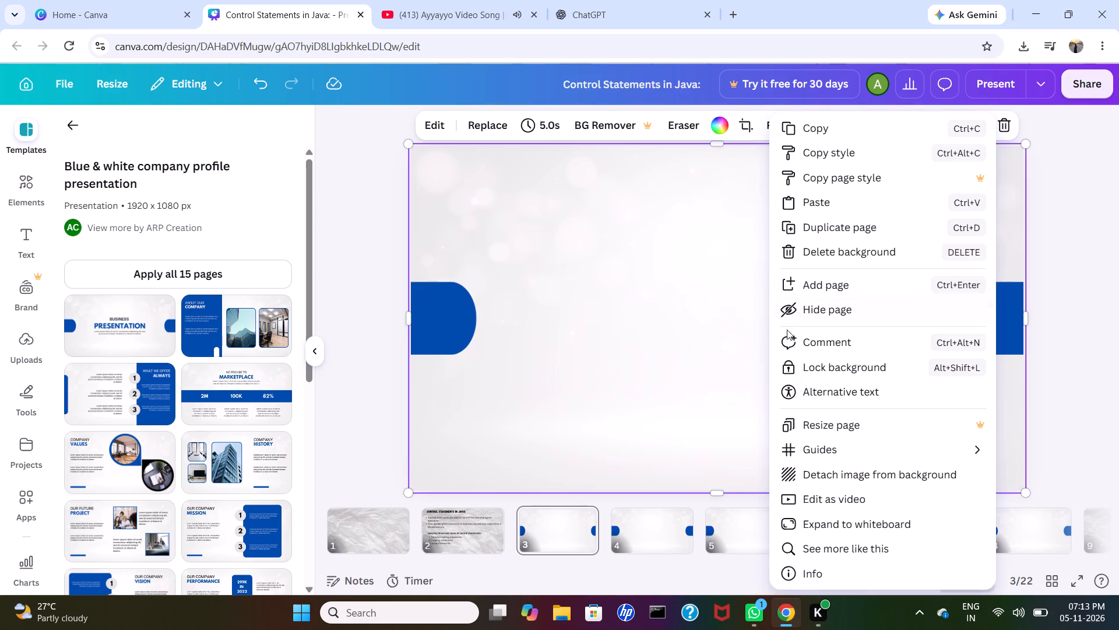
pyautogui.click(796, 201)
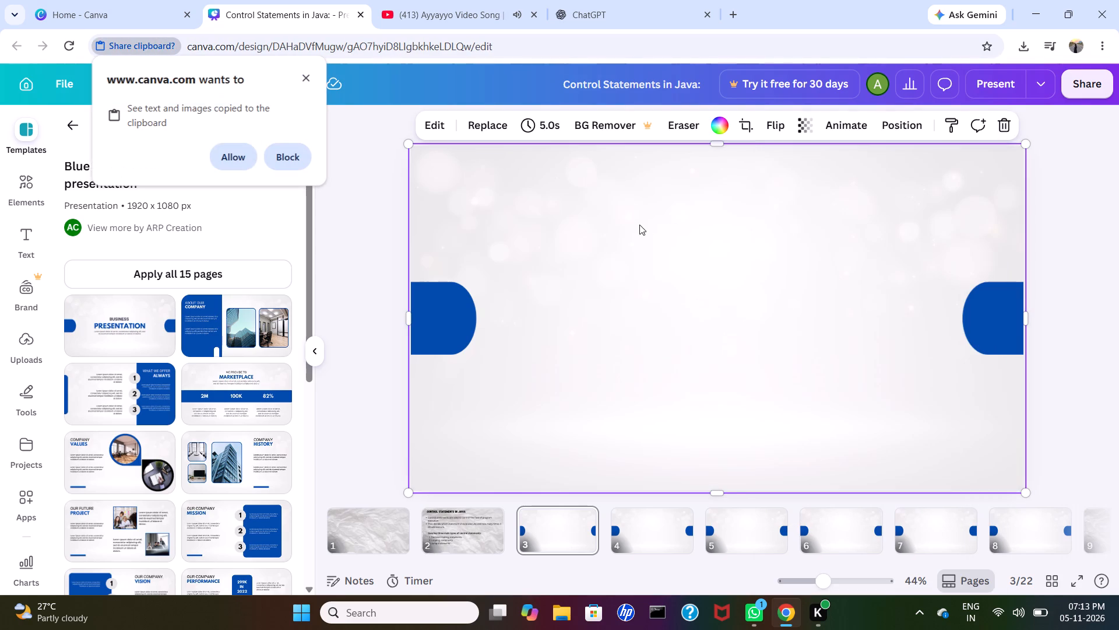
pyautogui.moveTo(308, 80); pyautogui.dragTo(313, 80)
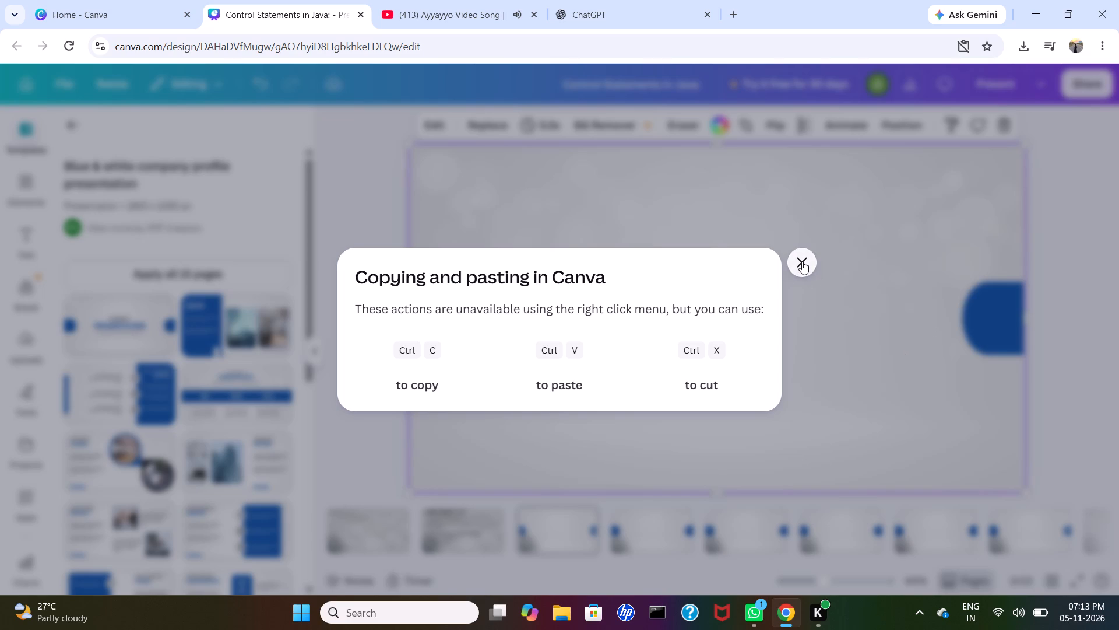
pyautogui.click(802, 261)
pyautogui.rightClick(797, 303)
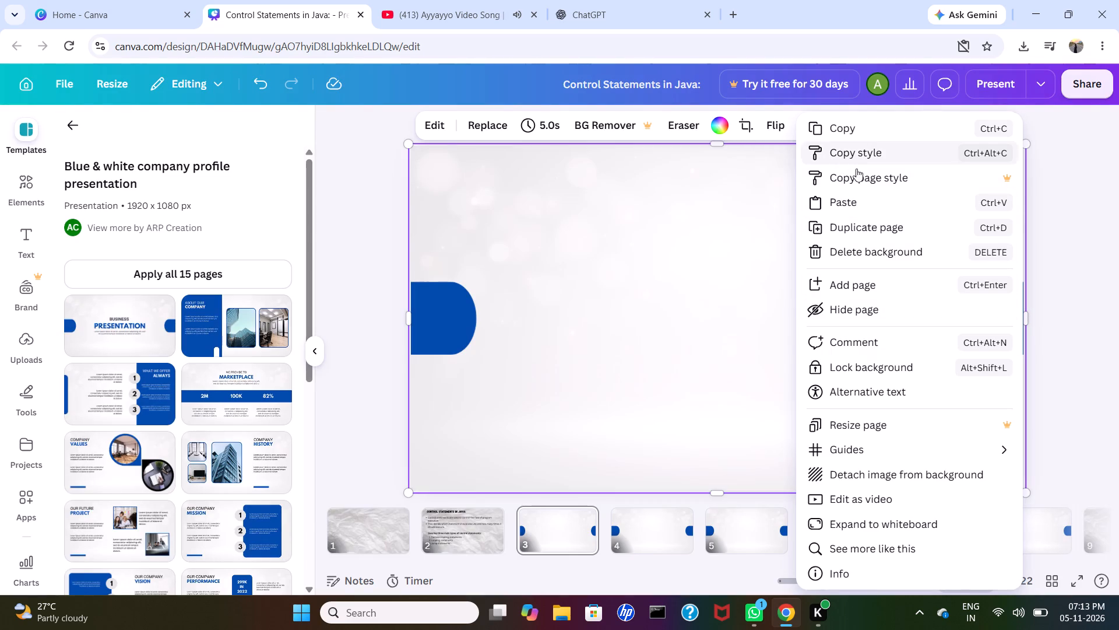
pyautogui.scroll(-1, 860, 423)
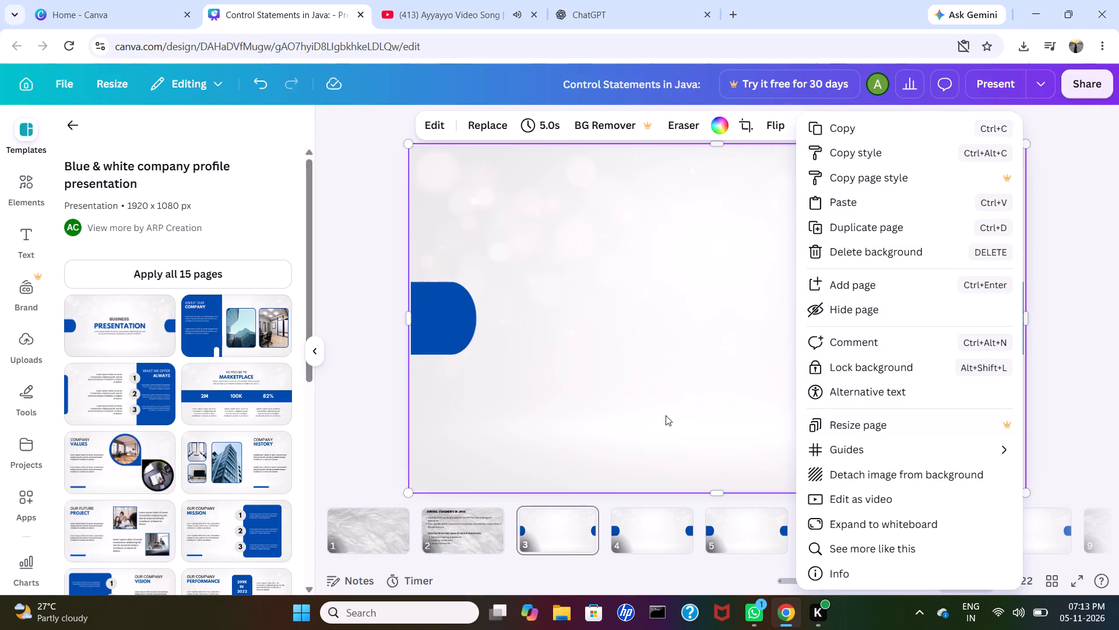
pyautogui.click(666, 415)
# Copy page 2's title "Control Statements in Java:" into a new subheading on page 3 and place it near the page's upper edge.
pyautogui.moveTo(474, 517); pyautogui.dragTo(481, 519)
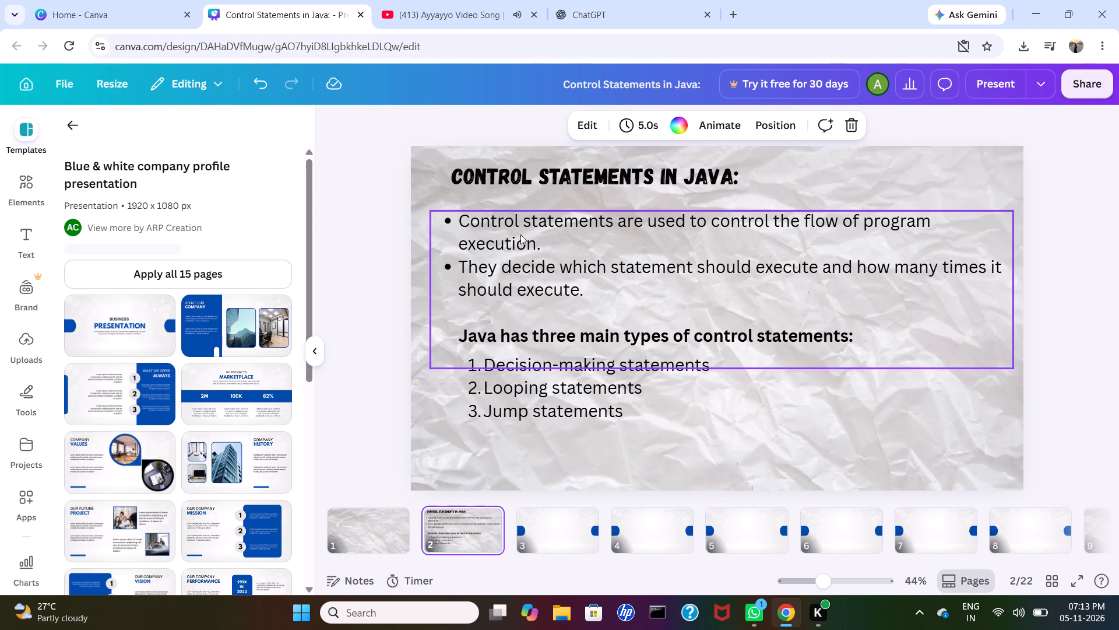
pyautogui.click(752, 453)
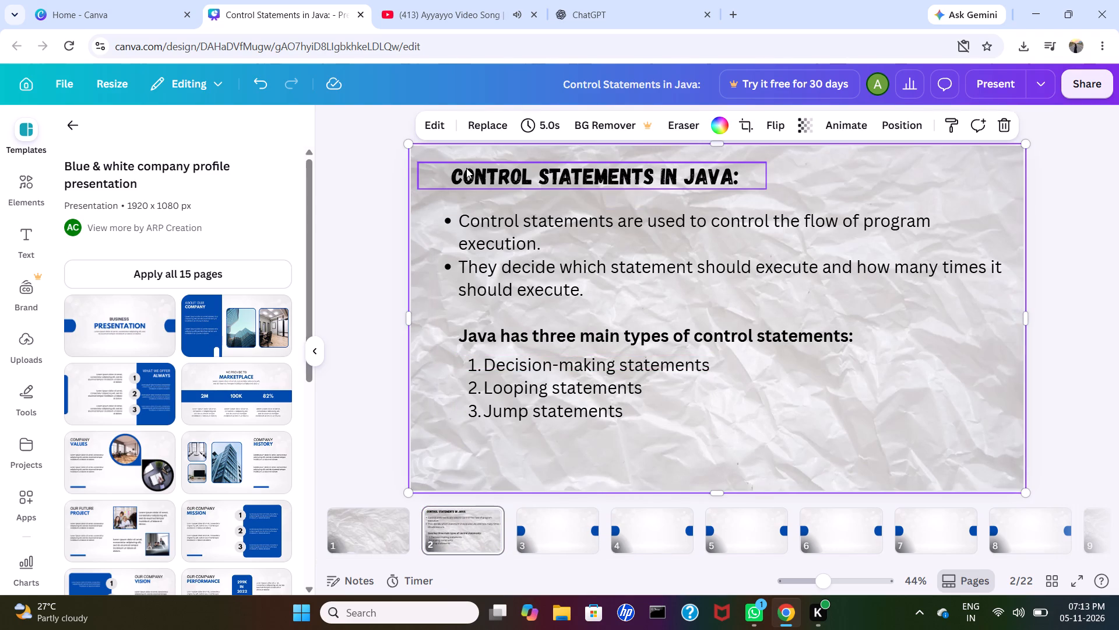
pyautogui.moveTo(469, 168); pyautogui.dragTo(474, 170)
pyautogui.click(456, 170)
pyautogui.moveTo(456, 170); pyautogui.dragTo(805, 170)
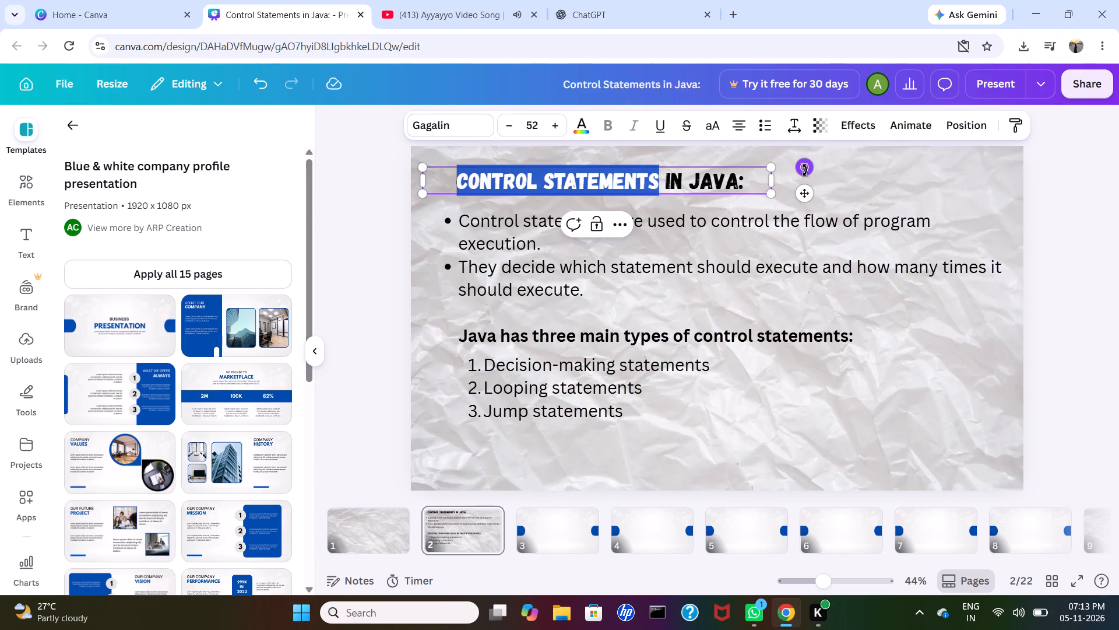
pyautogui.moveTo(805, 170); pyautogui.dragTo(766, 185)
pyautogui.hotkey('ctrl', 'c')
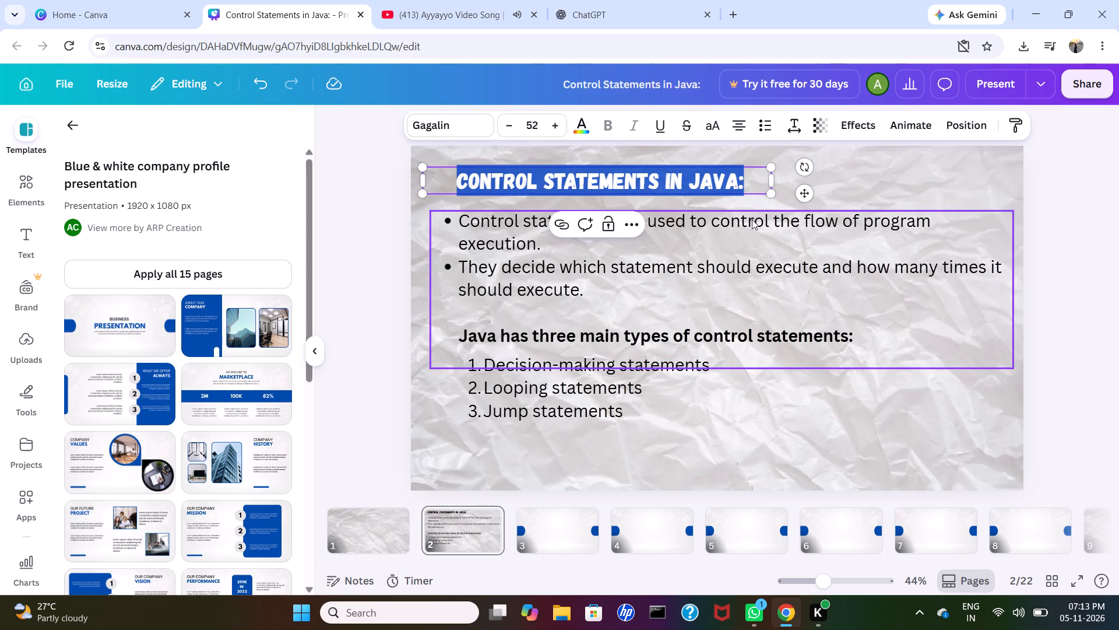
pyautogui.click(548, 528)
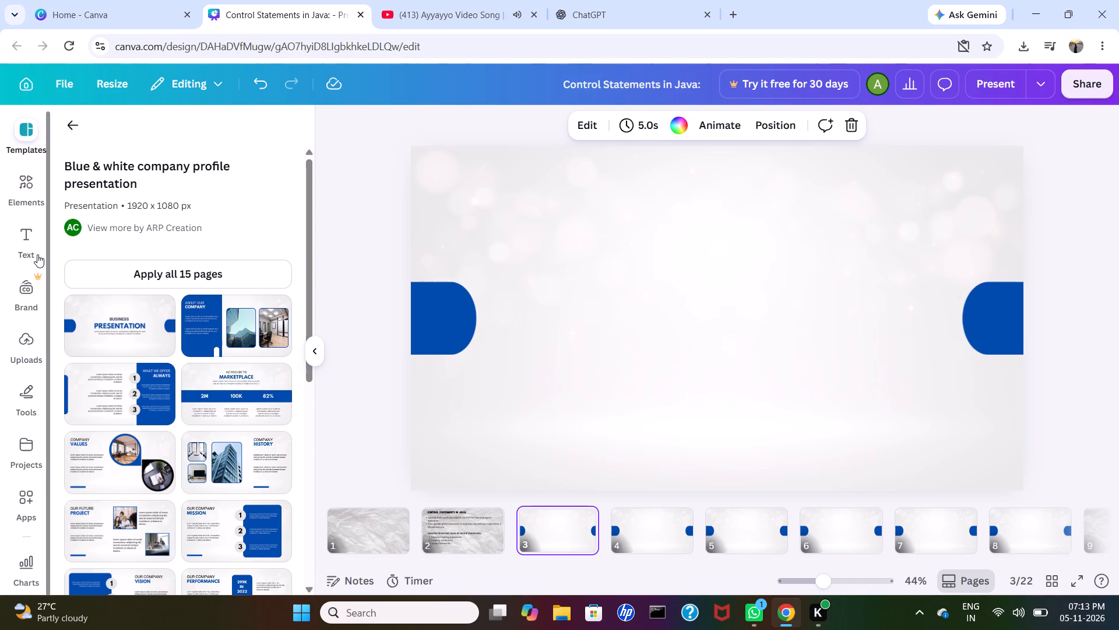
pyautogui.moveTo(20, 234); pyautogui.dragTo(27, 238)
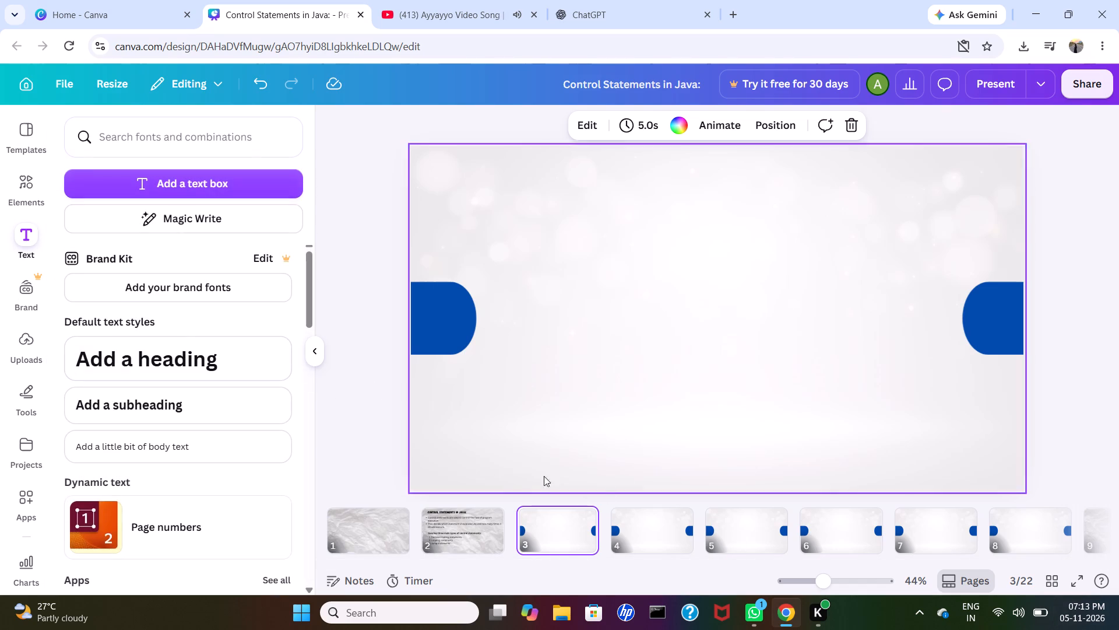
pyautogui.click(234, 406)
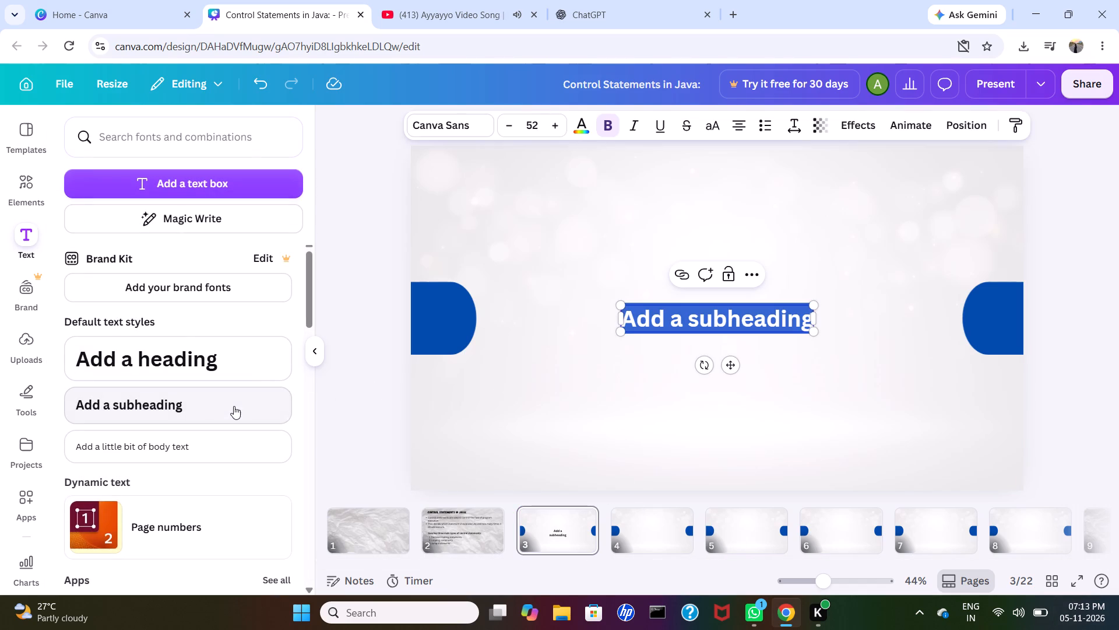
pyautogui.hotkey('ctrl', 'v')
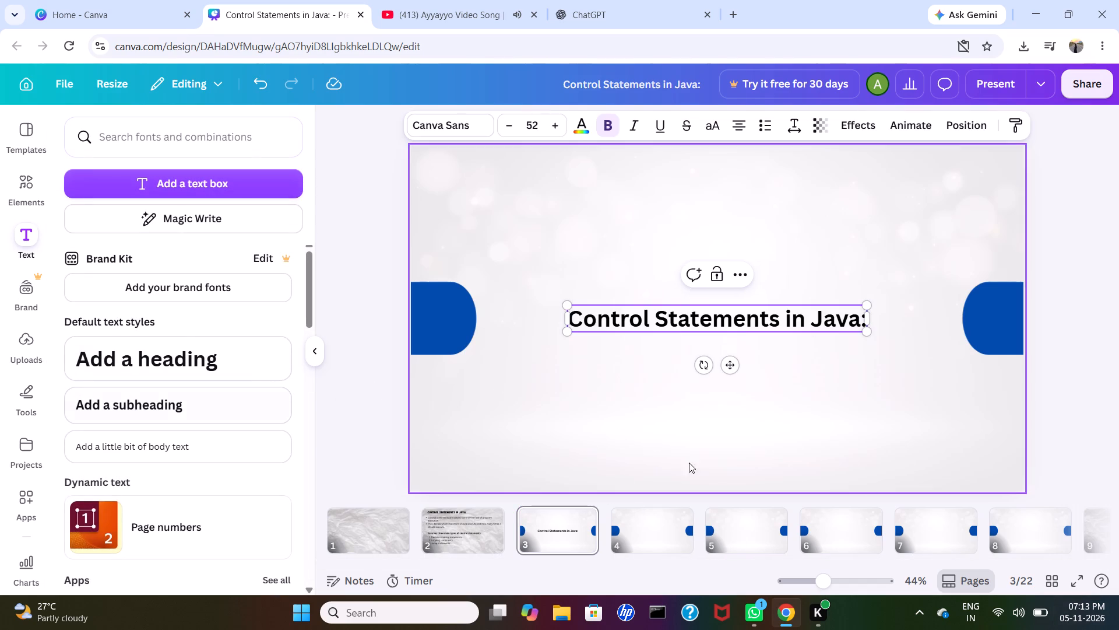
pyautogui.click(881, 365)
pyautogui.moveTo(774, 309); pyautogui.dragTo(695, 202)
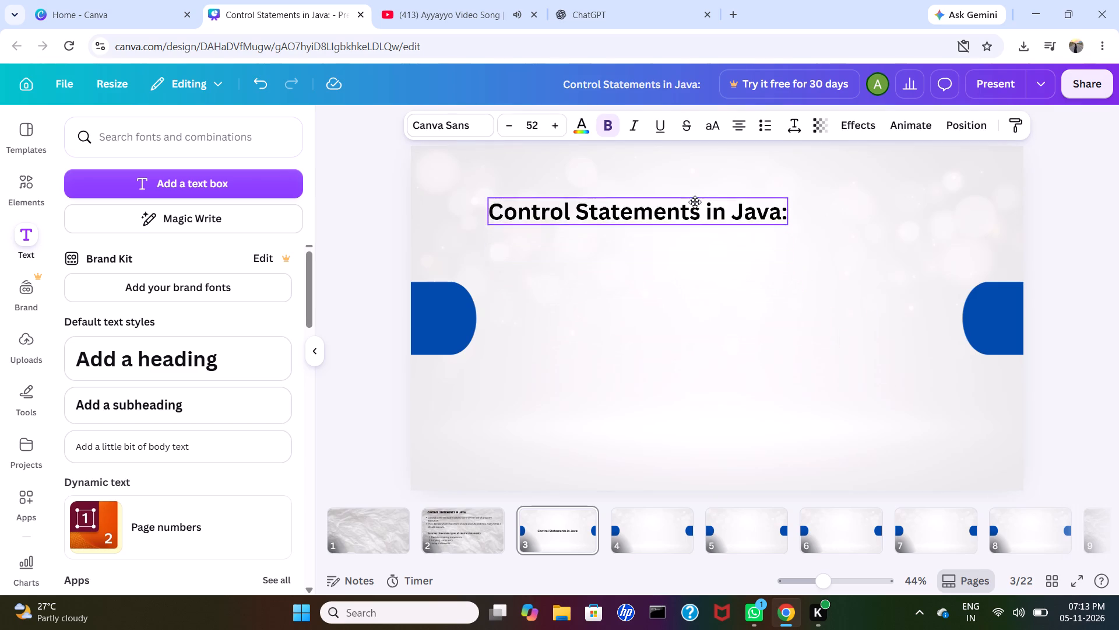
pyautogui.moveTo(695, 202); pyautogui.dragTo(685, 170)
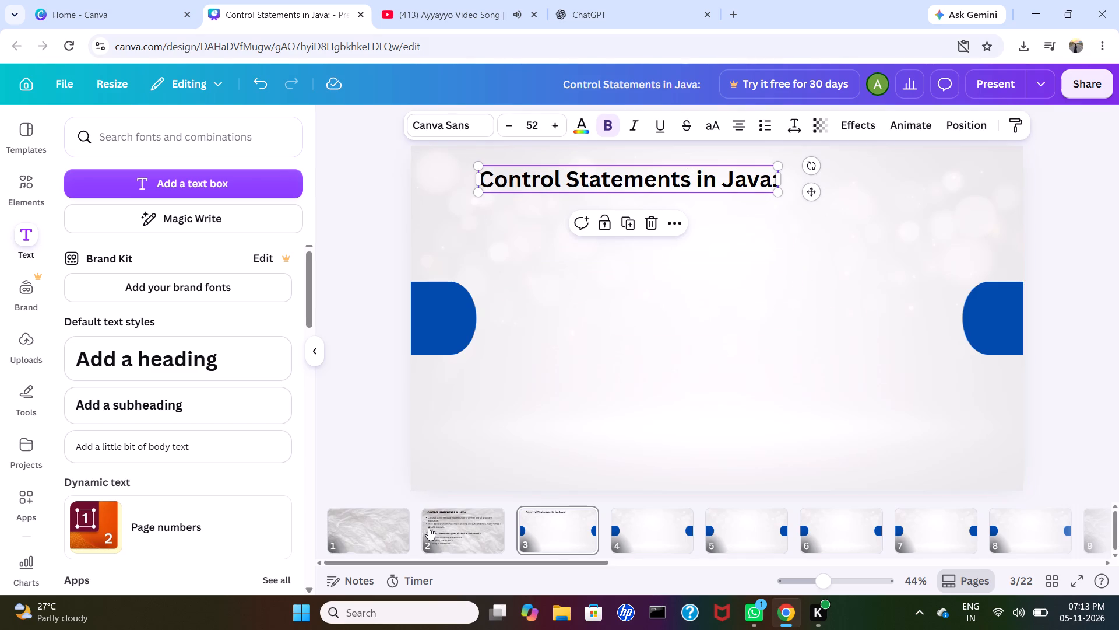
# Copy the two bullet points about program flow and statement execution from page 2's body text.
pyautogui.click(431, 528)
pyautogui.click(516, 239)
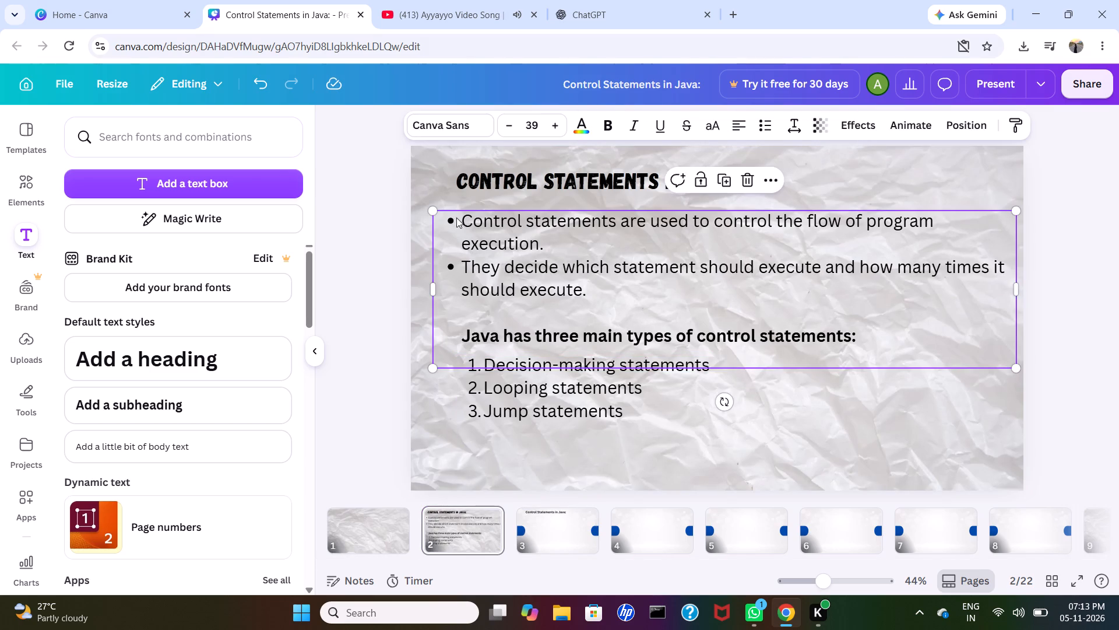
pyautogui.click(460, 216)
pyautogui.click(464, 216)
pyautogui.moveTo(464, 216); pyautogui.dragTo(526, 250)
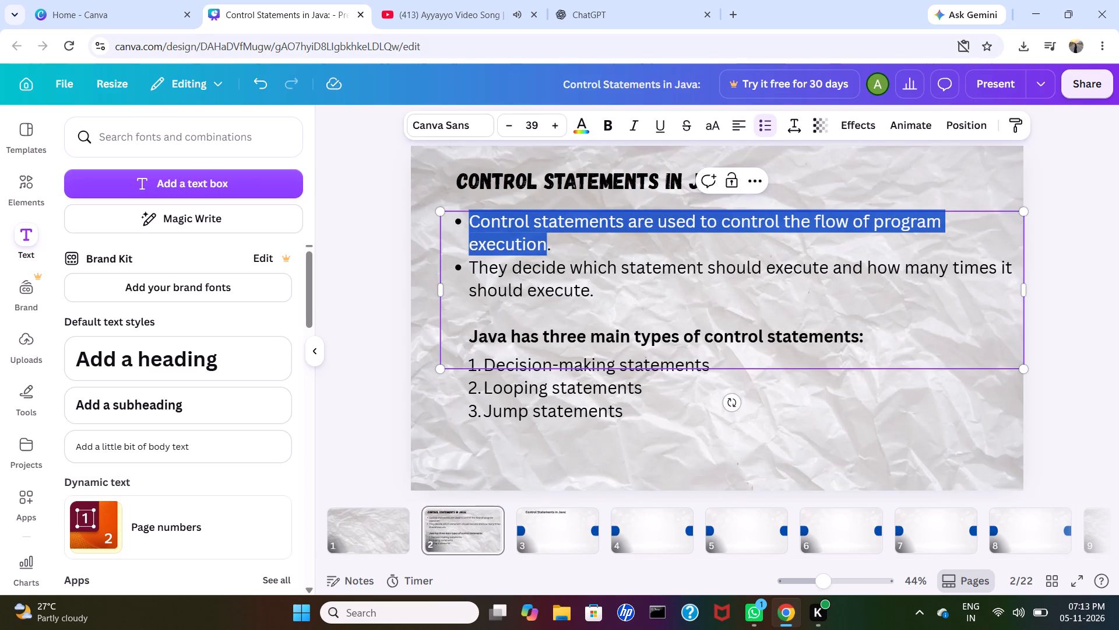
pyautogui.moveTo(526, 250); pyautogui.dragTo(561, 299)
pyautogui.hotkey('ctrl', 'c')
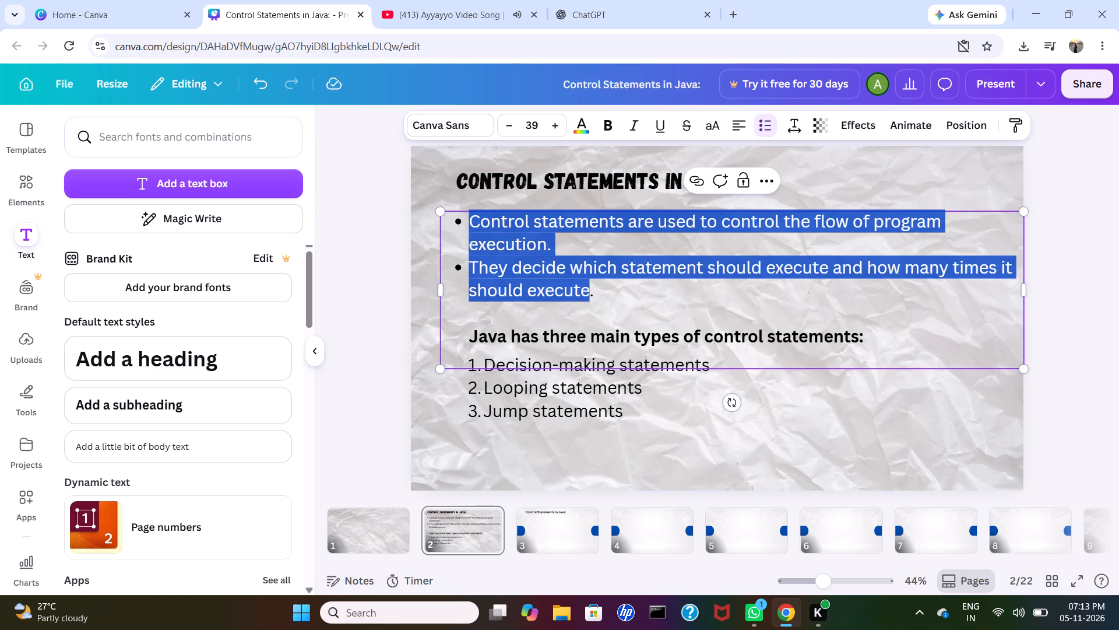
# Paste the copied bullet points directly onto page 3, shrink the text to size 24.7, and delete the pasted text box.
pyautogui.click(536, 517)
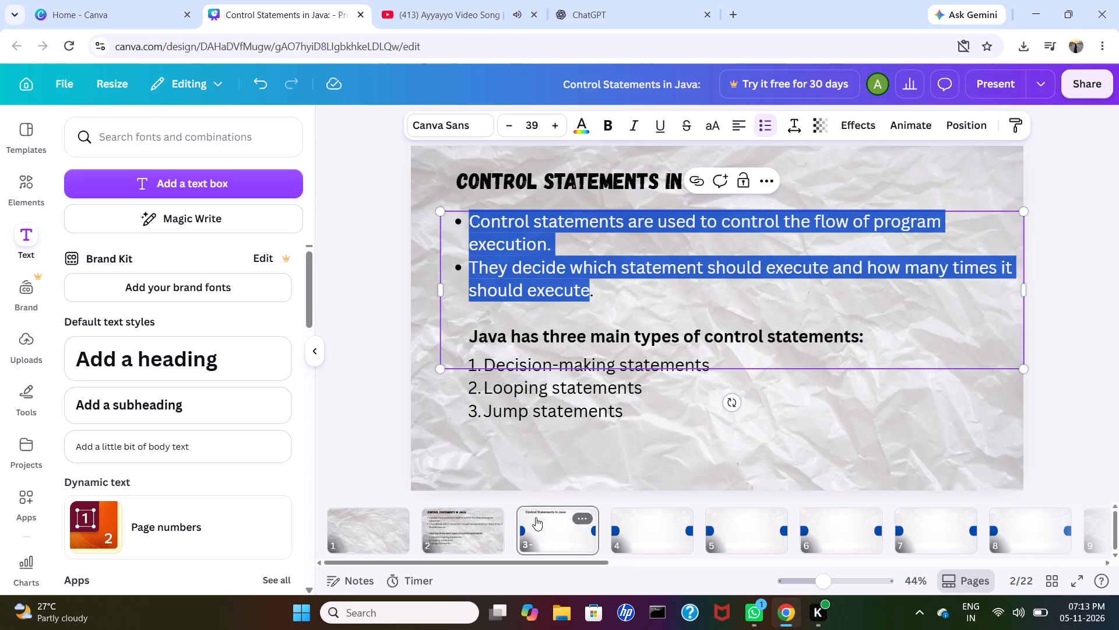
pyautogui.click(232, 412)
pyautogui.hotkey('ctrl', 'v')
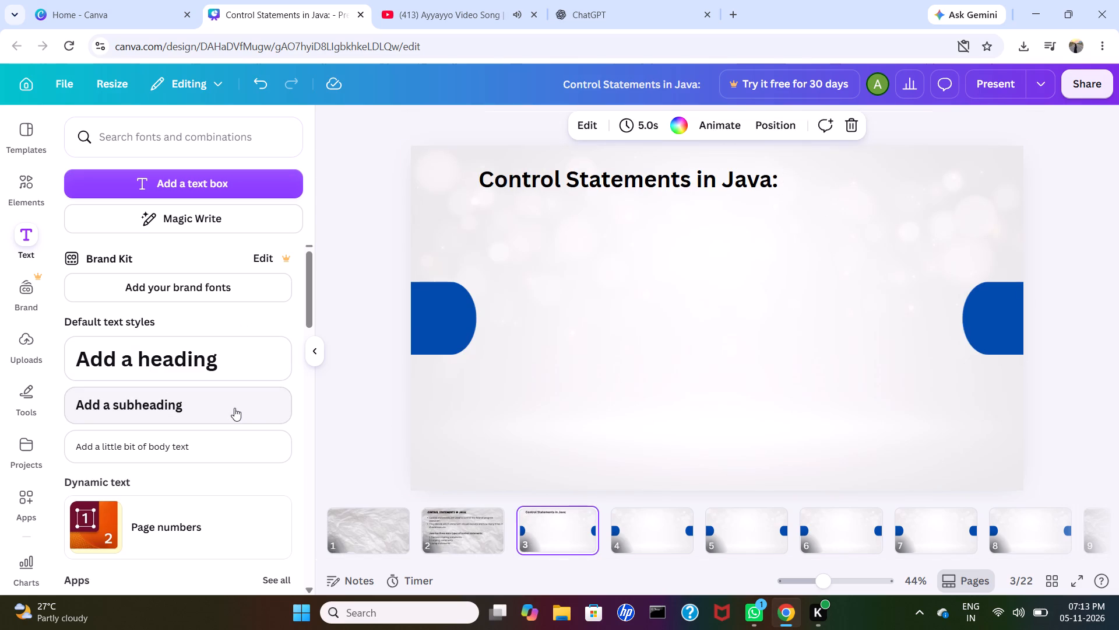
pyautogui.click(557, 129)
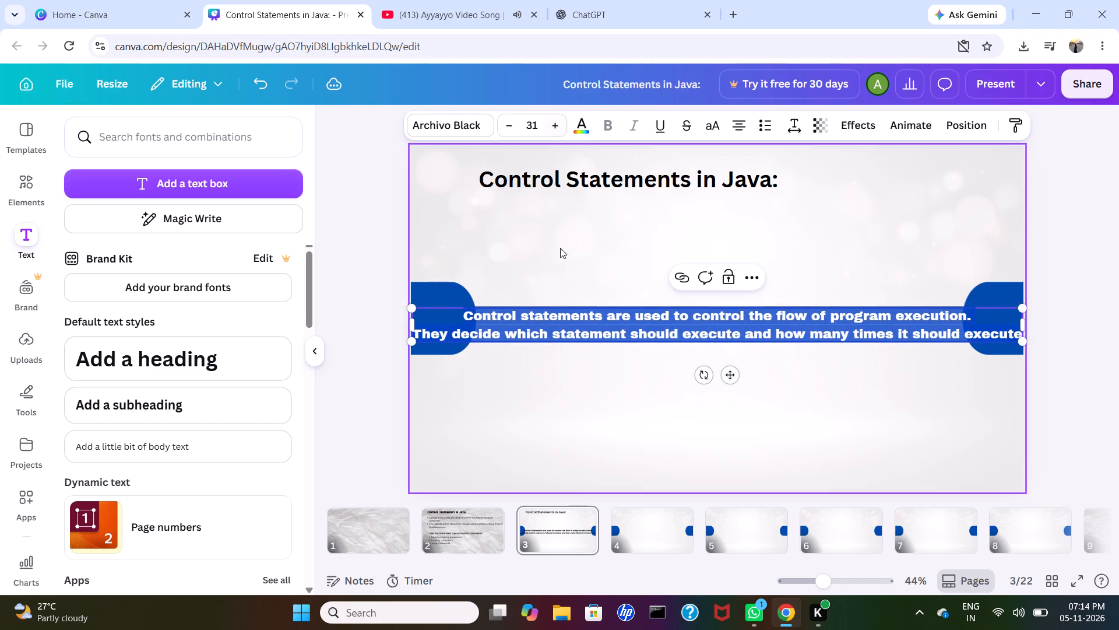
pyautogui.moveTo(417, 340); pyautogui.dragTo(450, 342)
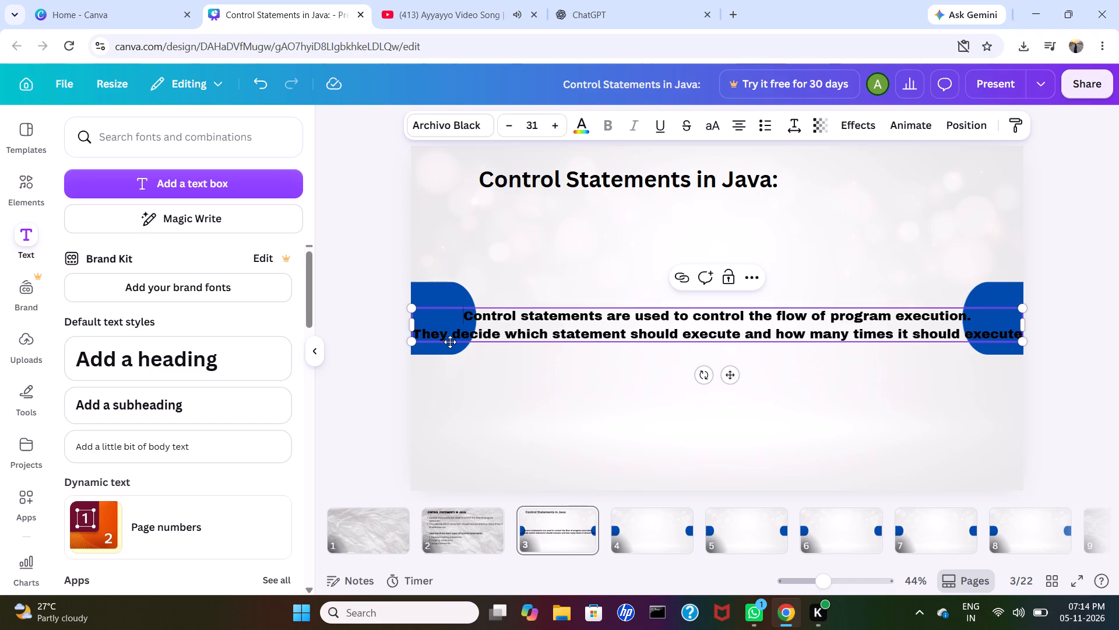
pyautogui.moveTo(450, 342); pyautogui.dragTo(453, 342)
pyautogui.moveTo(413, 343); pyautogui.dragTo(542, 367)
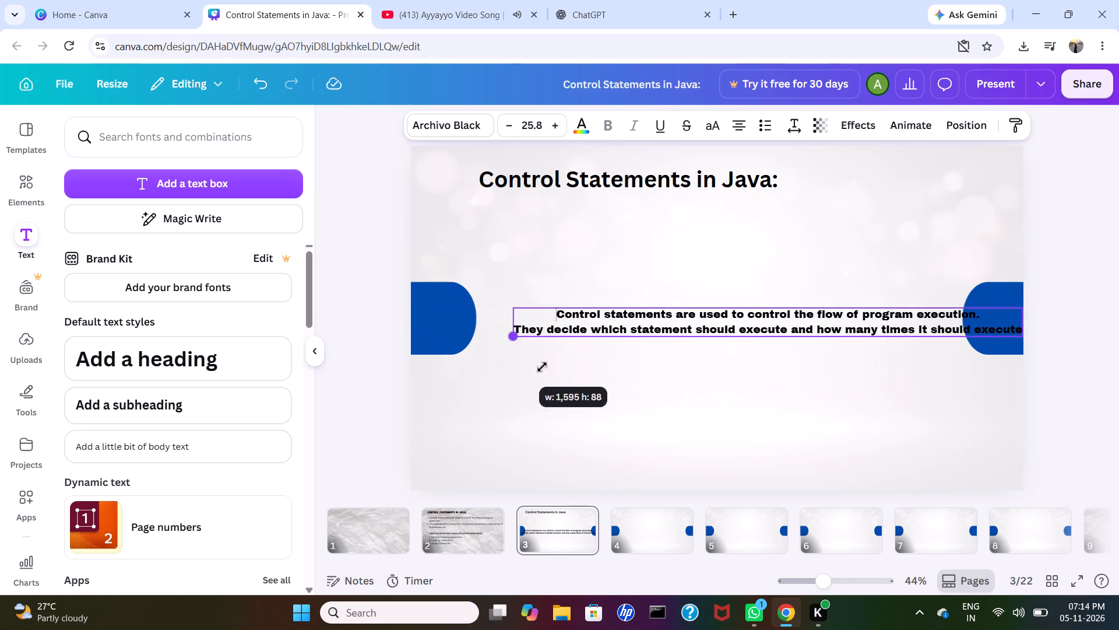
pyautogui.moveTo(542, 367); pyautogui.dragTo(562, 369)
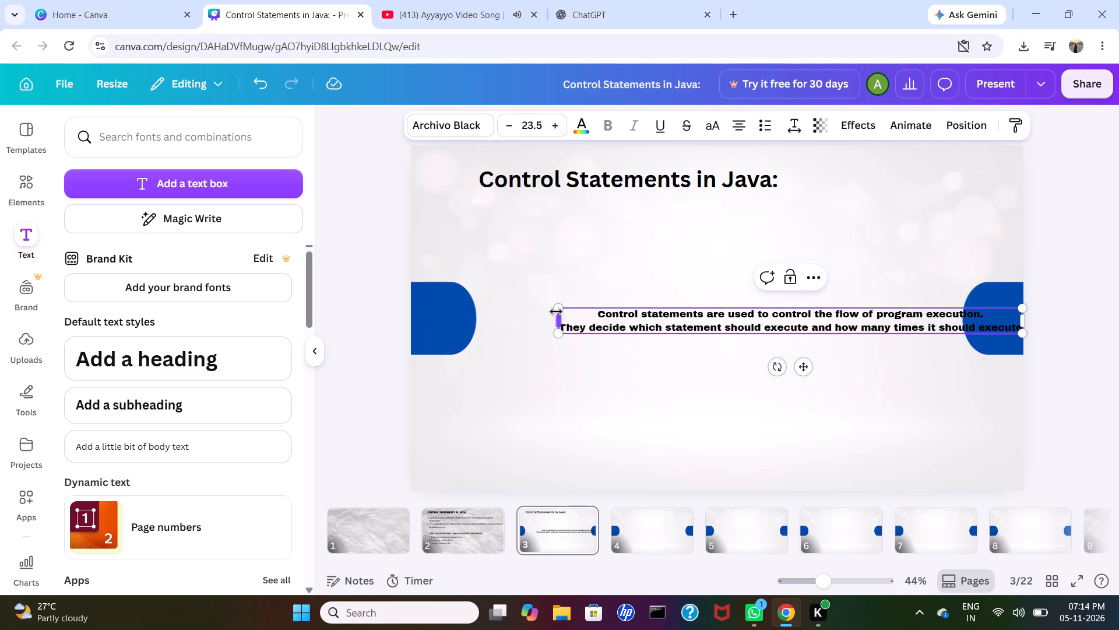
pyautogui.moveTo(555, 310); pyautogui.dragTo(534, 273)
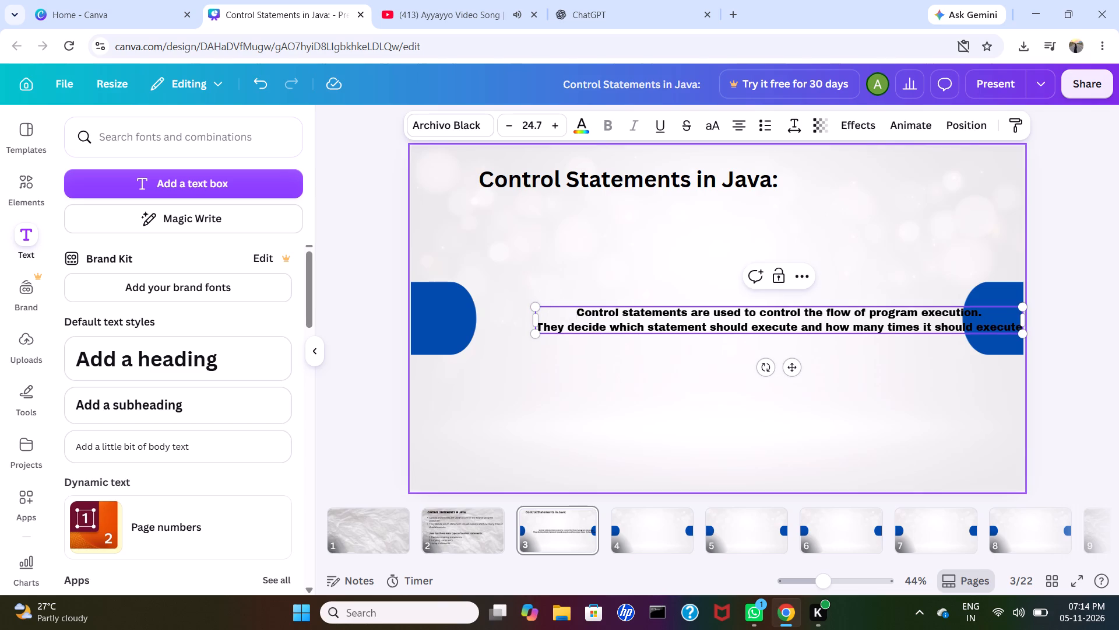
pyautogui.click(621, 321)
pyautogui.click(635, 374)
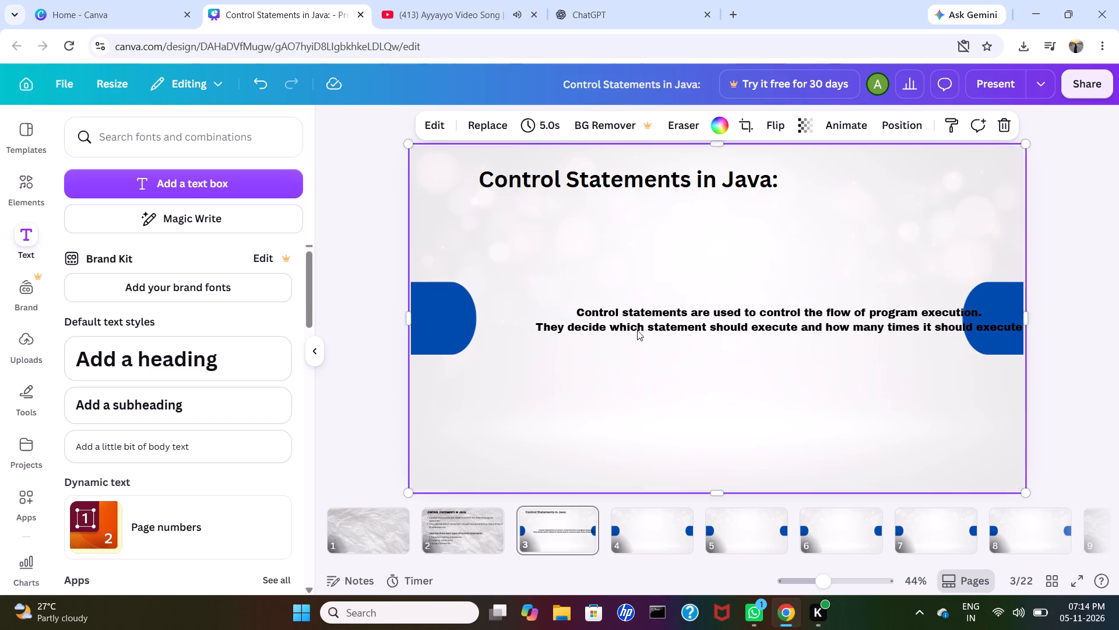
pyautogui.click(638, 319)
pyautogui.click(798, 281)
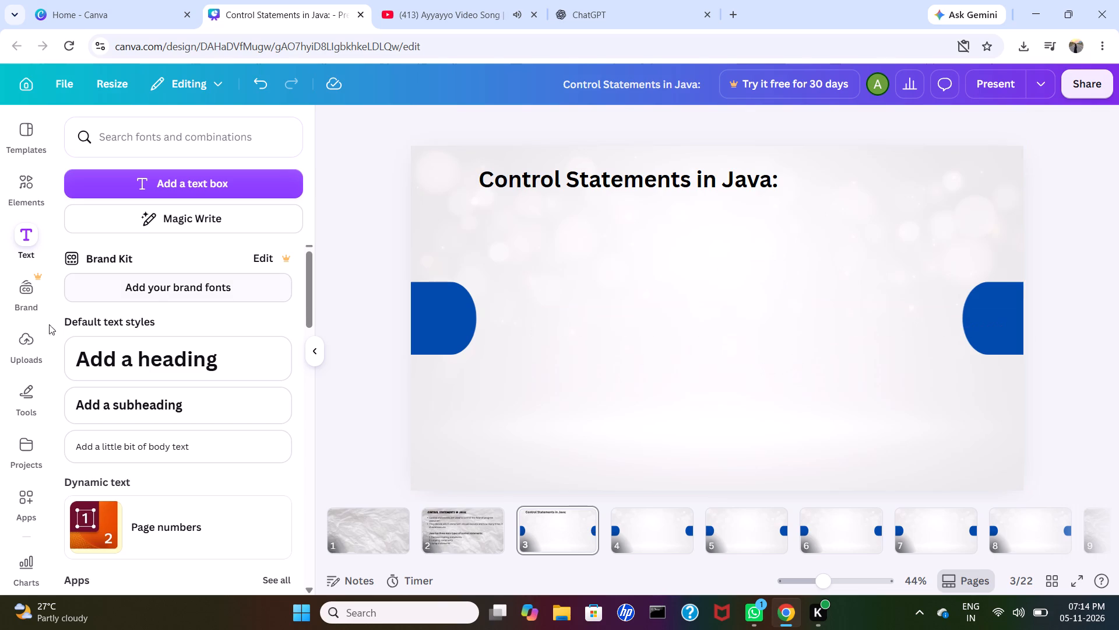
# Add a new subheading on page 3 containing the two copied bullet points and narrow its box beside the left blue shape.
pyautogui.click(147, 404)
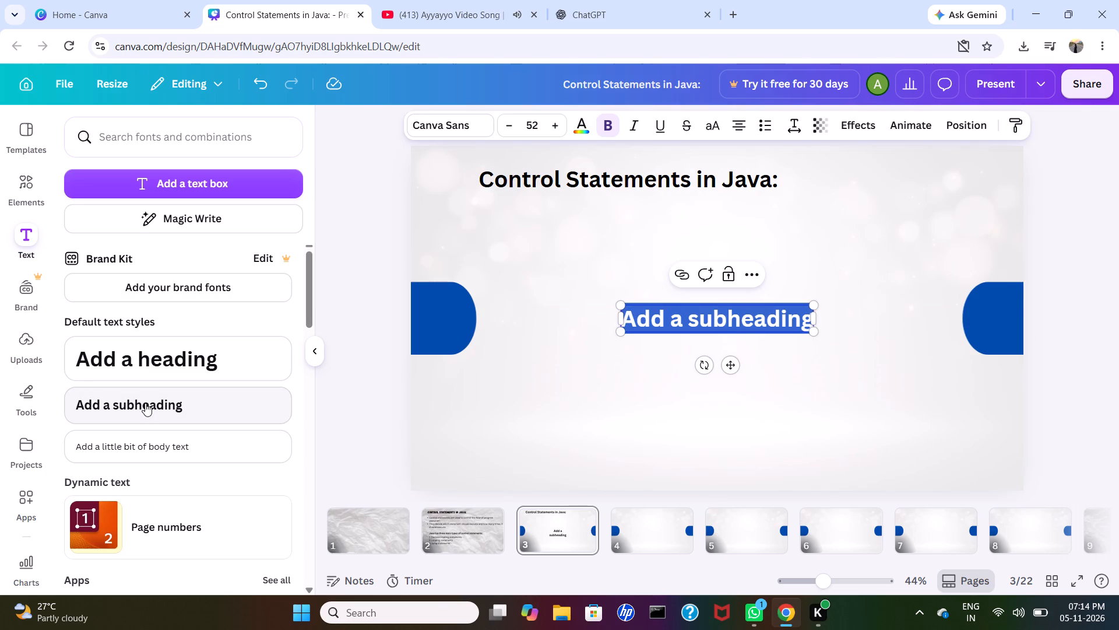
pyautogui.hotkey('ctrl', 'v')
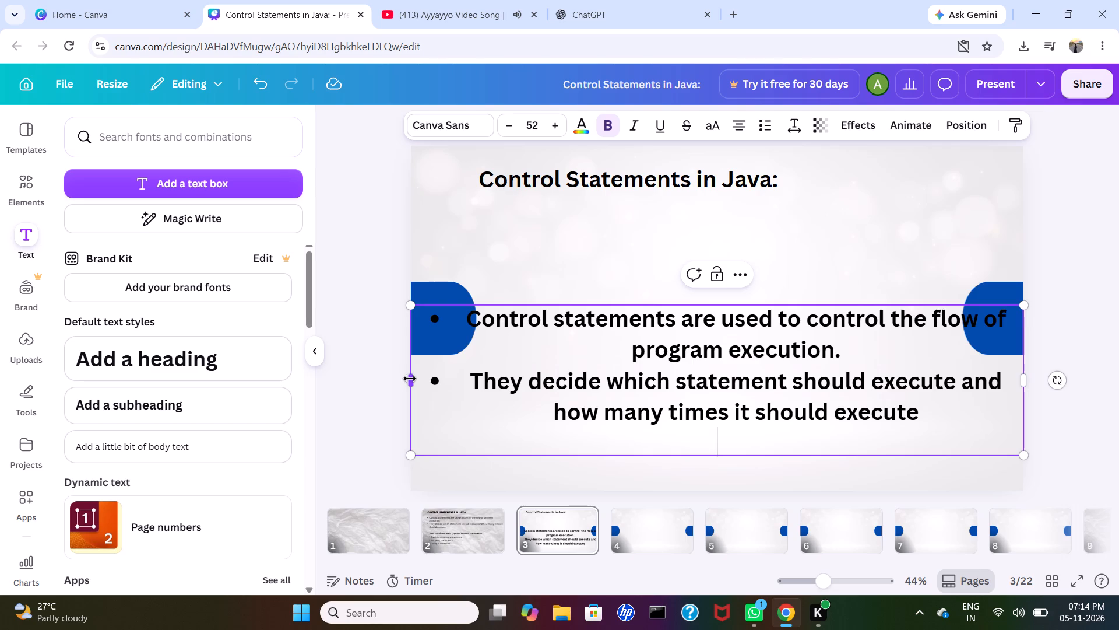
pyautogui.moveTo(410, 379); pyautogui.dragTo(467, 369)
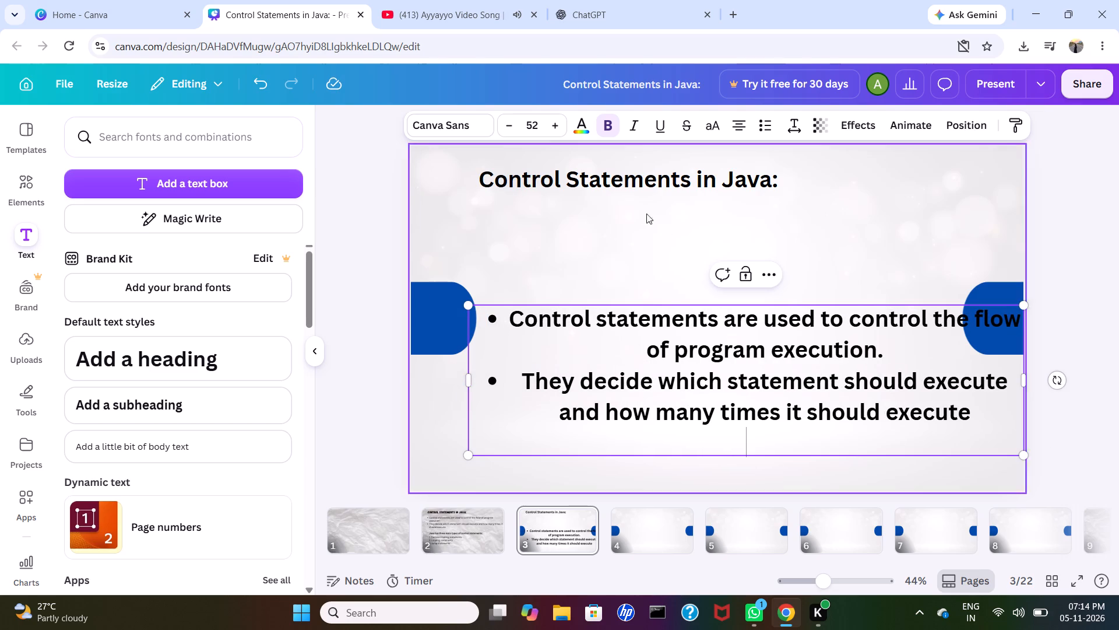
# Left-align the two bullet points on page 3 and reduce their text size so the lines fit between the blue shapes.
pyautogui.click(504, 121)
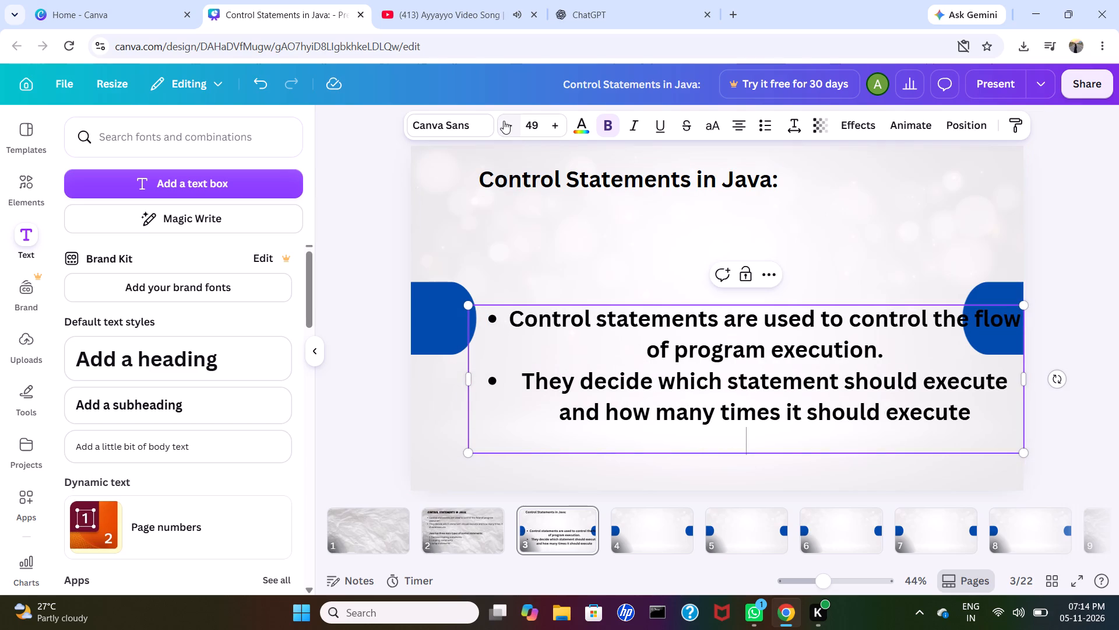
pyautogui.doubleClick(504, 121)
pyautogui.moveTo(510, 317); pyautogui.dragTo(564, 321)
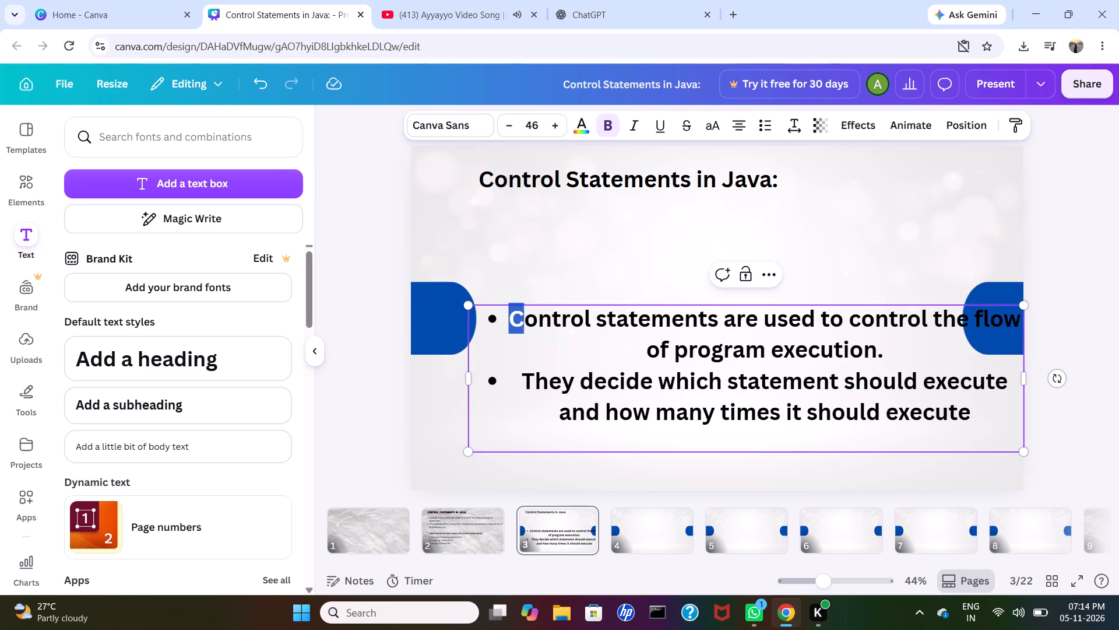
pyautogui.moveTo(564, 321); pyautogui.dragTo(899, 507)
pyautogui.click(502, 119)
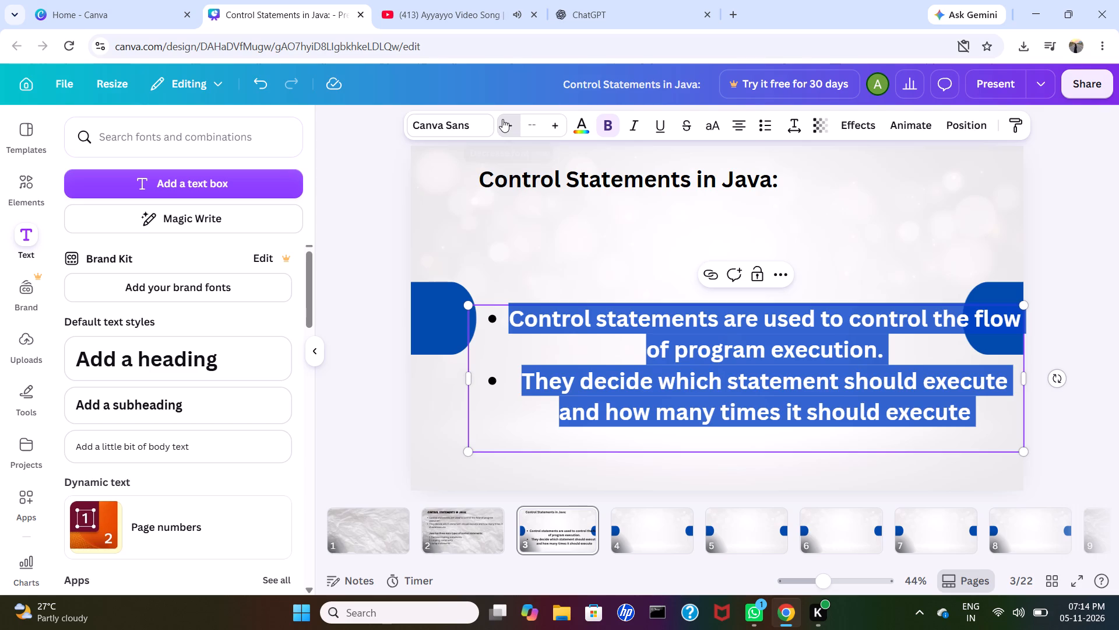
pyautogui.click(733, 123)
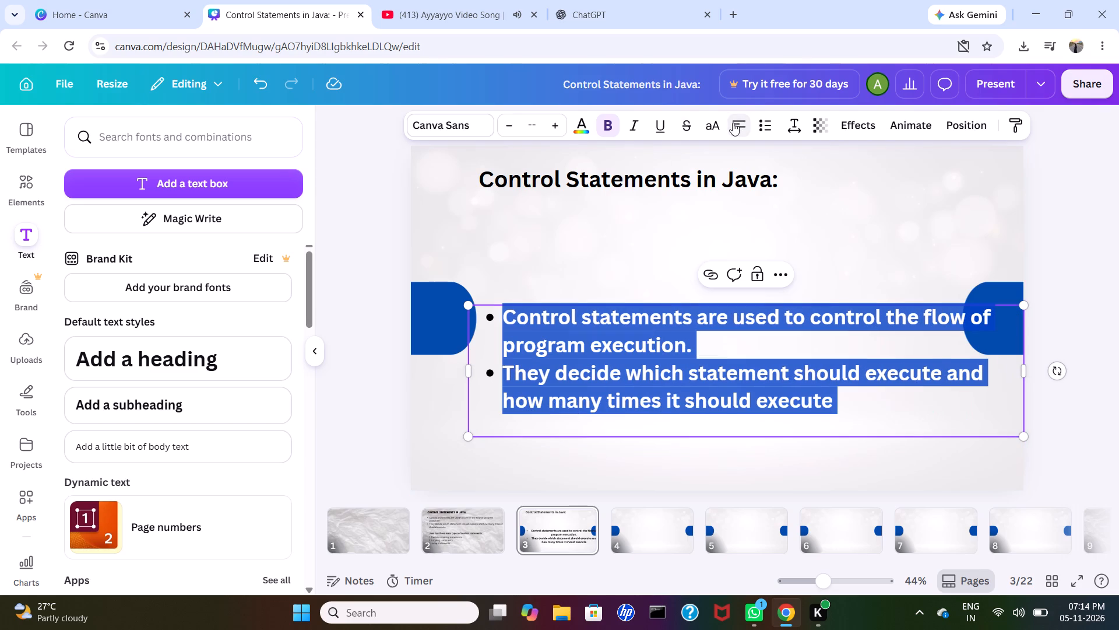
pyautogui.tripleClick(504, 121)
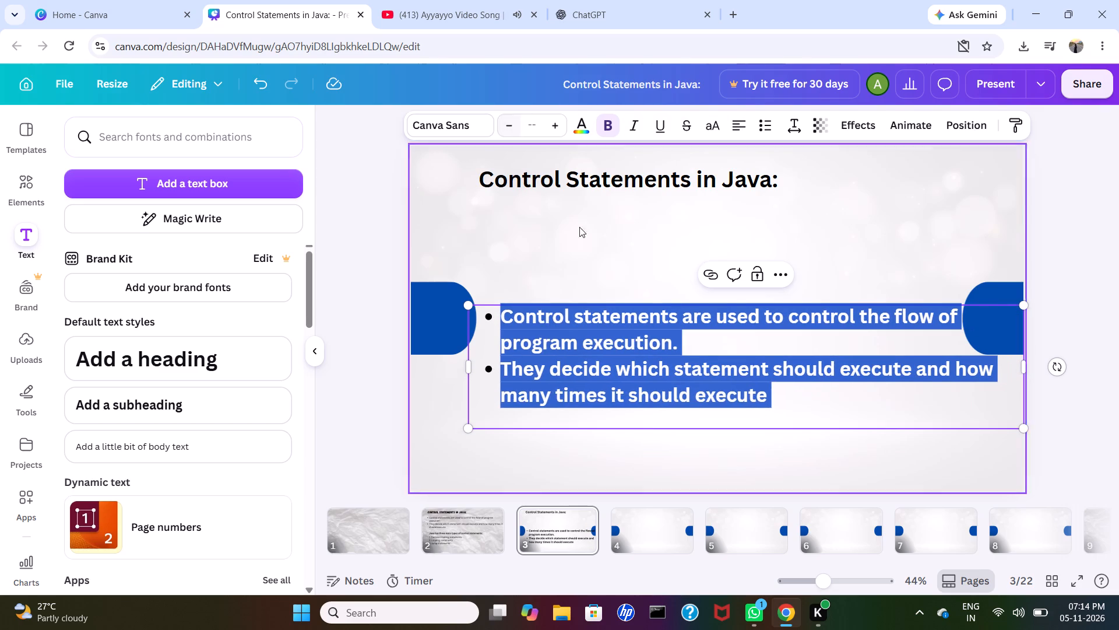
# Move page 3's two bullet points up beneath the heading and shift both blue side shapes outward to make room.
pyautogui.click(615, 250)
pyautogui.moveTo(649, 320); pyautogui.dragTo(645, 267)
pyautogui.moveTo(446, 306); pyautogui.dragTo(421, 301)
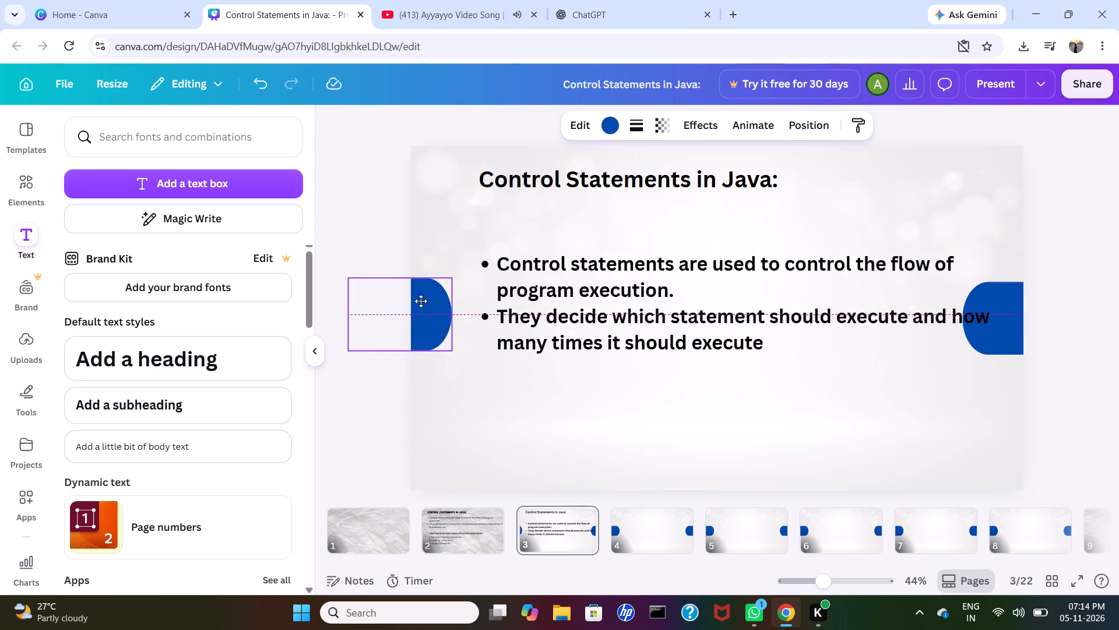
pyautogui.moveTo(421, 301); pyautogui.dragTo(415, 307)
pyautogui.moveTo(688, 336); pyautogui.dragTo(673, 325)
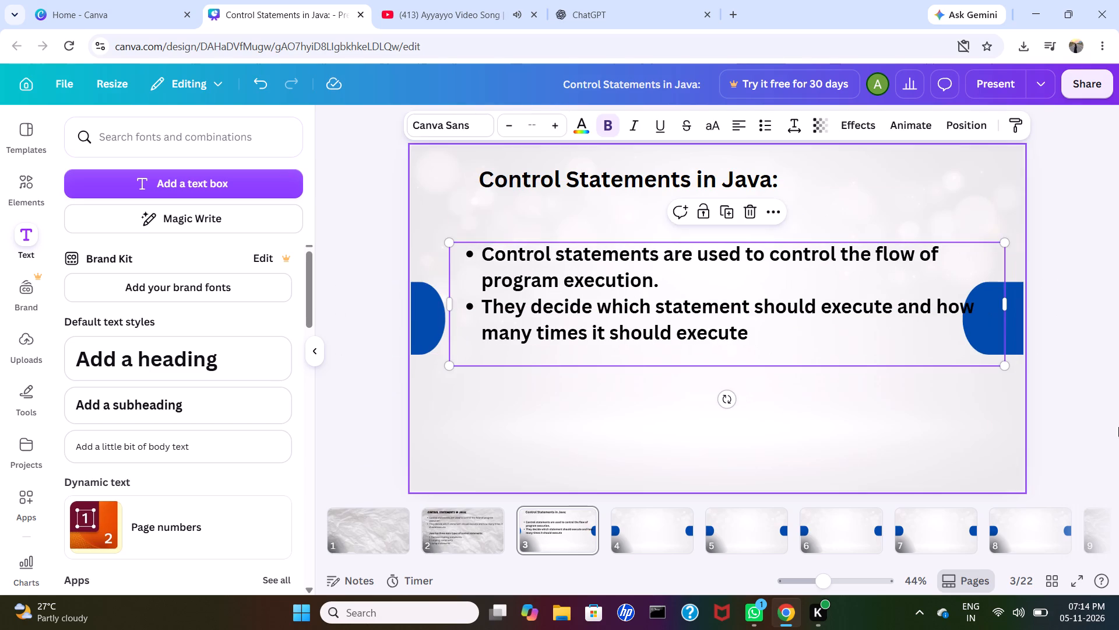
pyautogui.click(980, 329)
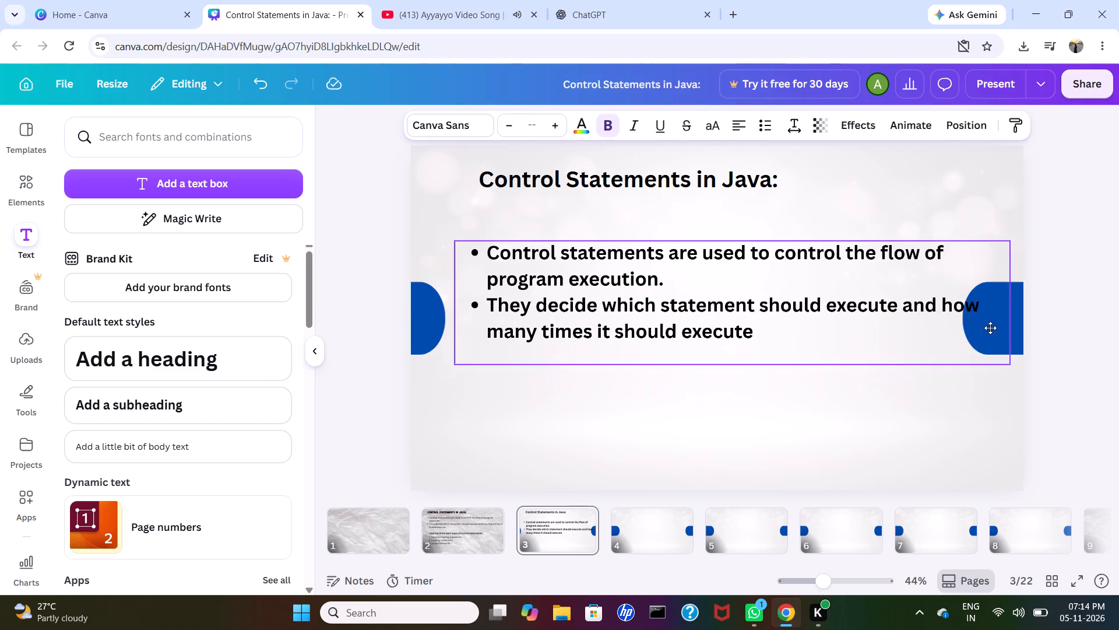
pyautogui.moveTo(953, 304); pyautogui.dragTo(831, 264)
pyautogui.moveTo(970, 328); pyautogui.dragTo(975, 328)
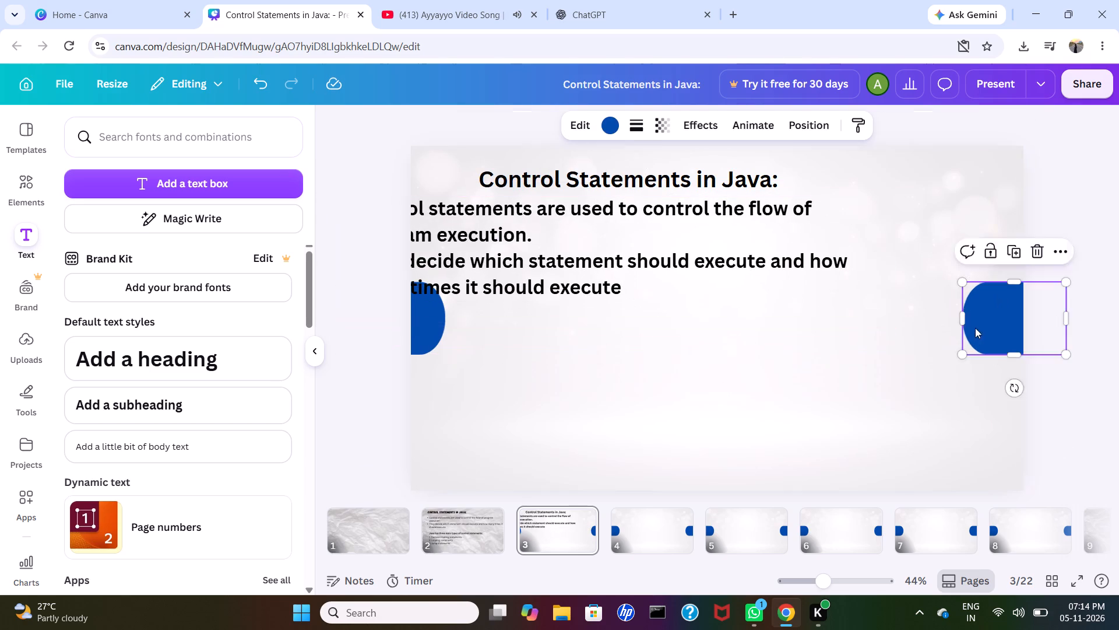
pyautogui.moveTo(975, 328); pyautogui.dragTo(995, 323)
pyautogui.moveTo(773, 247); pyautogui.dragTo(819, 259)
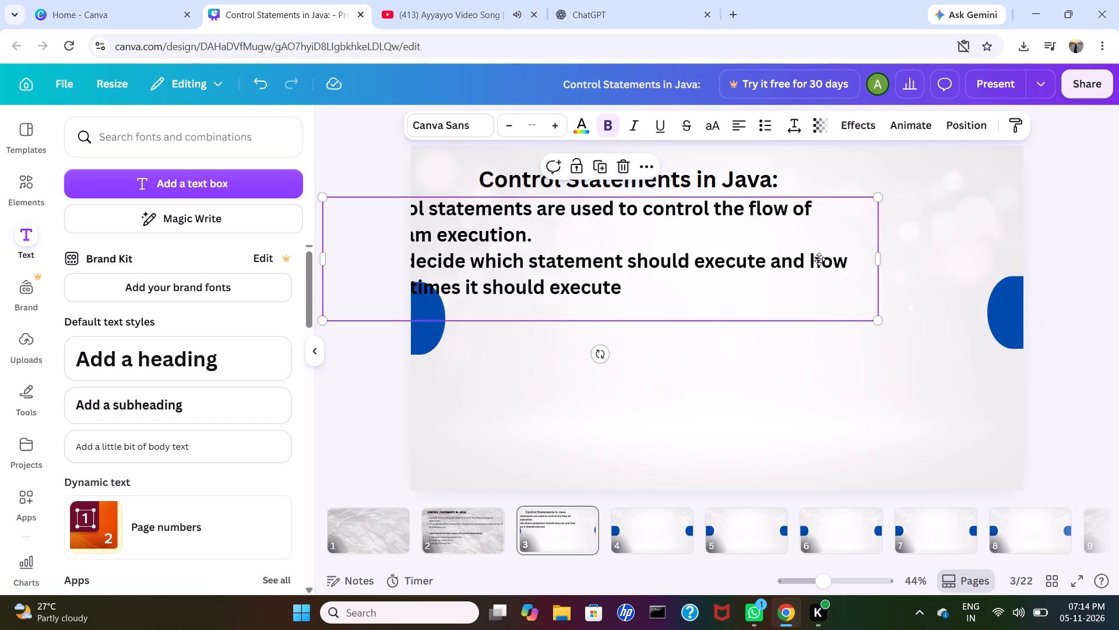
pyautogui.moveTo(819, 259); pyautogui.dragTo(893, 267)
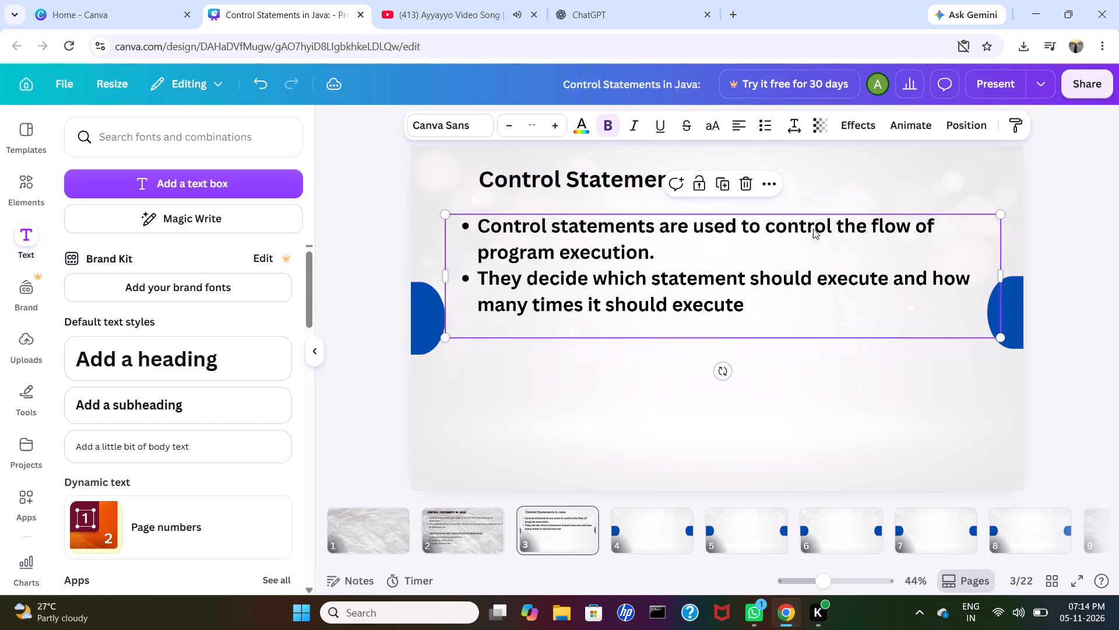
# Remove the bold formatting from the two bullet points on page 3.
pyautogui.click(609, 131)
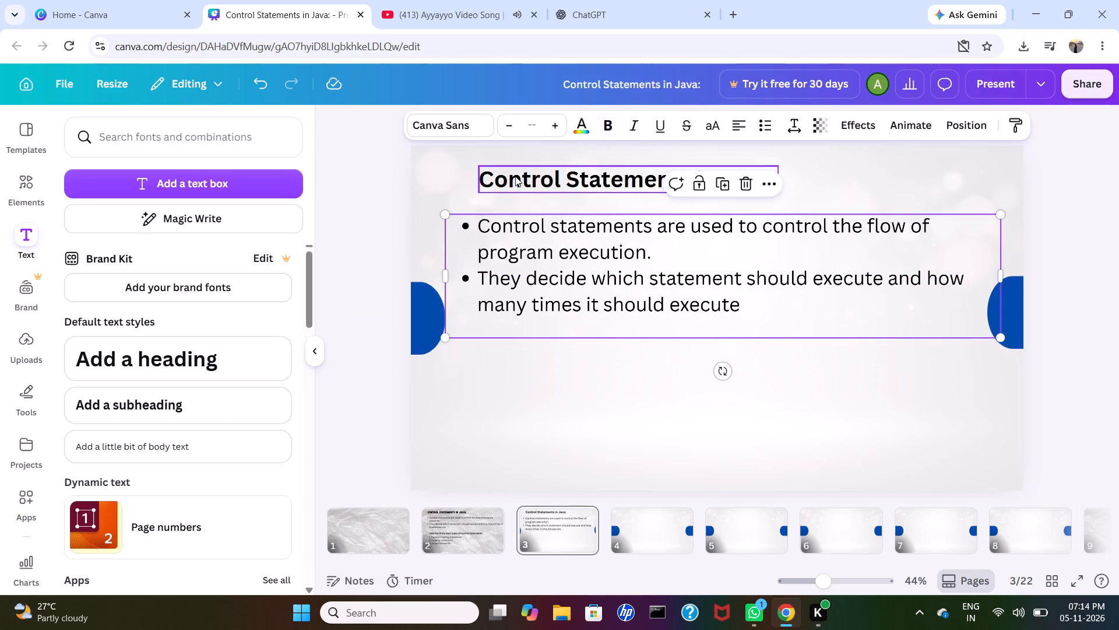
# Change the page 3 heading's font to Gagalin and shift the heading left to line up with the bullet points.
pyautogui.click(515, 176)
pyautogui.click(484, 178)
pyautogui.moveTo(484, 178); pyautogui.dragTo(738, 196)
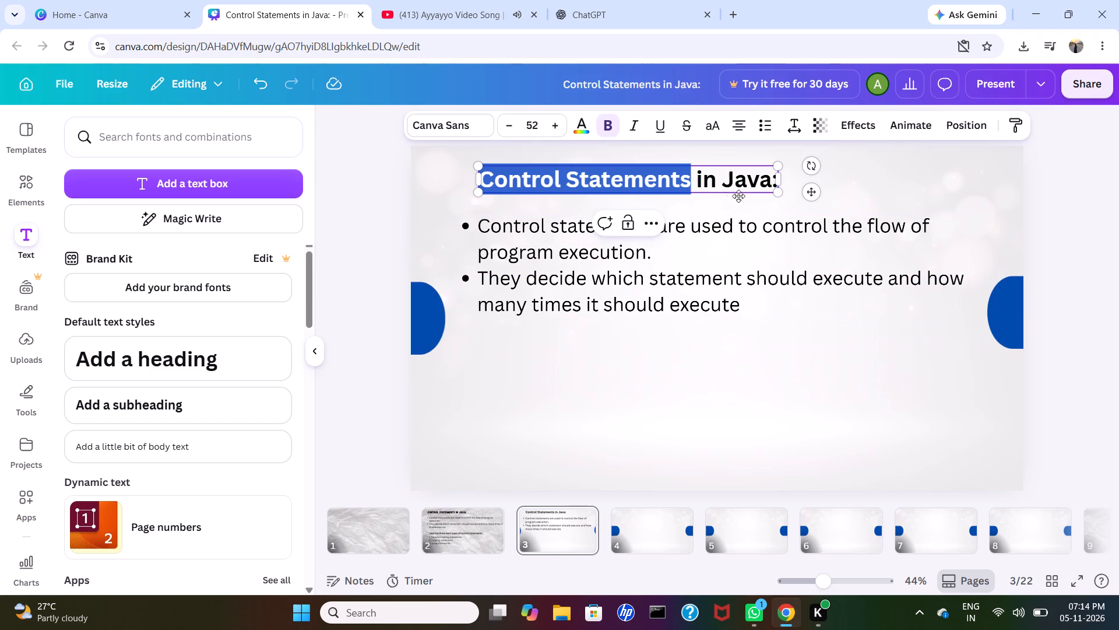
pyautogui.moveTo(738, 196); pyautogui.dragTo(782, 199)
pyautogui.click(454, 133)
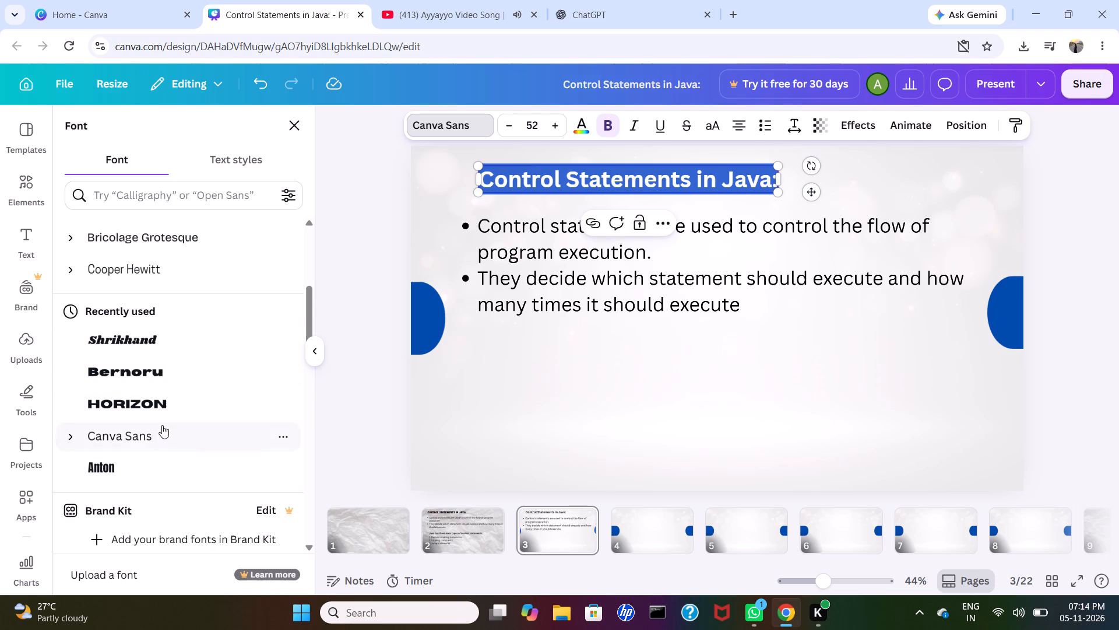
pyautogui.scroll(-2, 162, 425)
pyautogui.scroll(4, 161, 425)
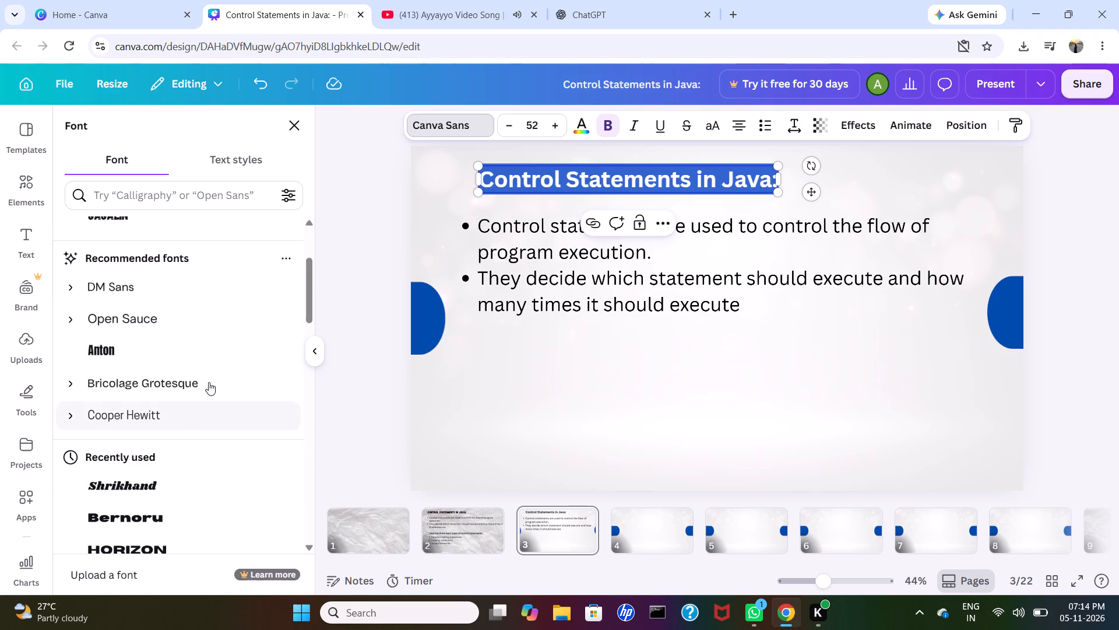
pyautogui.scroll(1, 202, 297)
pyautogui.click(202, 296)
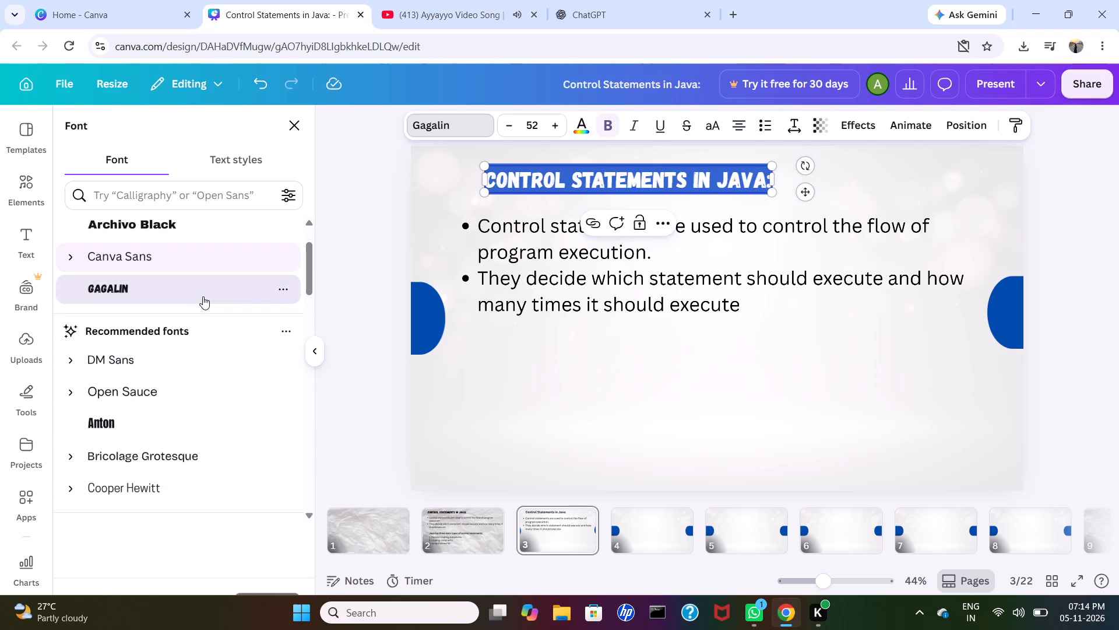
pyautogui.click(572, 461)
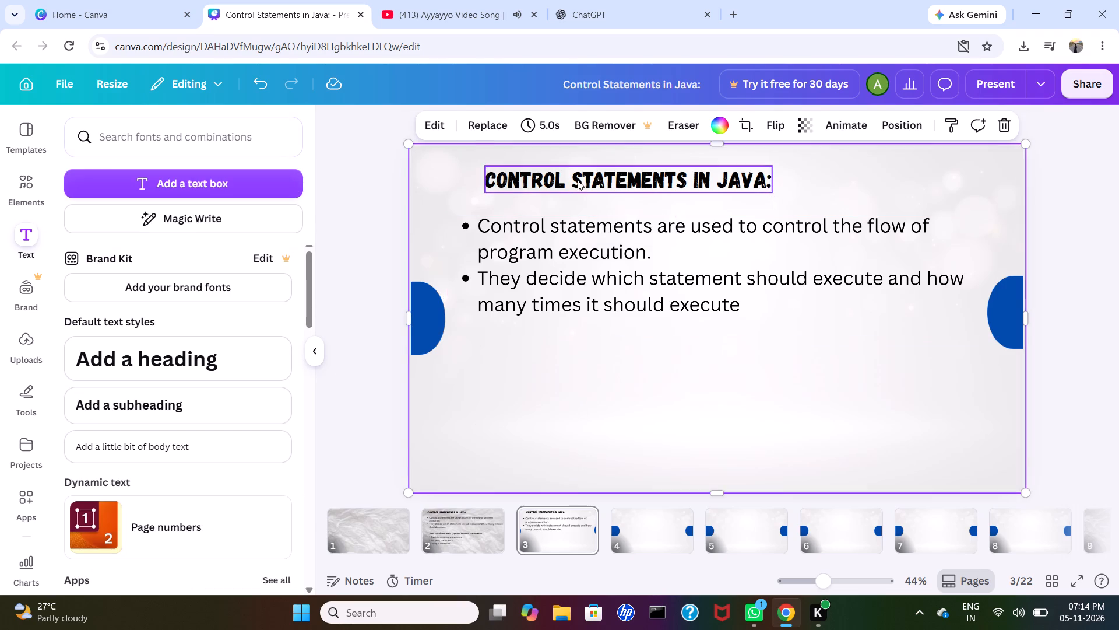
pyautogui.moveTo(578, 180); pyautogui.dragTo(550, 180)
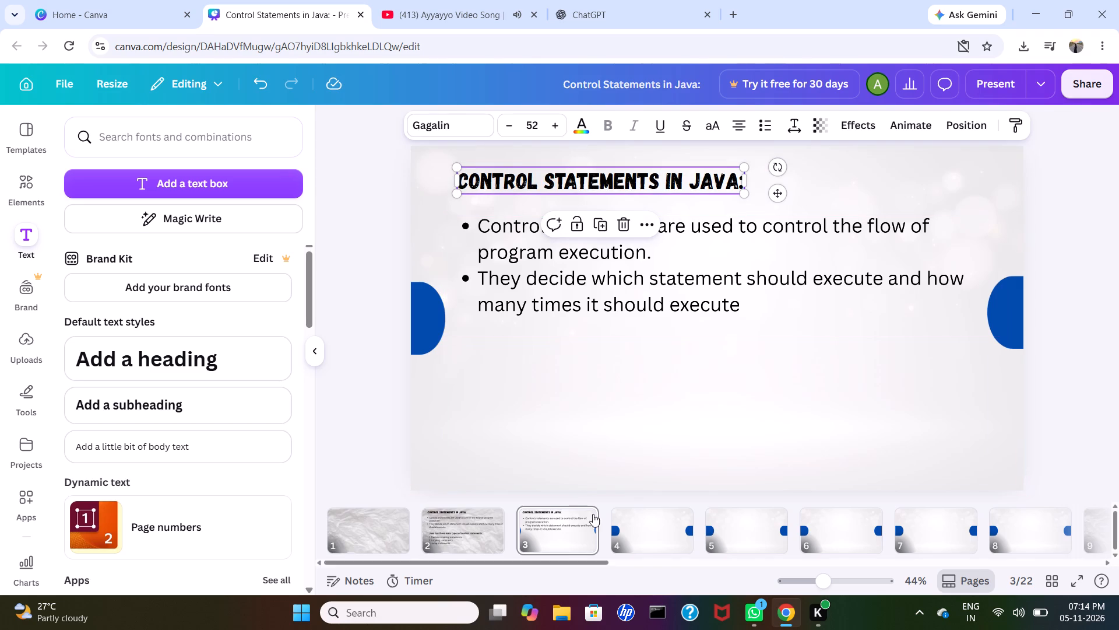
# Copy the line "Java has three main types of control statements:" from page 2's body text.
pyautogui.click(451, 510)
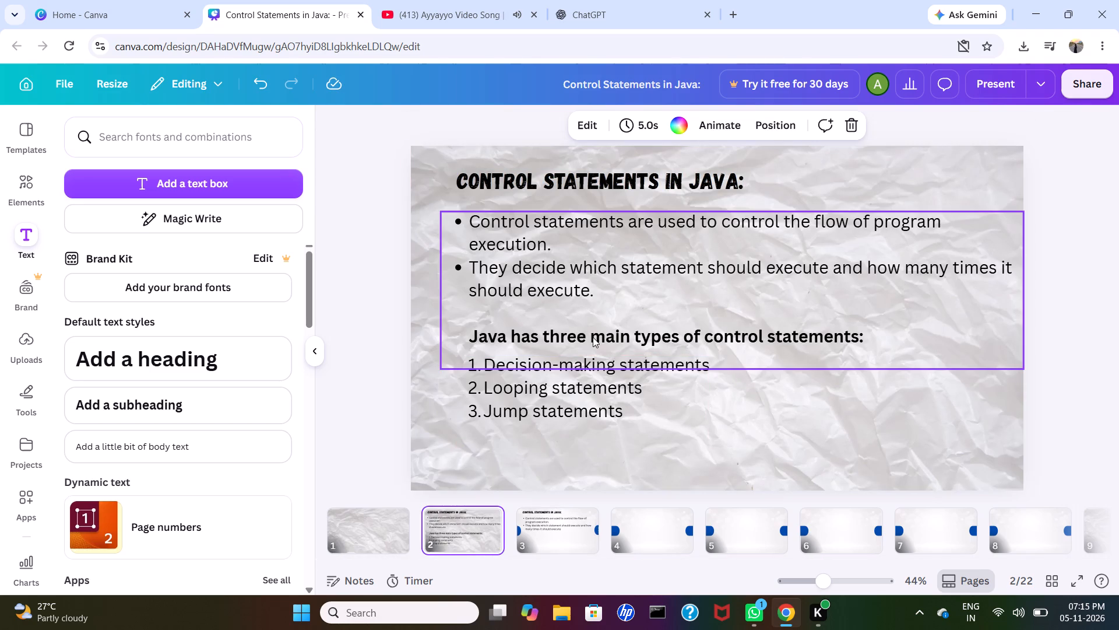
pyautogui.click(564, 330)
pyautogui.click(478, 335)
pyautogui.click(478, 335)
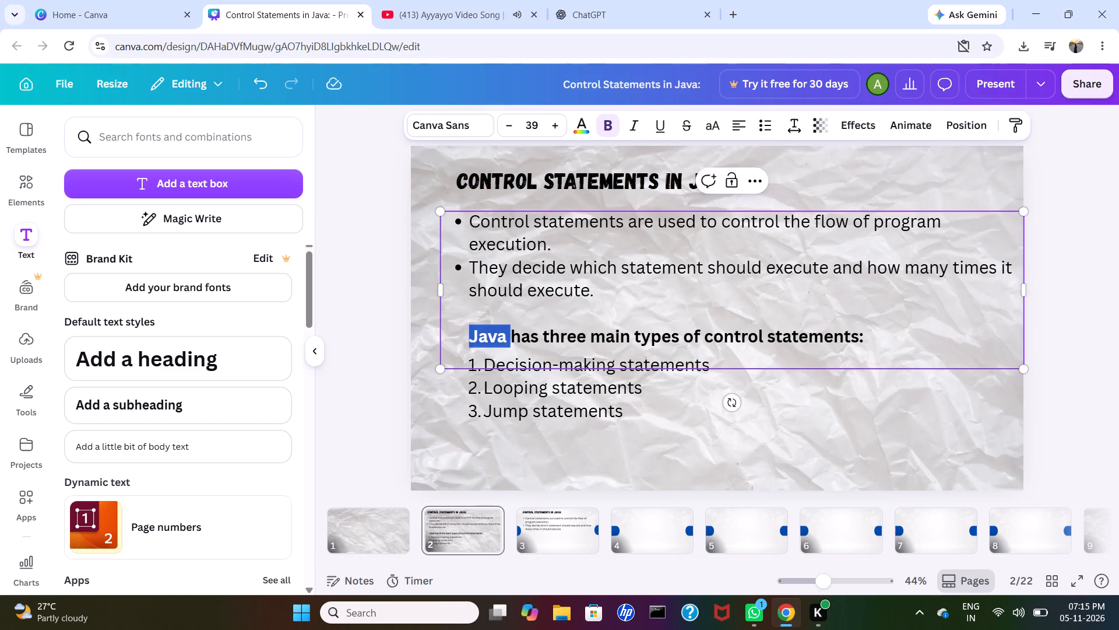
pyautogui.click(475, 334)
pyautogui.click(470, 335)
pyautogui.moveTo(468, 335); pyautogui.dragTo(551, 337)
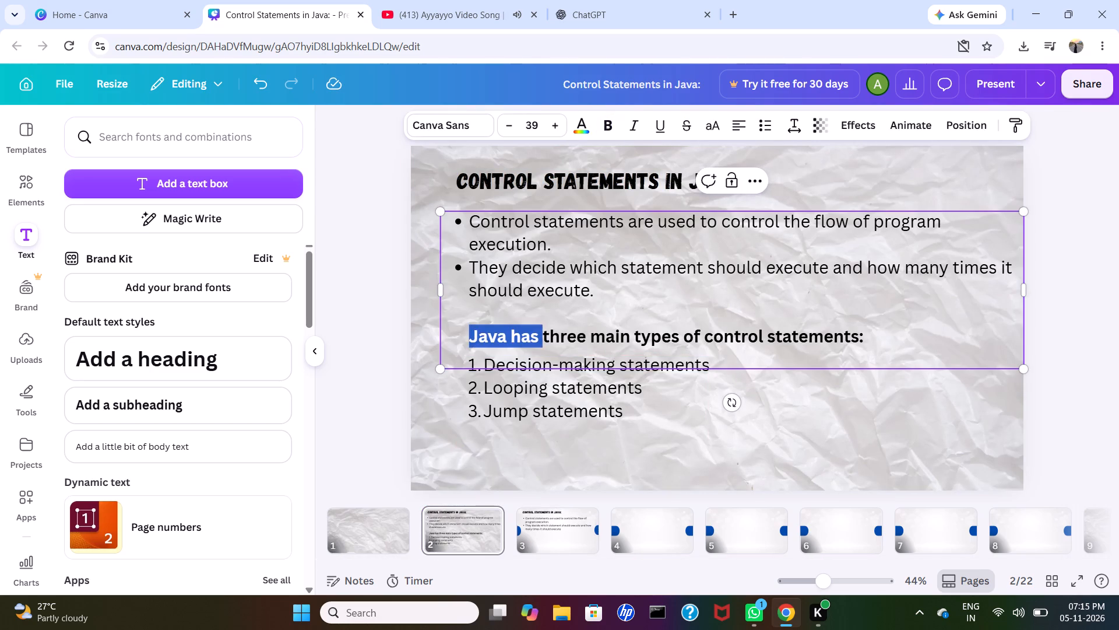
pyautogui.moveTo(551, 337); pyautogui.dragTo(853, 368)
pyautogui.hotkey('ctrl', 'c')
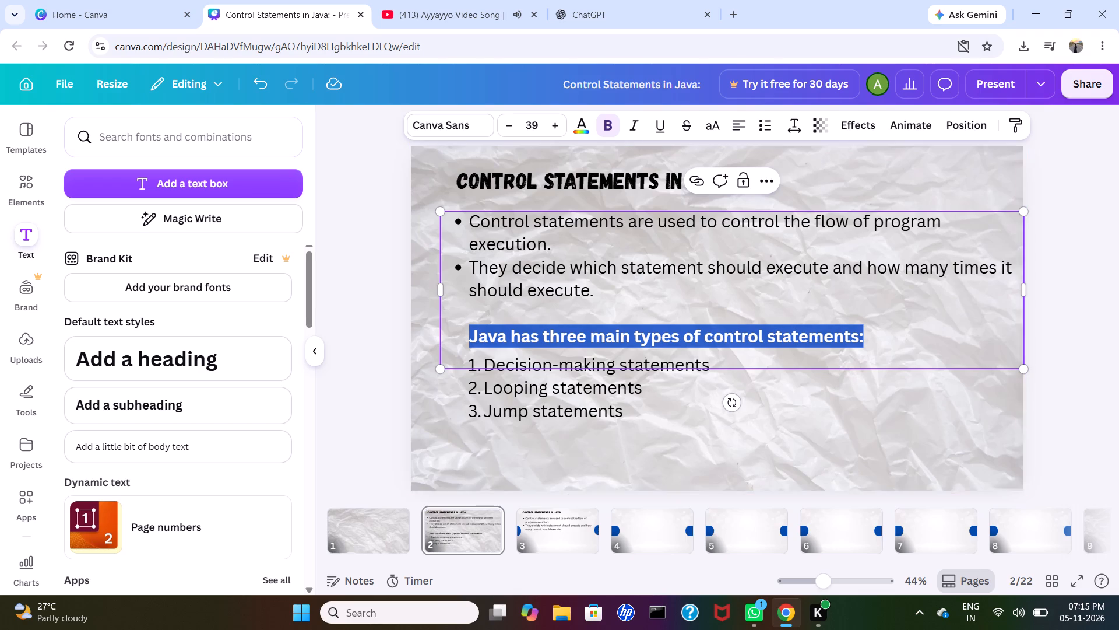
pyautogui.click(301, 5)
pyautogui.click(276, 8)
# Add the copied line as a subheading on page 3, reduce it to size 43, and place it below the bullet points.
pyautogui.click(555, 523)
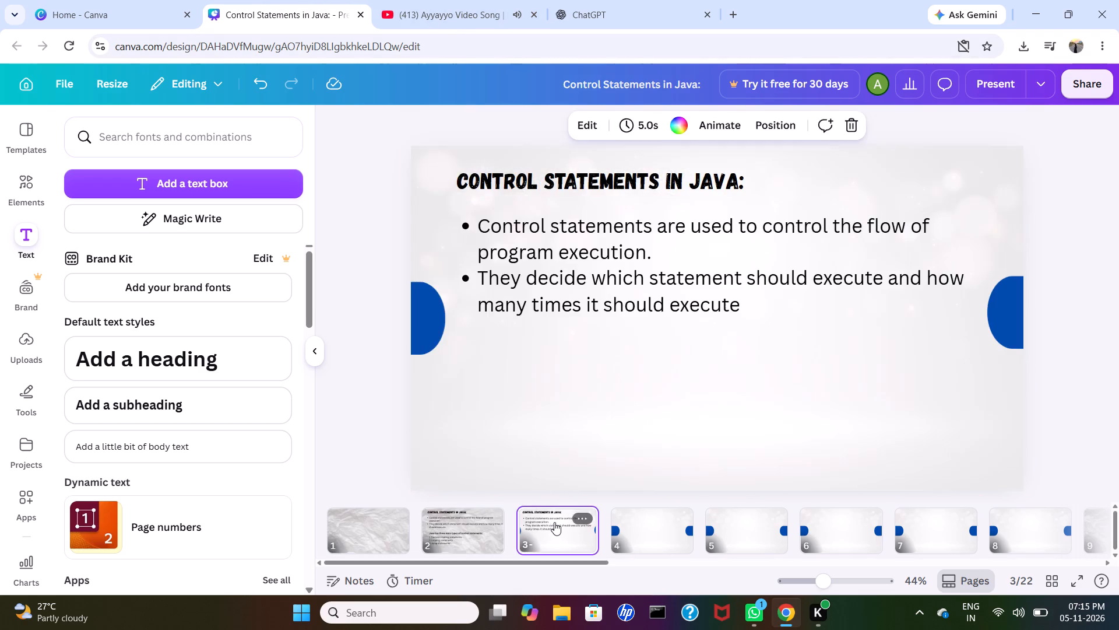
pyautogui.click(226, 417)
pyautogui.hotkey('ctrl', 'v')
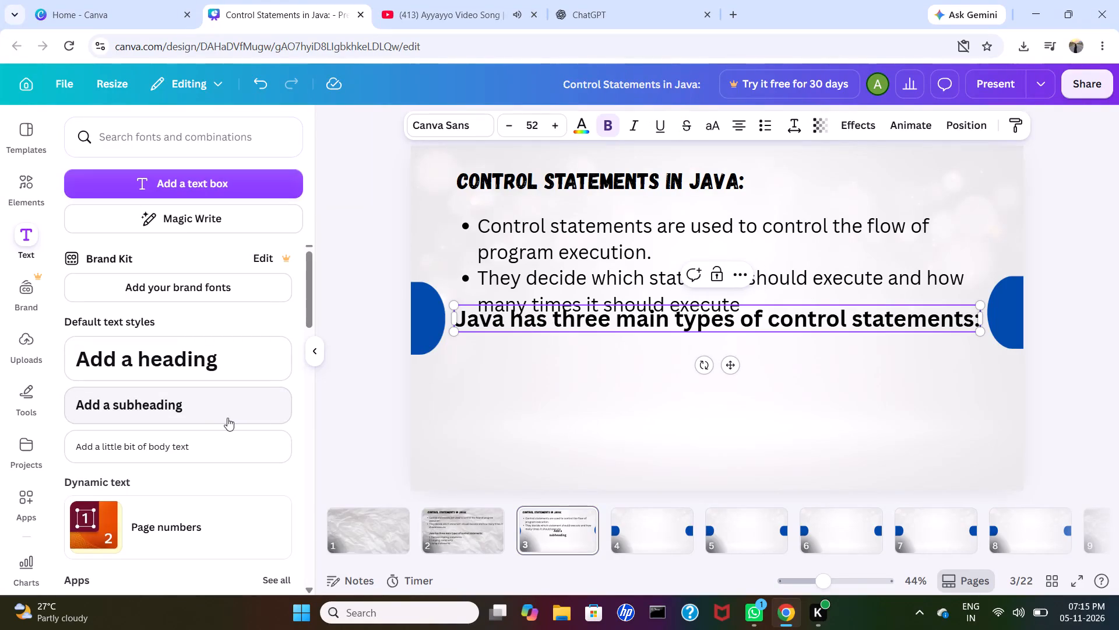
pyautogui.click(511, 121)
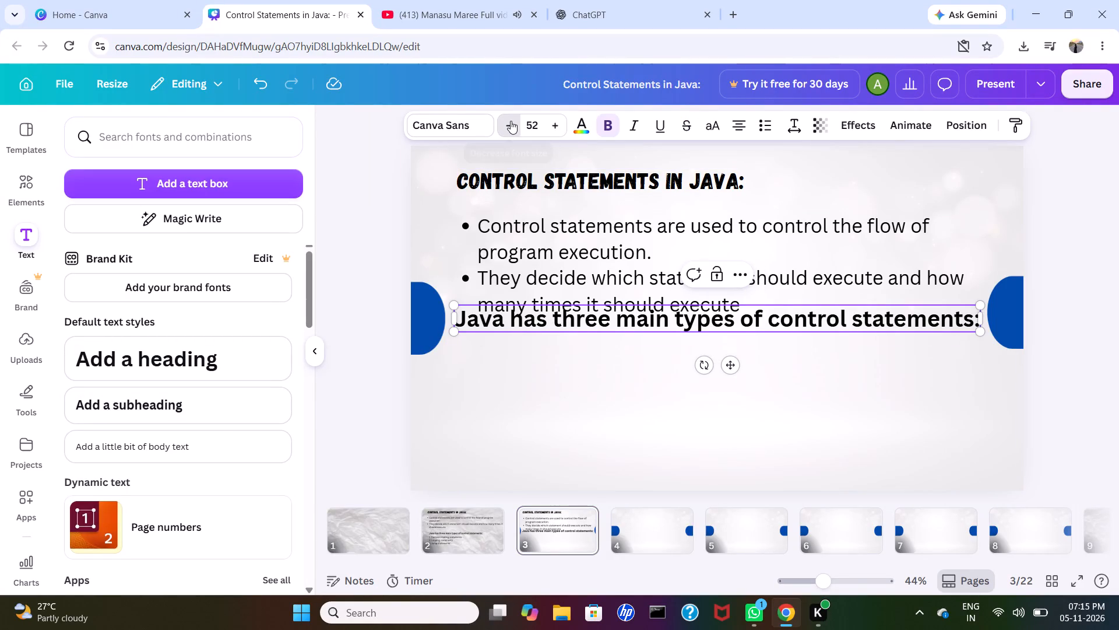
pyautogui.click(548, 372)
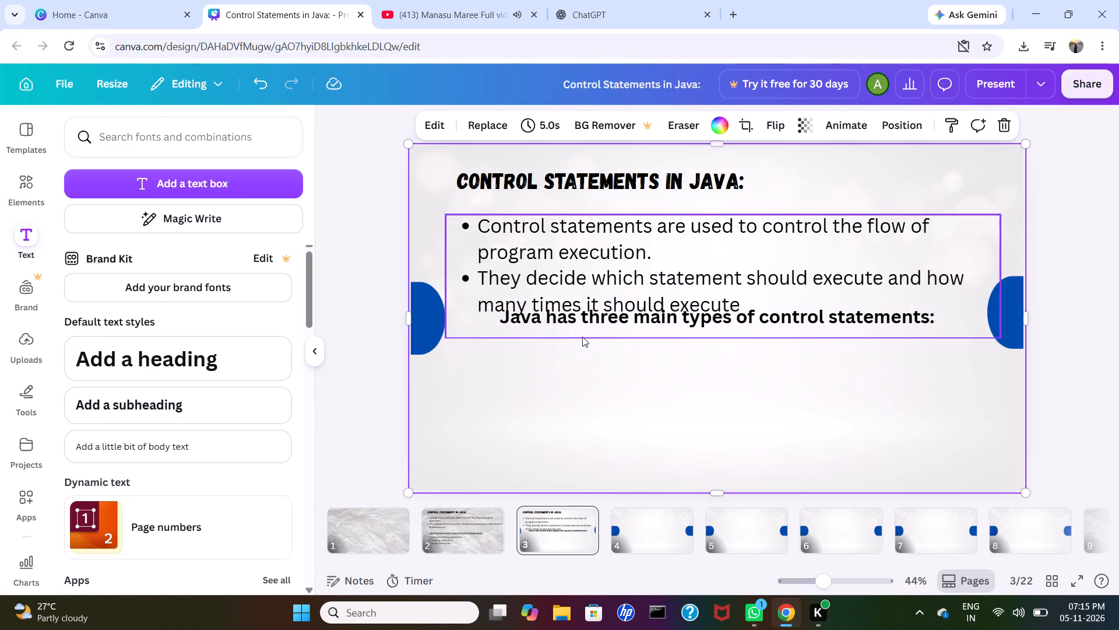
pyautogui.moveTo(590, 318); pyautogui.dragTo(560, 339)
# Copy page 2's numbered list of decision-making, looping and jump statements.
pyautogui.click(463, 538)
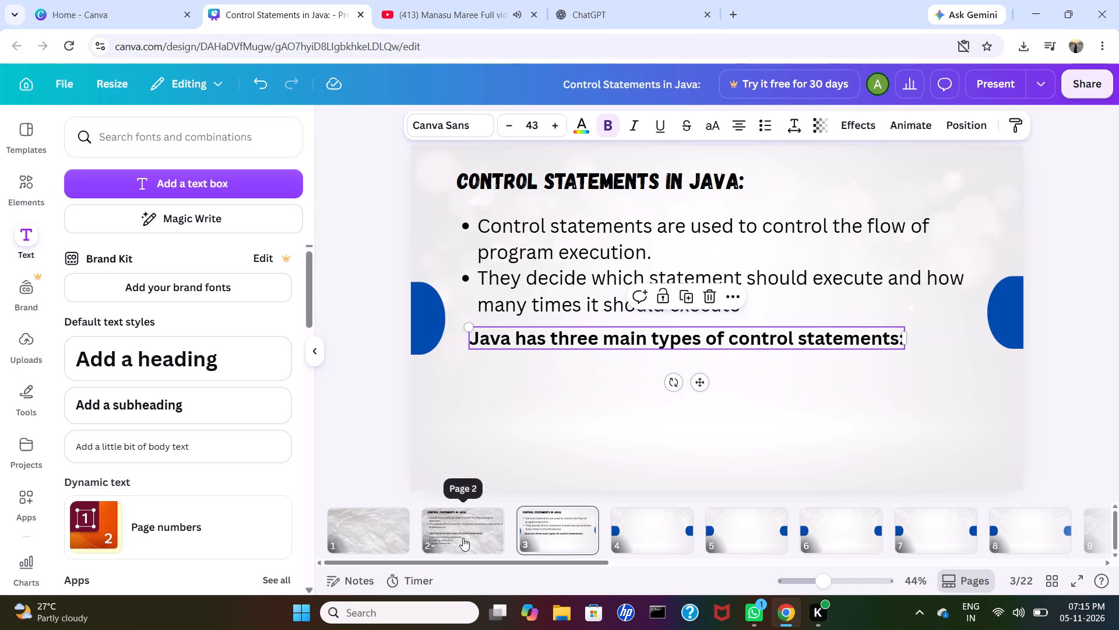
pyautogui.click(568, 429)
pyautogui.moveTo(479, 365); pyautogui.dragTo(490, 362)
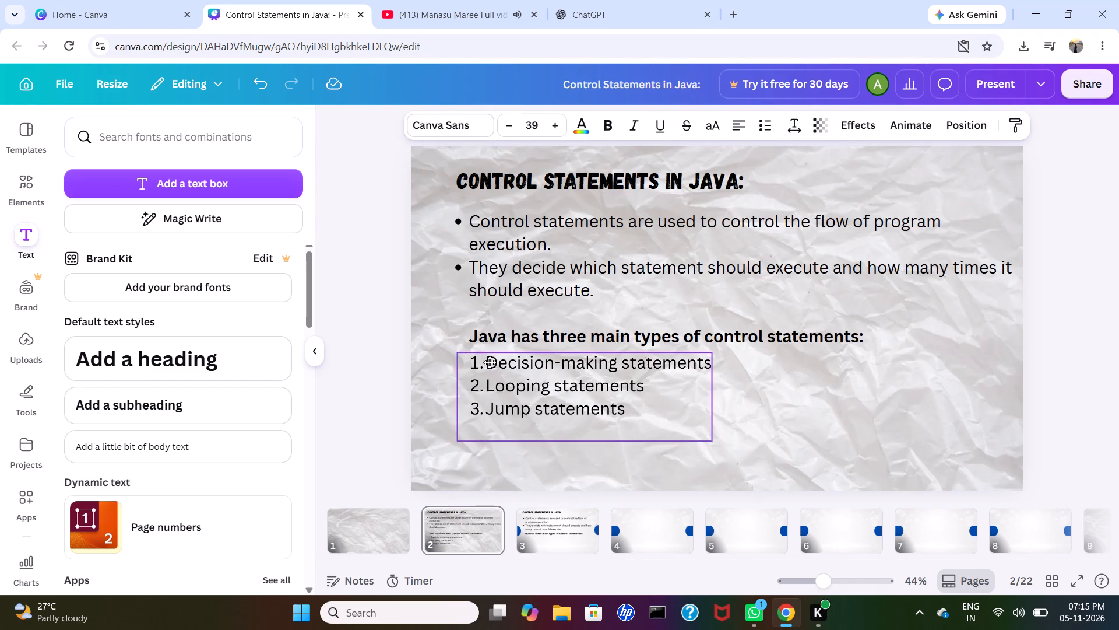
pyautogui.moveTo(490, 362); pyautogui.dragTo(492, 365)
pyautogui.click(492, 365)
pyautogui.moveTo(494, 366); pyautogui.dragTo(611, 448)
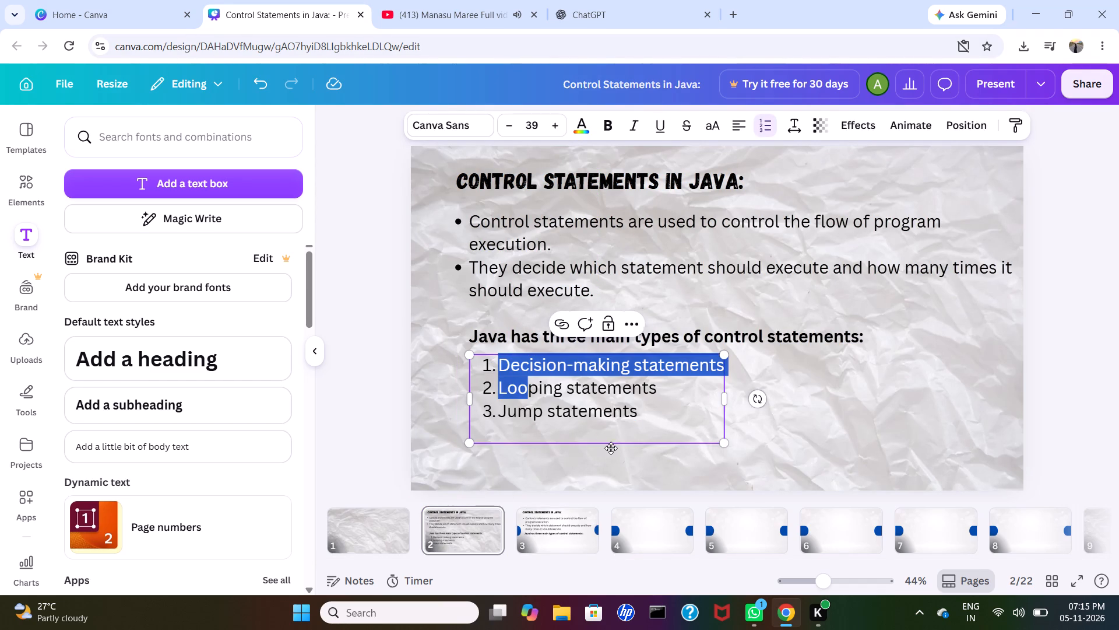
pyautogui.click(652, 415)
pyautogui.moveTo(652, 415); pyautogui.dragTo(496, 367)
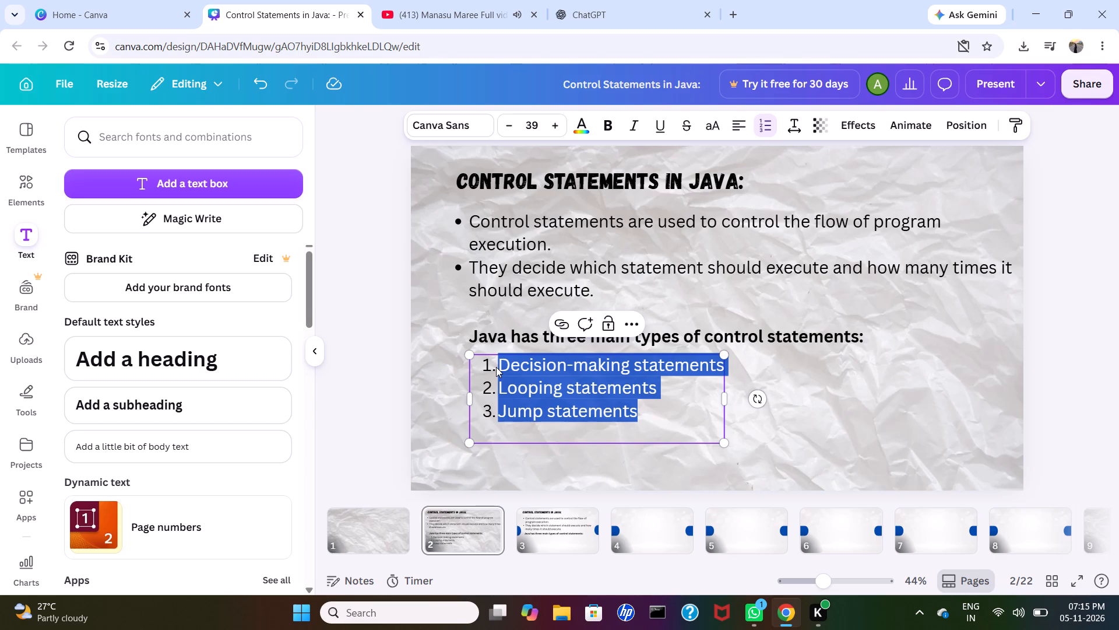
pyautogui.hotkey('ctrl', 'c')
# Add a new subheading on page 3 containing the copied list of three statement types.
pyautogui.click(558, 514)
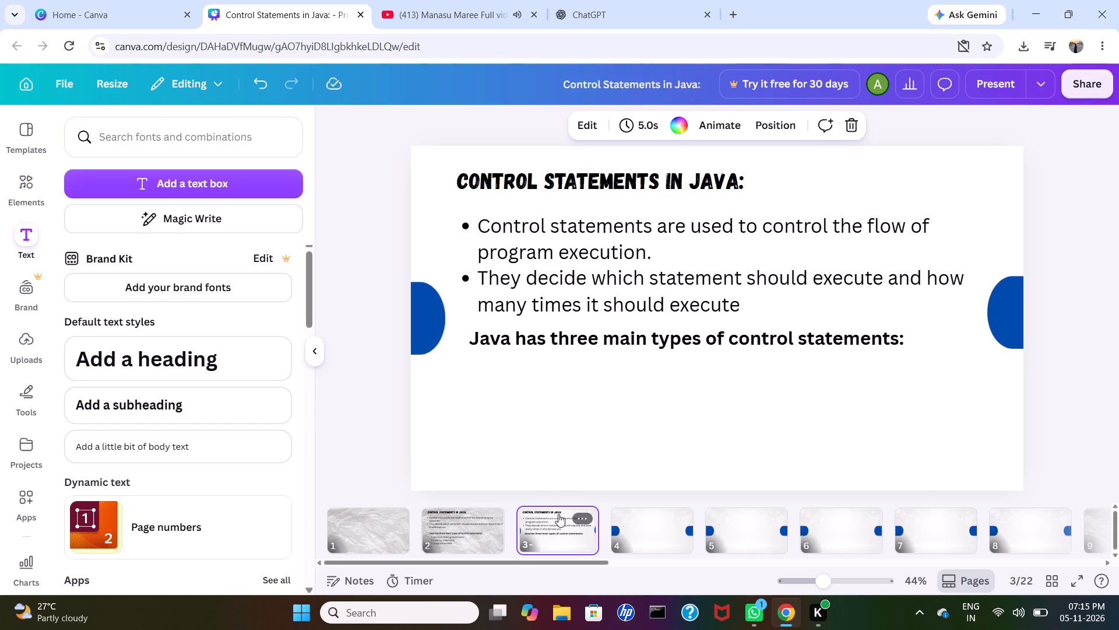
pyautogui.click(242, 399)
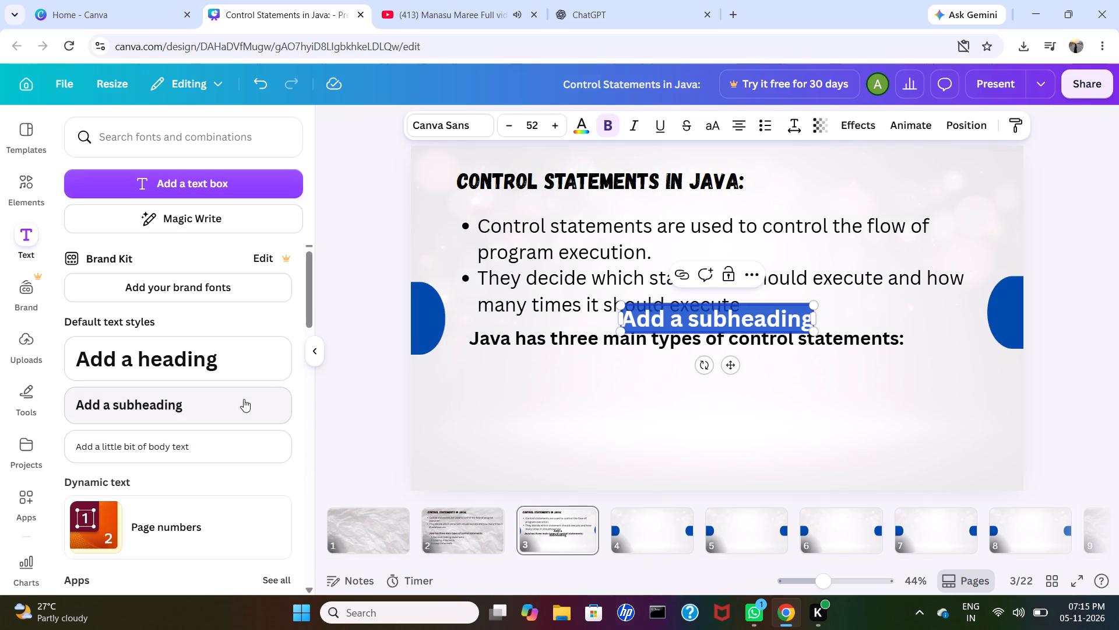
pyautogui.hotkey('ctrl', 'v')
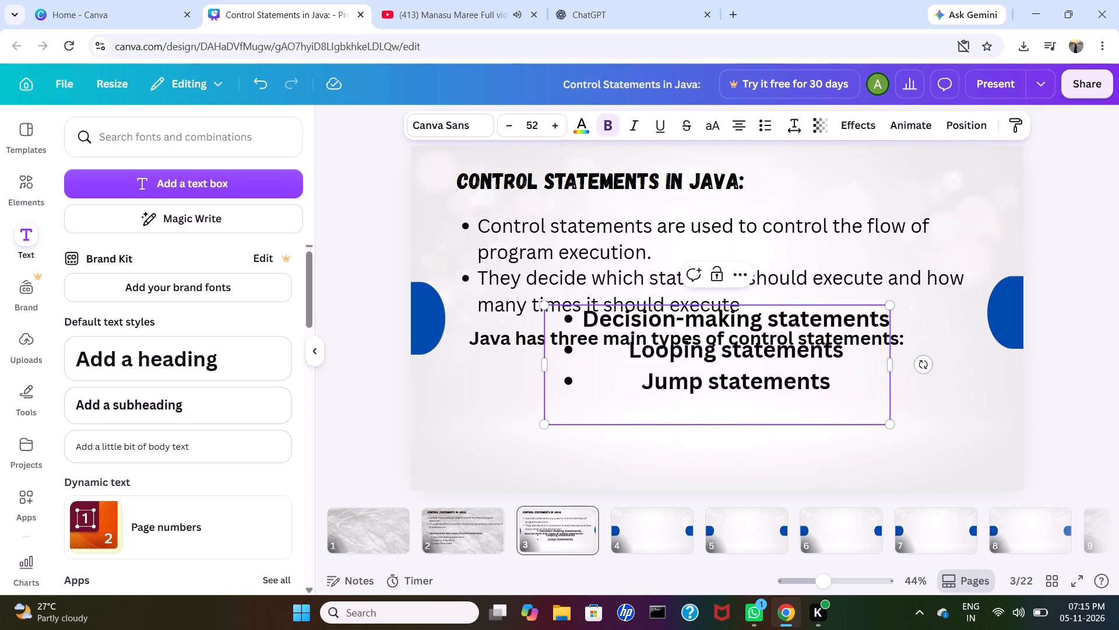
# Format the three-item list on page 3 as size 45, non-bold, left-aligned text.
pyautogui.click(580, 321)
pyautogui.moveTo(580, 321); pyautogui.dragTo(733, 397)
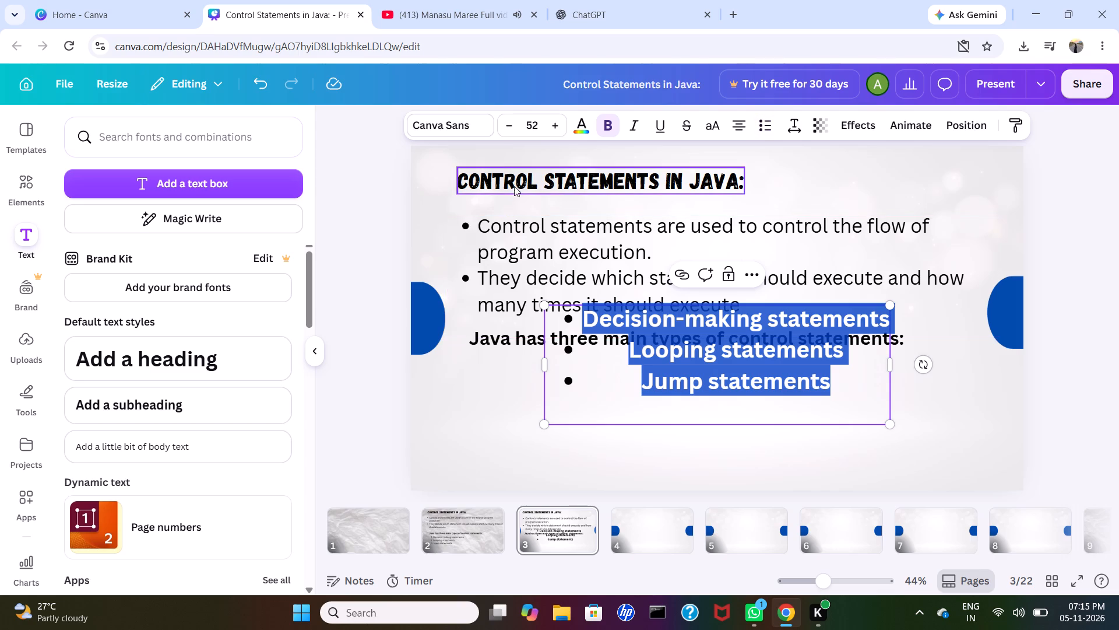
pyautogui.click(511, 125)
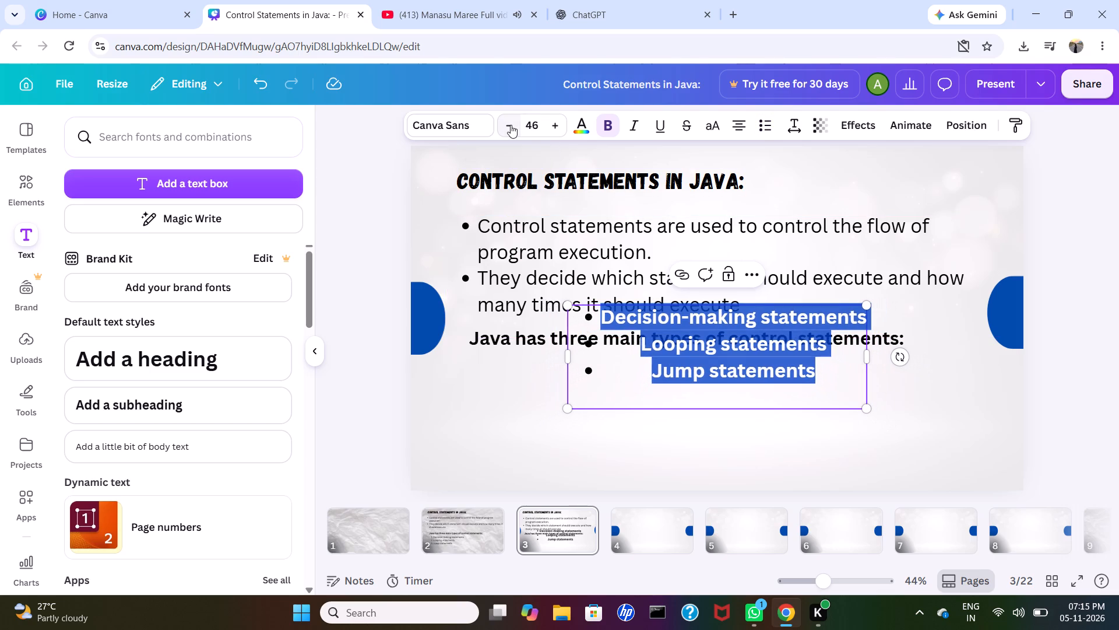
pyautogui.click(610, 127)
pyautogui.click(734, 127)
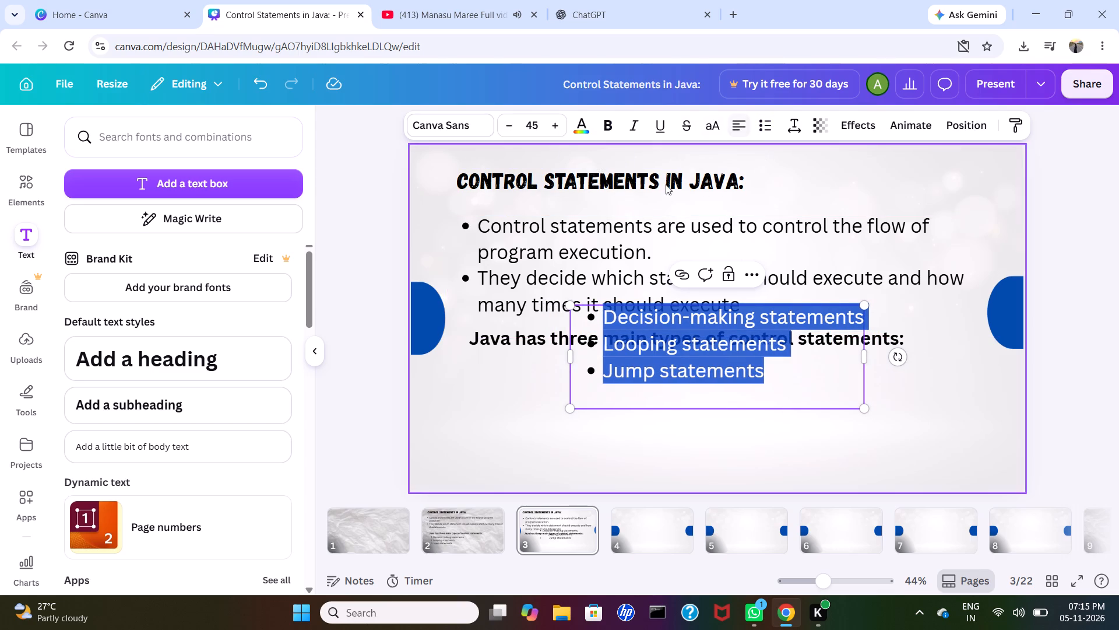
# Move the three-item list below the "Java has three main types of control statements:" line on page 3.
pyautogui.click(407, 433)
pyautogui.moveTo(648, 361); pyautogui.dragTo(508, 405)
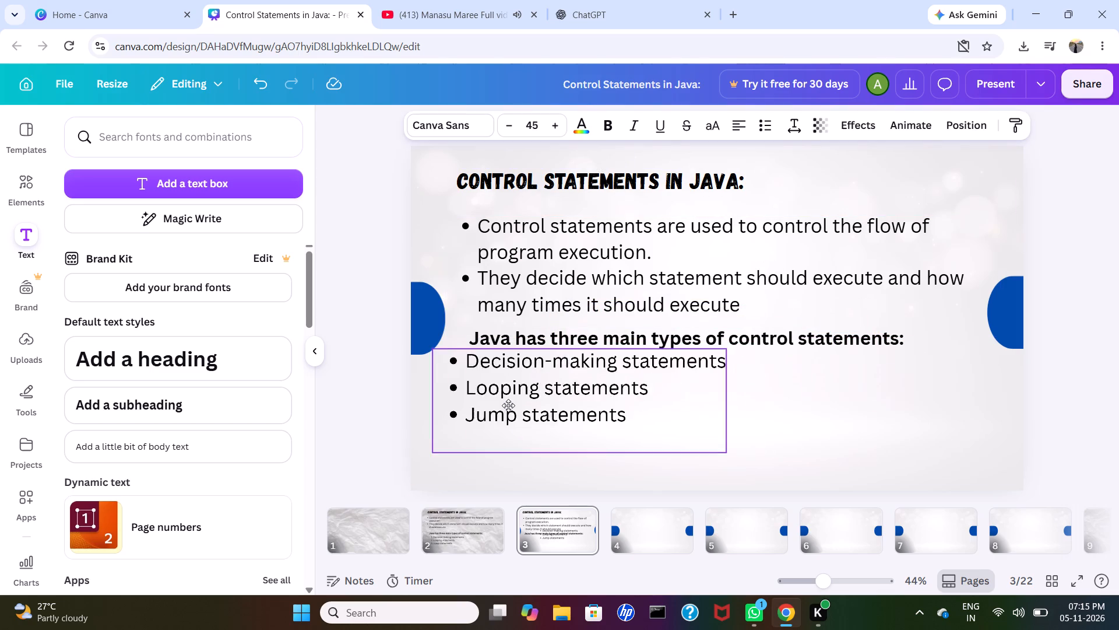
pyautogui.moveTo(508, 405); pyautogui.dragTo(540, 418)
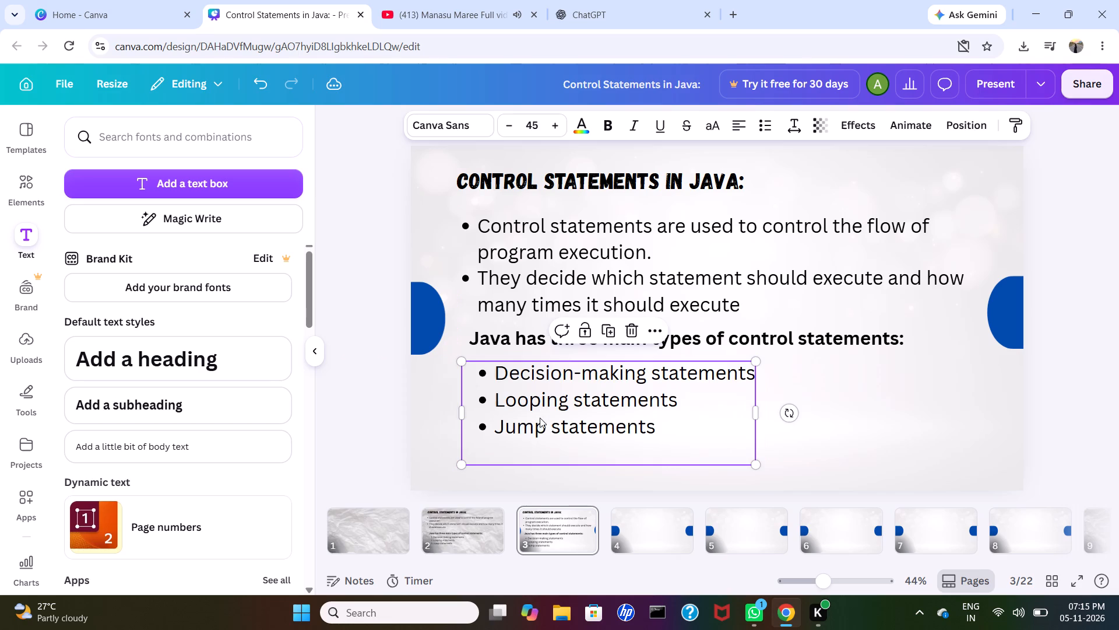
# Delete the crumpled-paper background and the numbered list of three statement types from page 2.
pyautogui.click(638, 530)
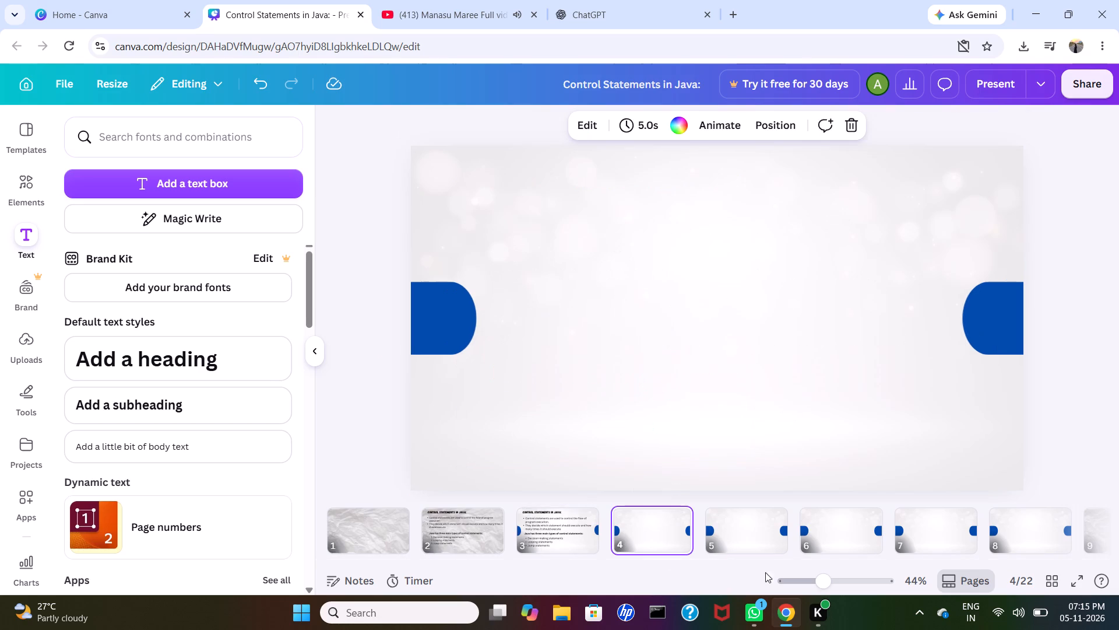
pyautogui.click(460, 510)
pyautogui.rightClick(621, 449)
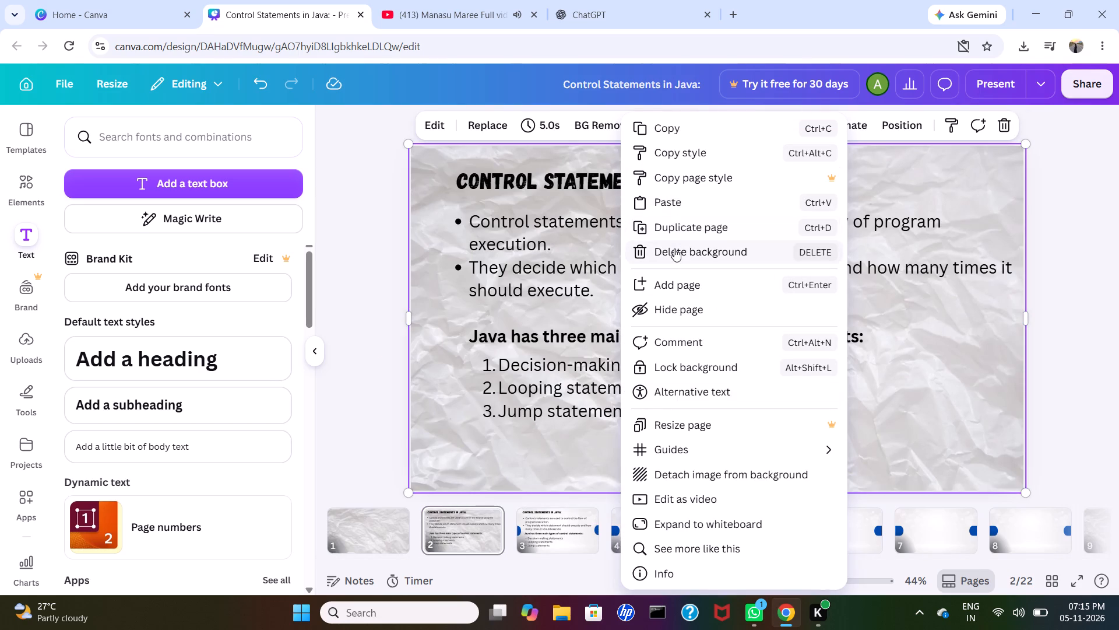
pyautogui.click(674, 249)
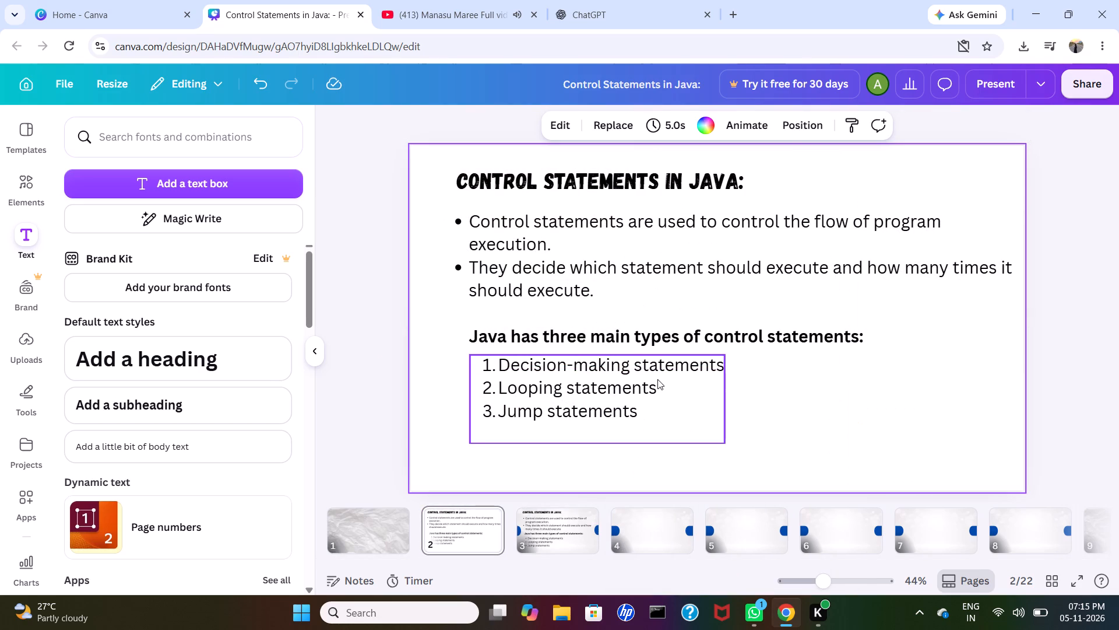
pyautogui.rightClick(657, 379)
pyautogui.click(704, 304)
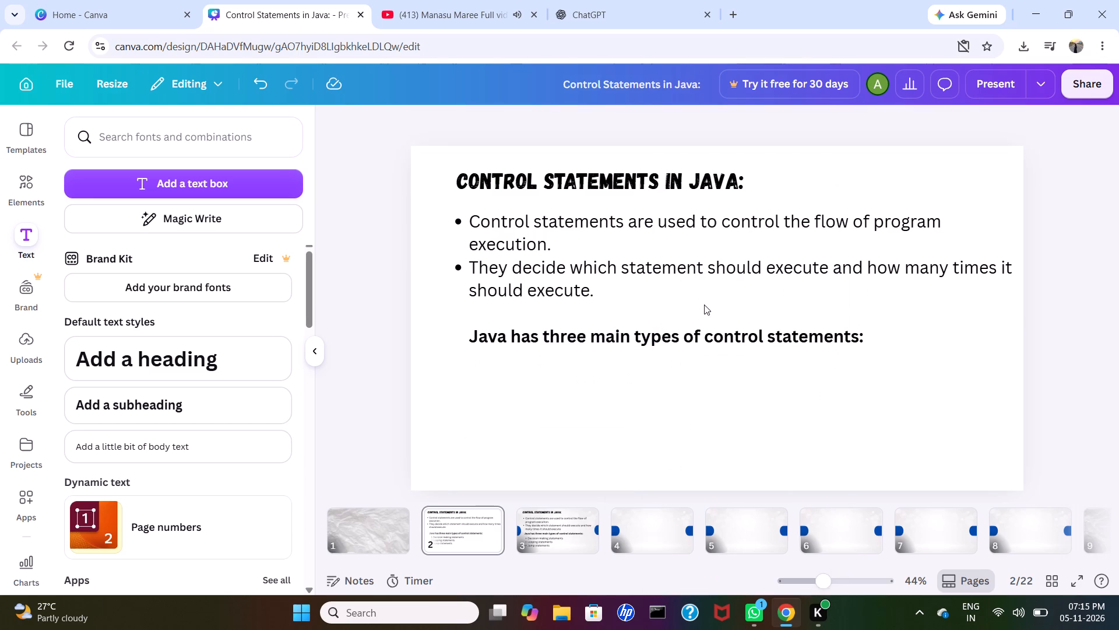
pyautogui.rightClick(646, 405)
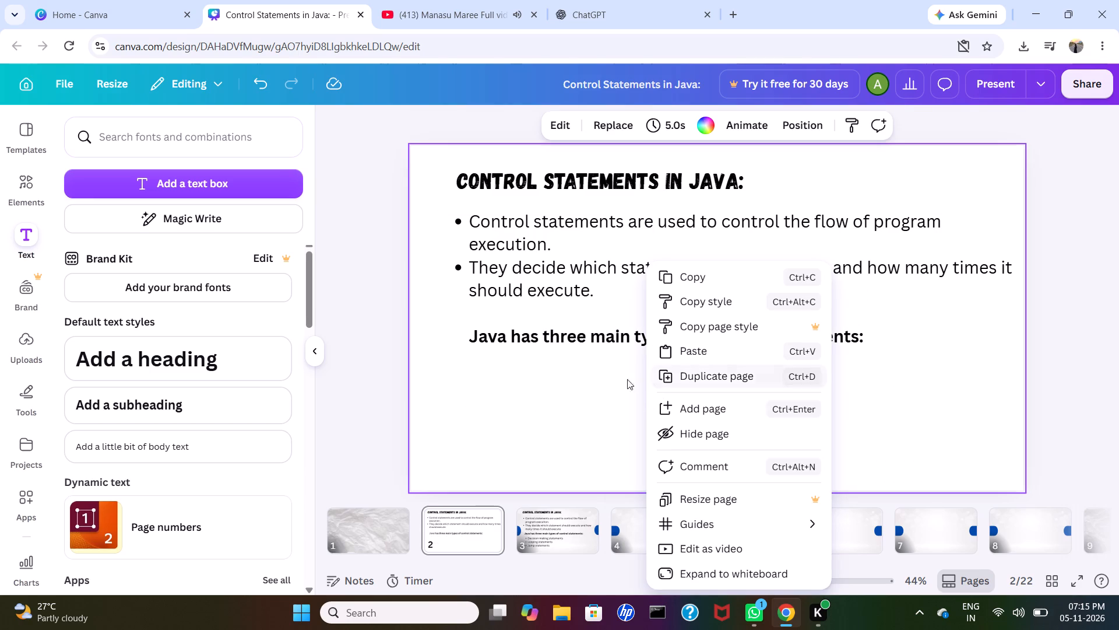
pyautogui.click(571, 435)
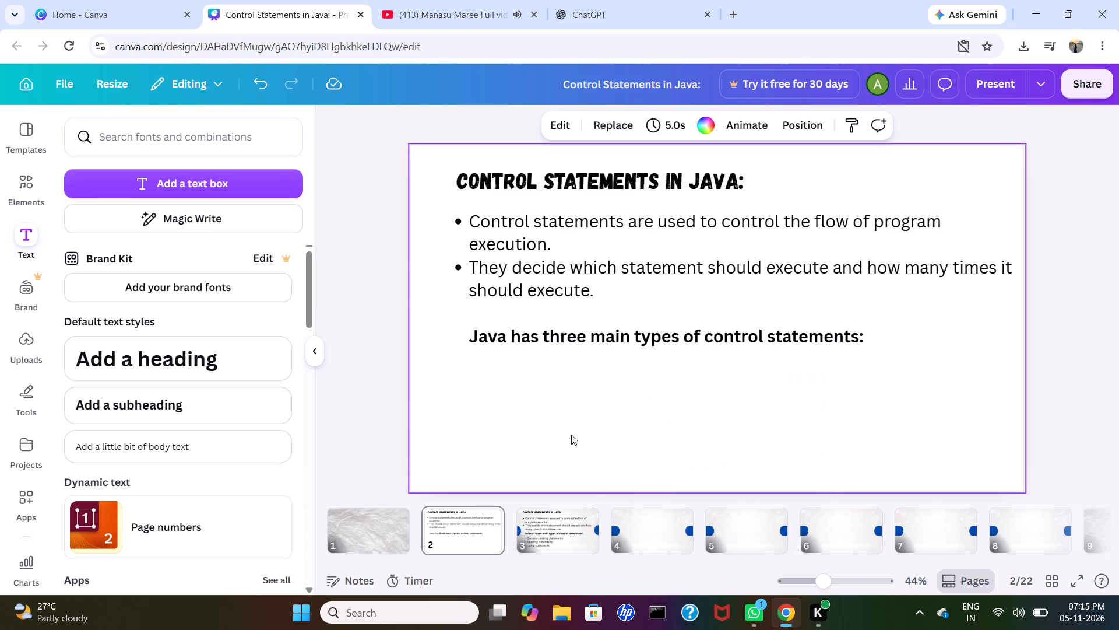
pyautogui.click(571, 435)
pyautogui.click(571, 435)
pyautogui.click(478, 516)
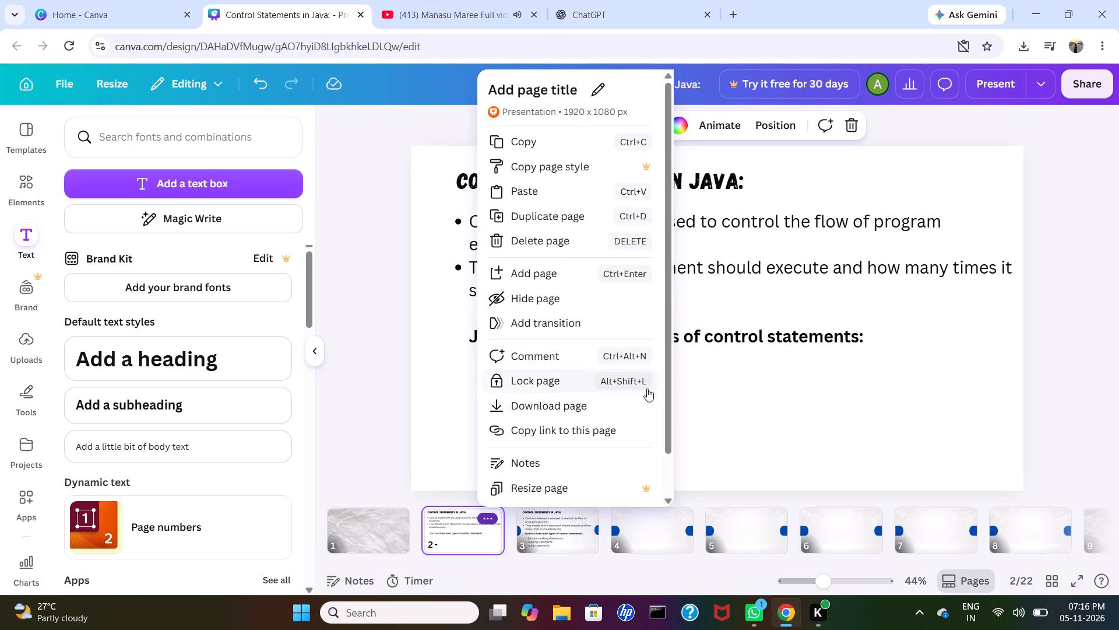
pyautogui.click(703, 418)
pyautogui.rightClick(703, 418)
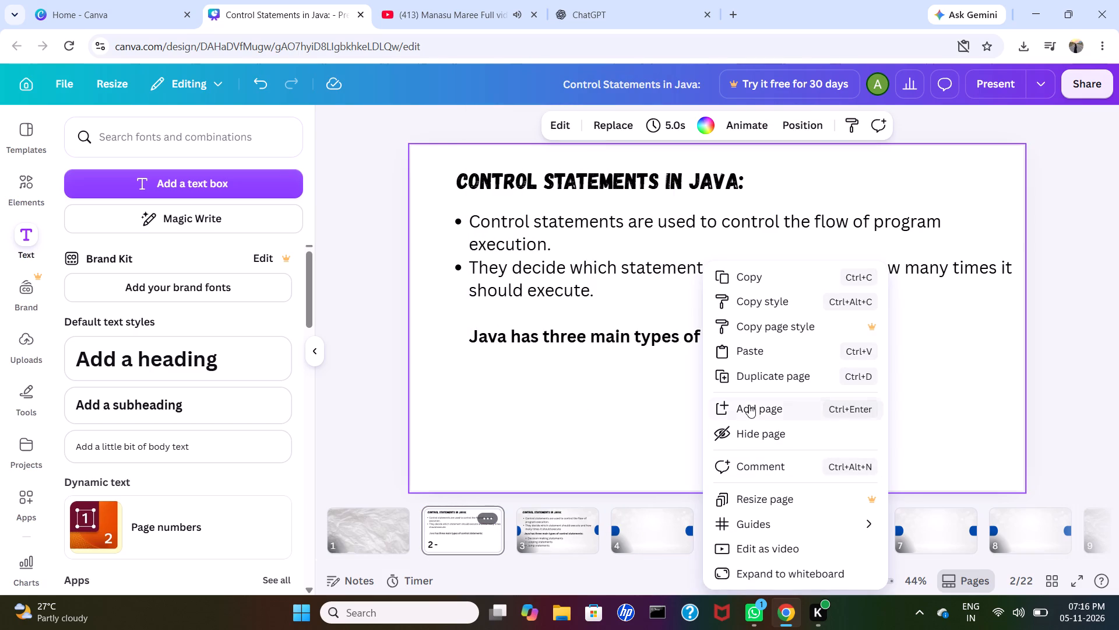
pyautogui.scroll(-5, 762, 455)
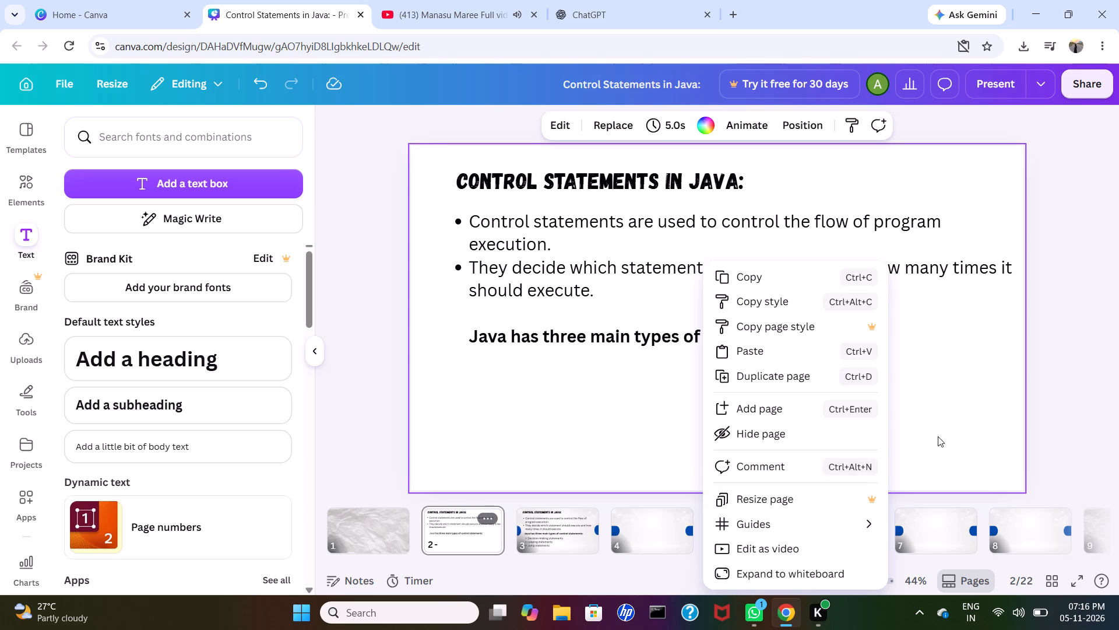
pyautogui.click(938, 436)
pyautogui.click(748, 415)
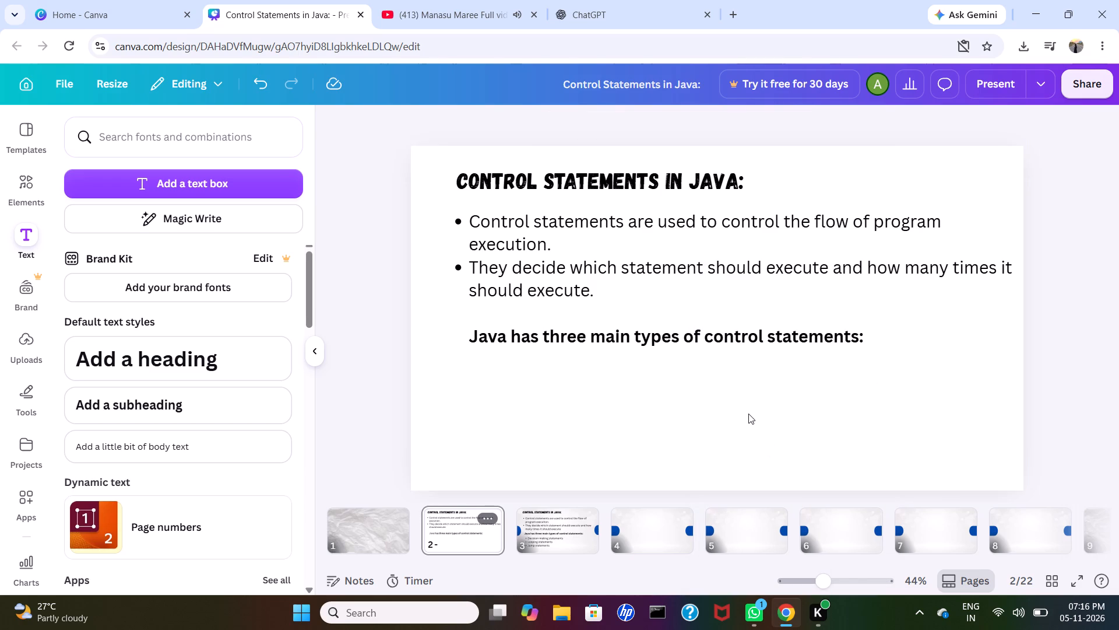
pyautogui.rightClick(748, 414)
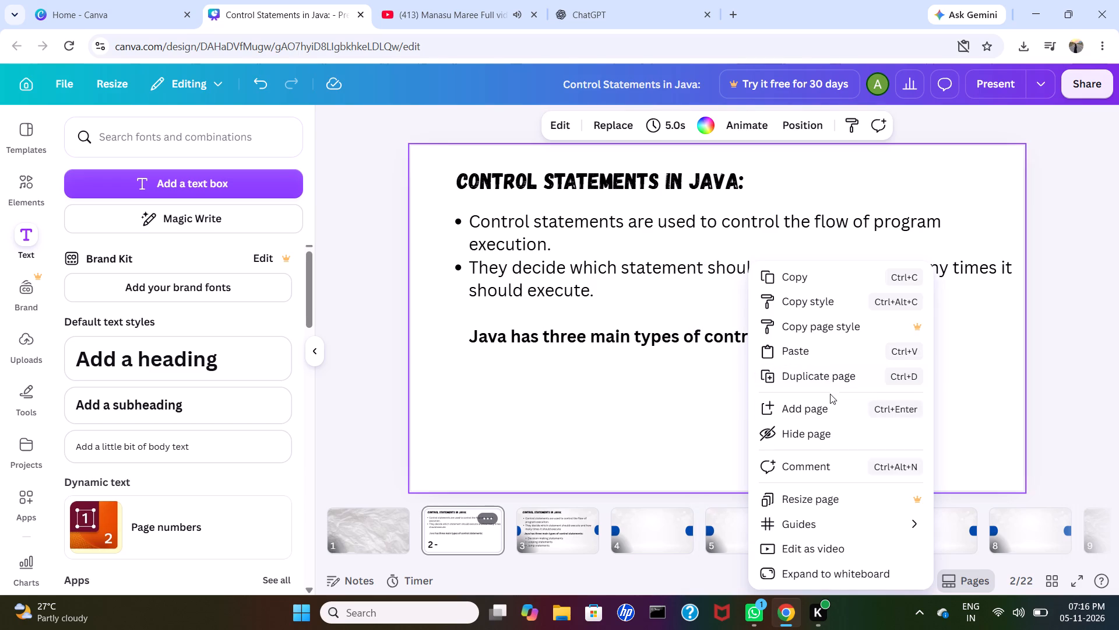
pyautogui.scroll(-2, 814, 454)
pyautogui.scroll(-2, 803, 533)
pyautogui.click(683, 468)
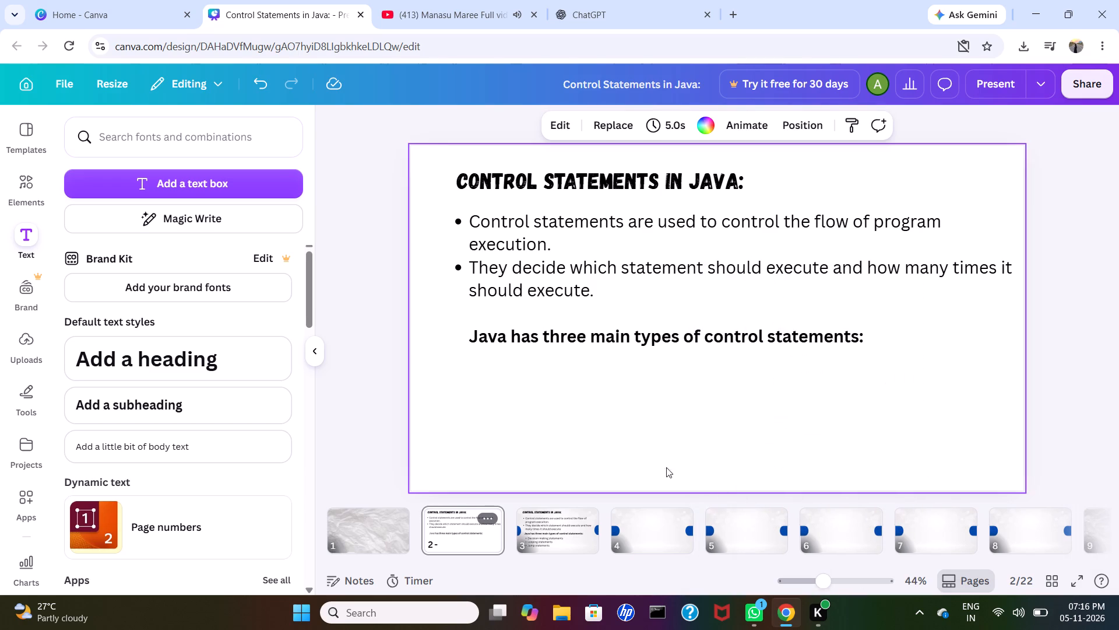
# Delete the old page 2 whose content has already been recreated on page 3.
pyautogui.click(490, 516)
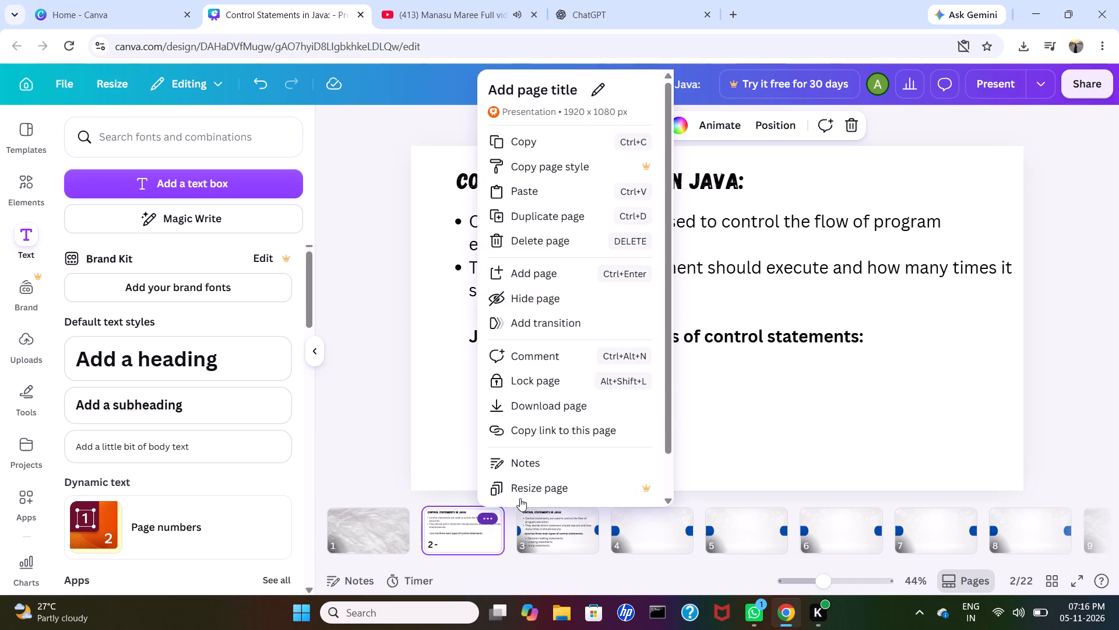
pyautogui.click(530, 247)
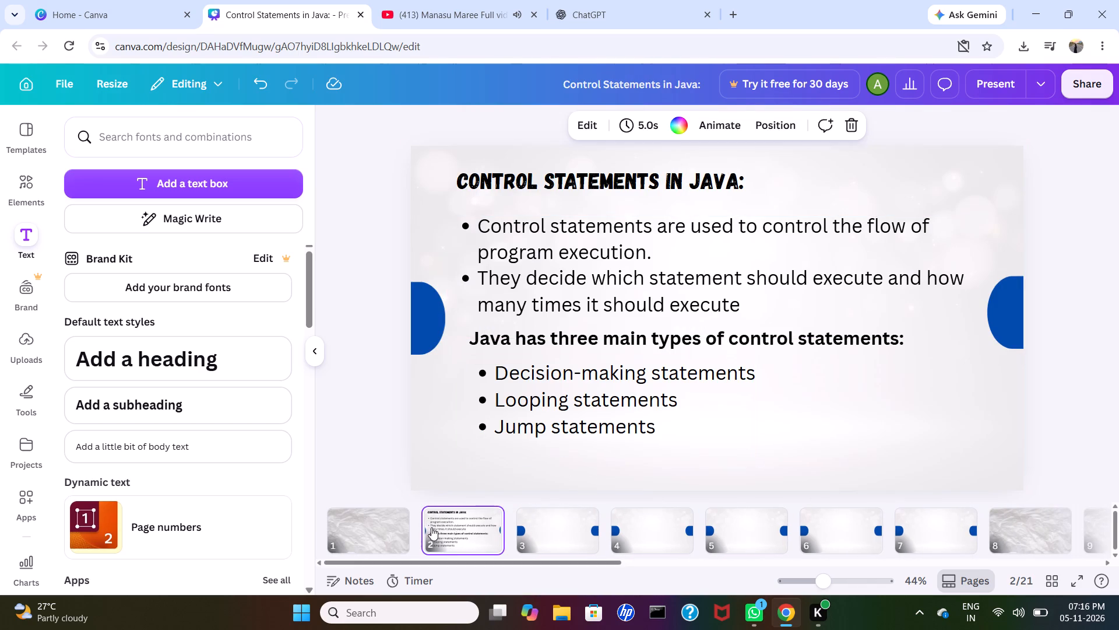
pyautogui.click(366, 541)
pyautogui.rightClick(614, 395)
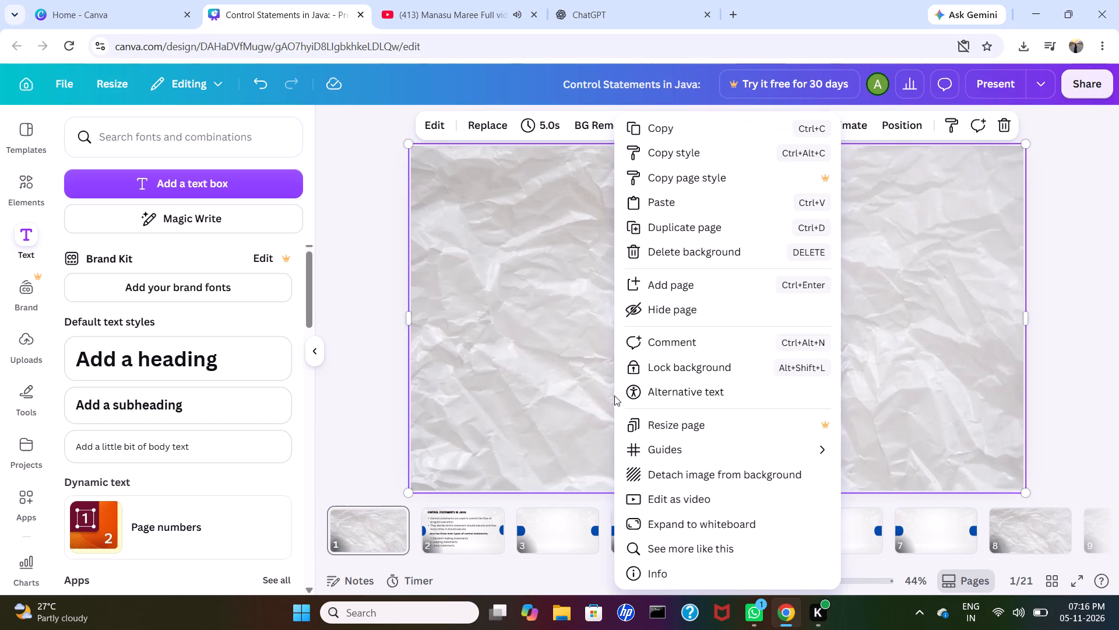
pyautogui.click(501, 302)
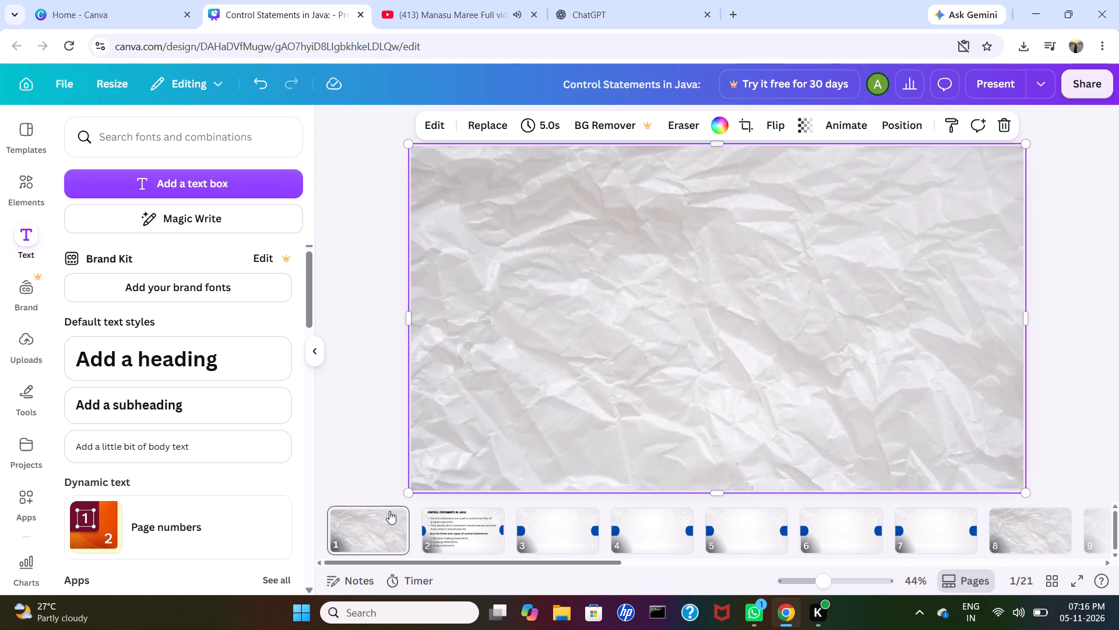
pyautogui.click(391, 512)
pyautogui.click(393, 516)
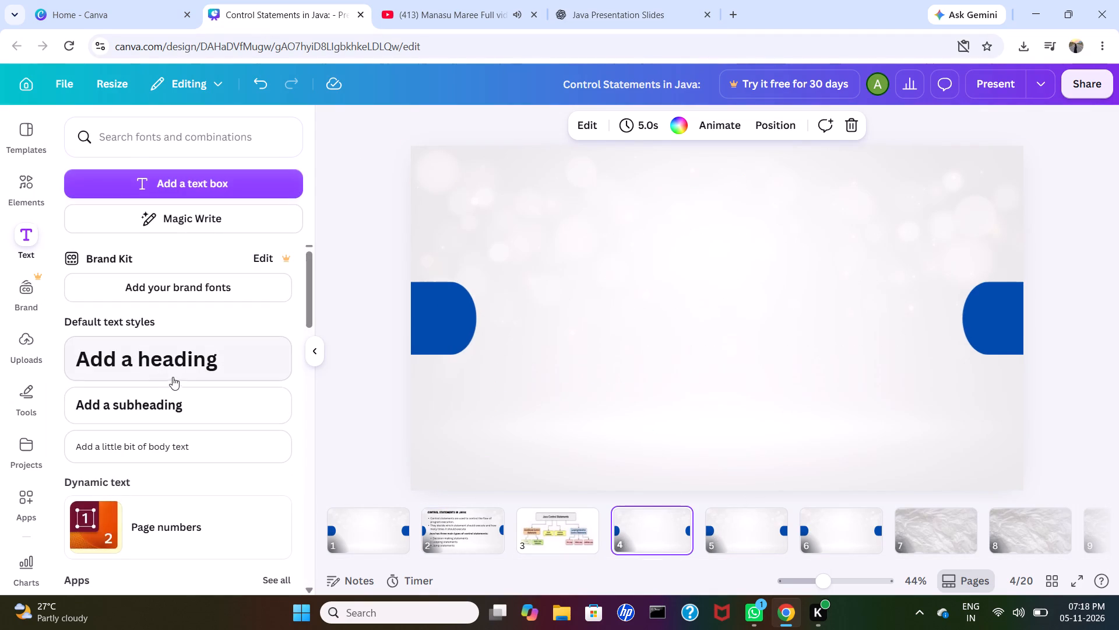
pyautogui.click(182, 403)
pyautogui.hotkey('ctrl', 'v')
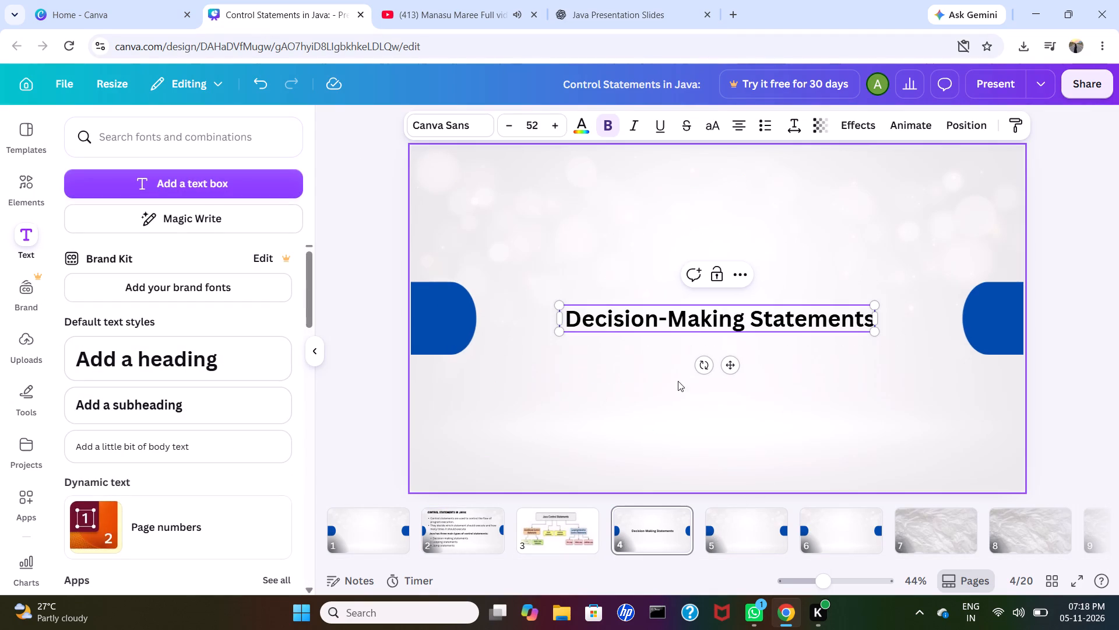
pyautogui.click(829, 362)
pyautogui.click(844, 316)
pyautogui.click(854, 328)
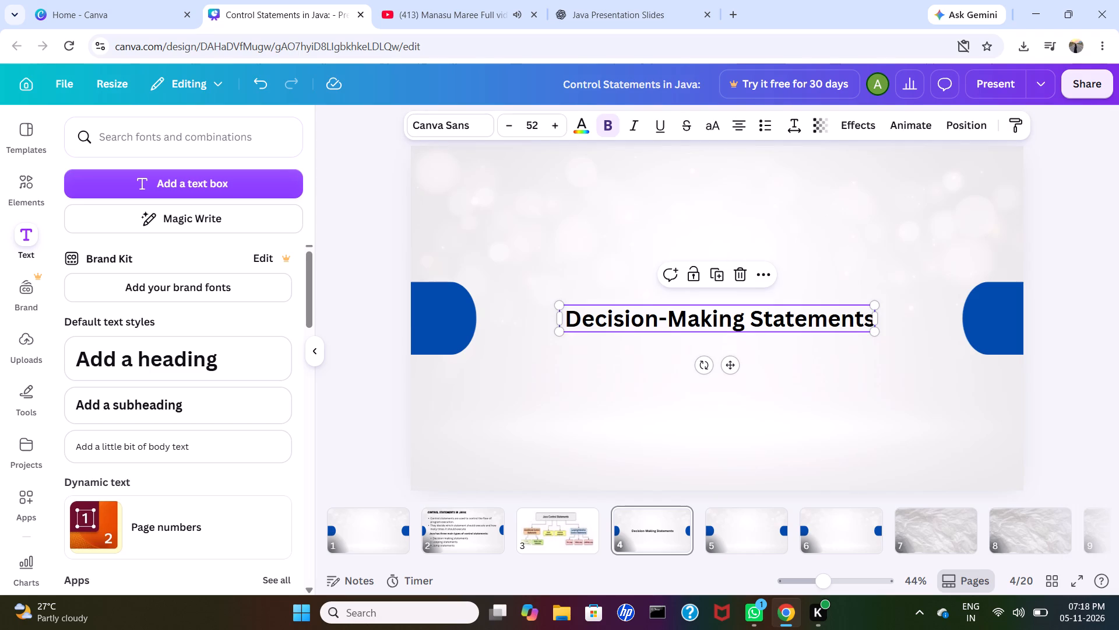
pyautogui.press('Right')
pyautogui.press('Right')
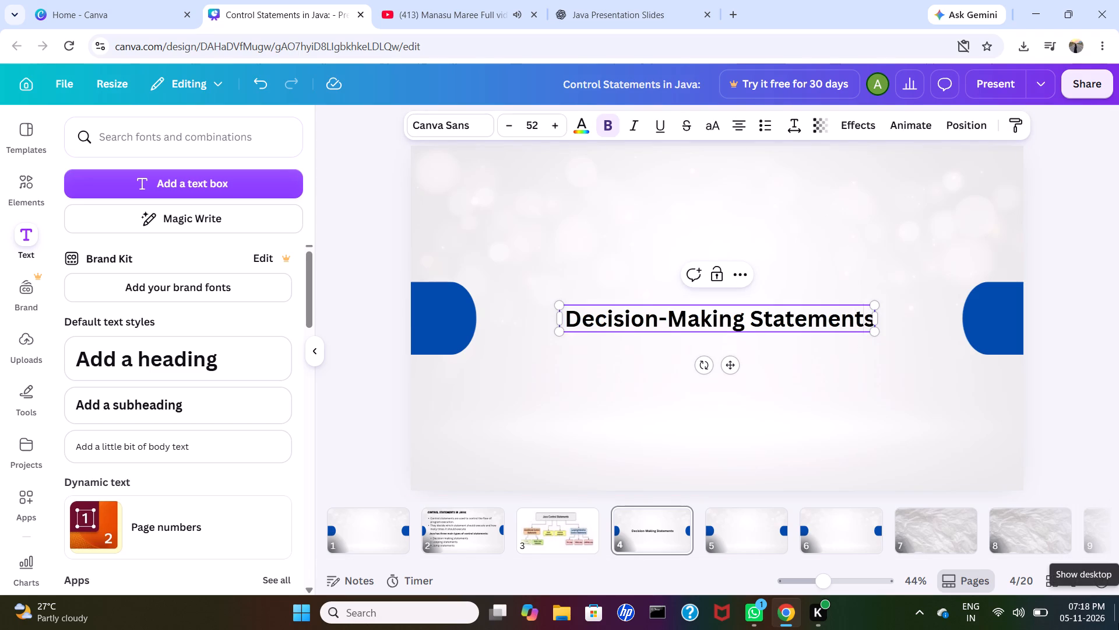
pyautogui.hotkey('shift', ':')
pyautogui.click(603, 436)
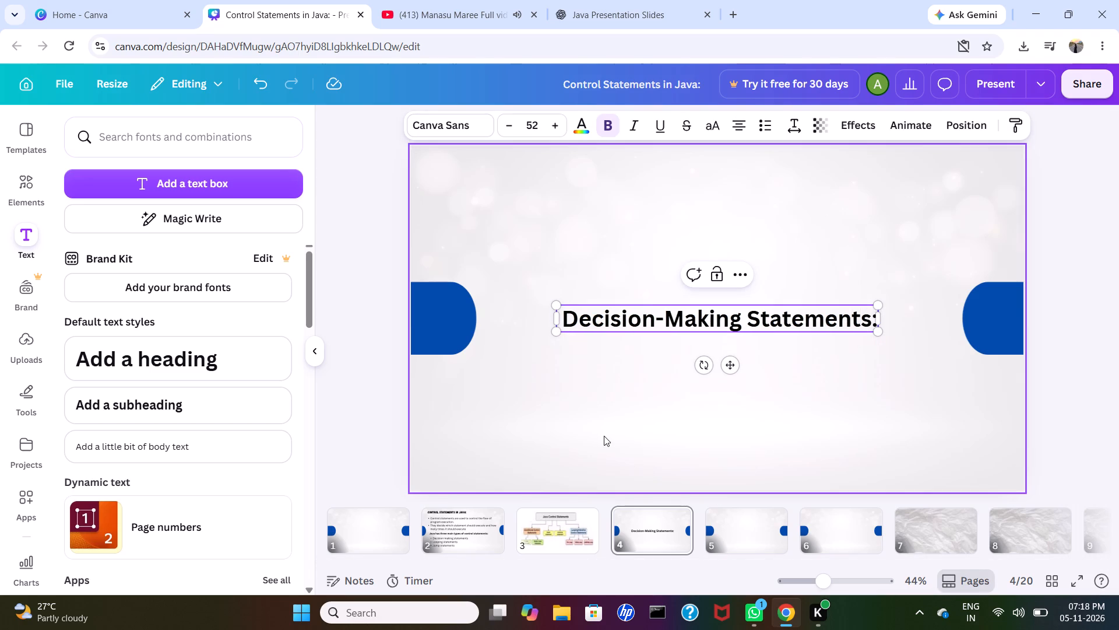
# Move the "Decision-Making Statements:" heading to the top of page 4, slightly left of centre.
pyautogui.moveTo(613, 313); pyautogui.dragTo(497, 166)
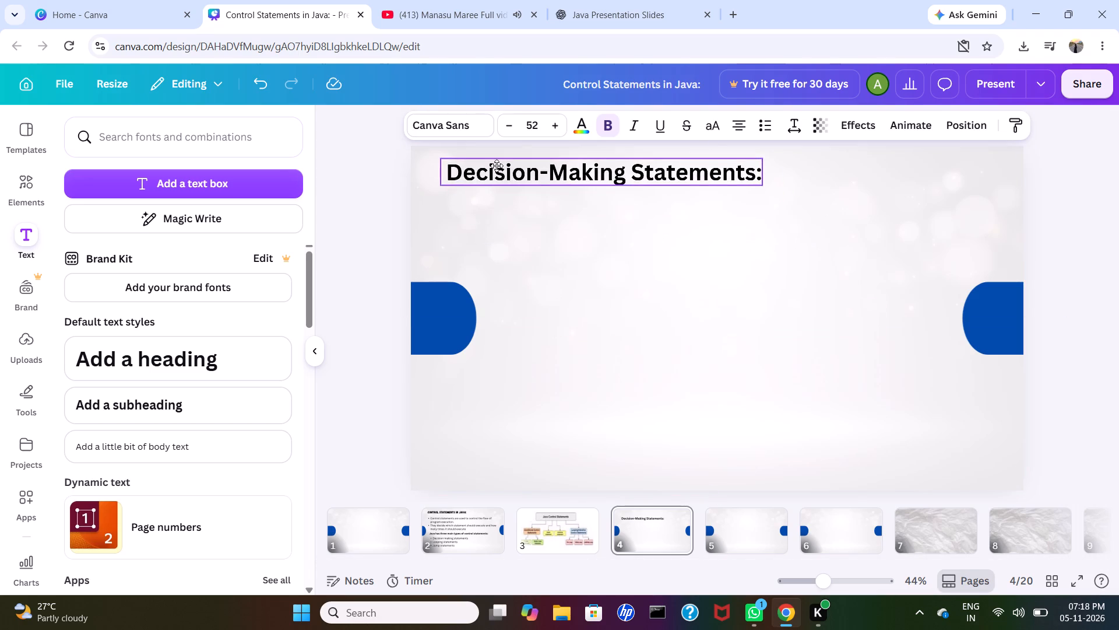
pyautogui.moveTo(497, 166); pyautogui.dragTo(527, 167)
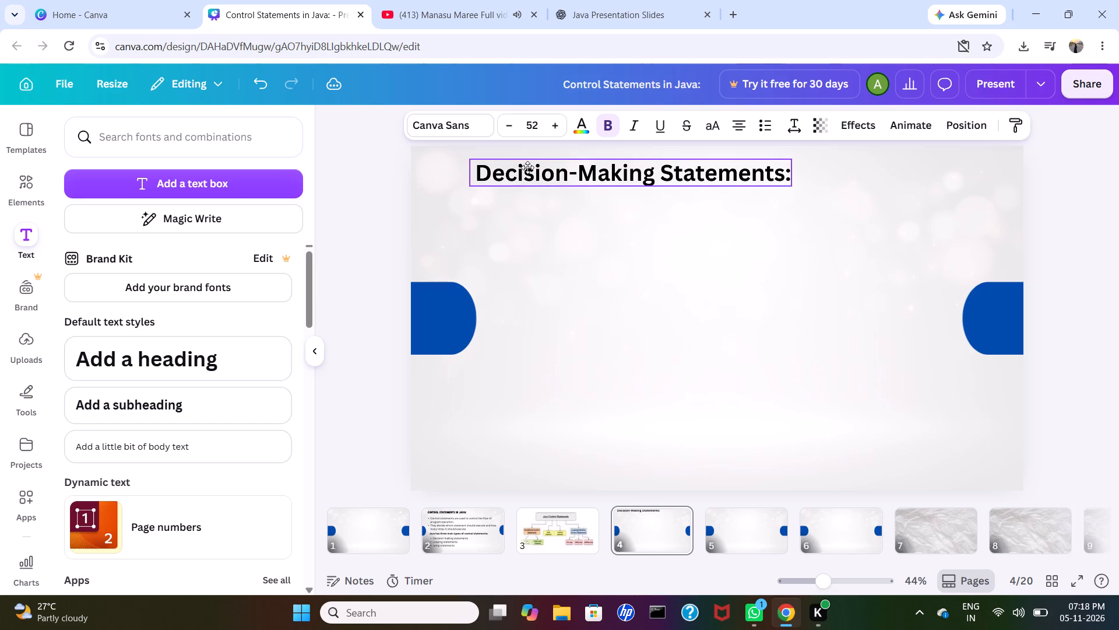
pyautogui.moveTo(527, 167); pyautogui.dragTo(525, 164)
# Copy all seven Slide 4 bullet points from ChatGPT and paste them into a new subheading text box on Canva page 4.
pyautogui.click(610, 13)
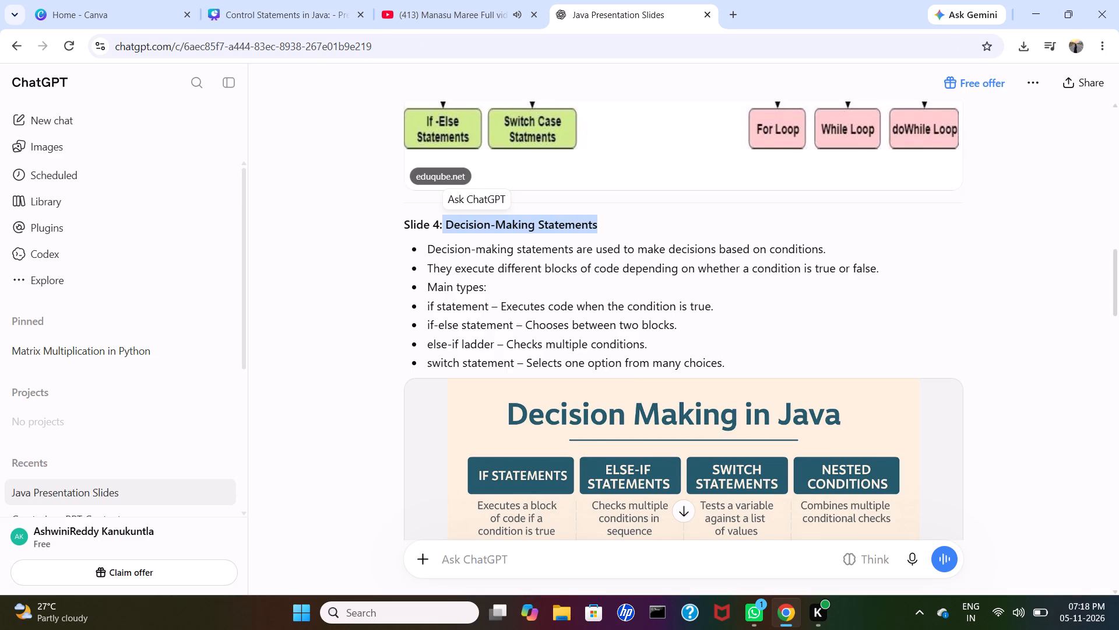
pyautogui.moveTo(427, 243); pyautogui.dragTo(727, 359)
pyautogui.hotkey('ctrl', 'c')
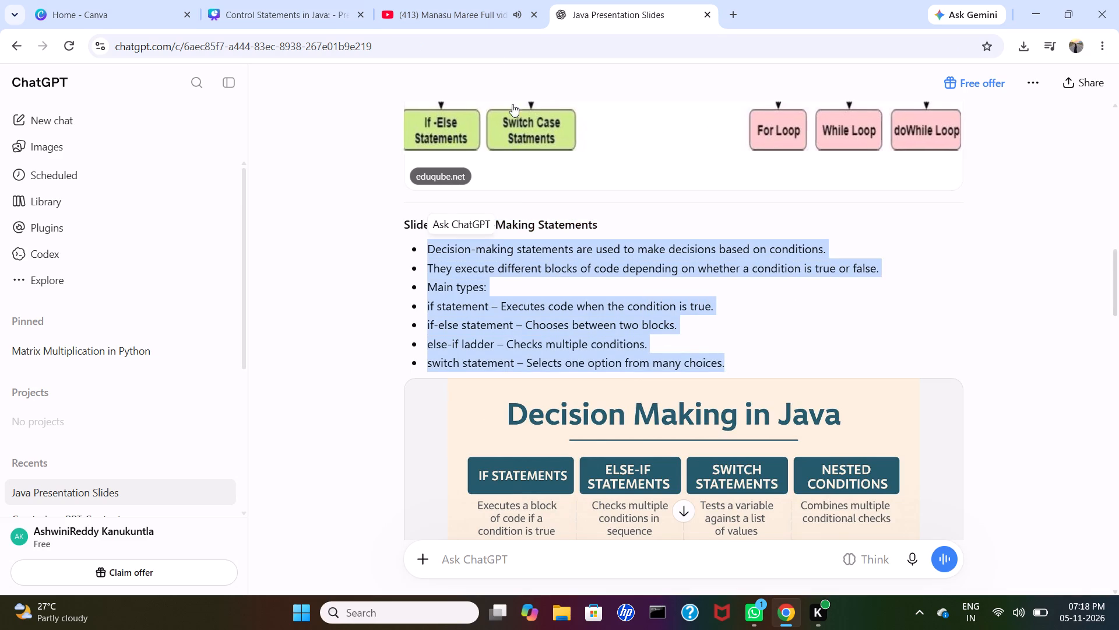
pyautogui.click(275, 4)
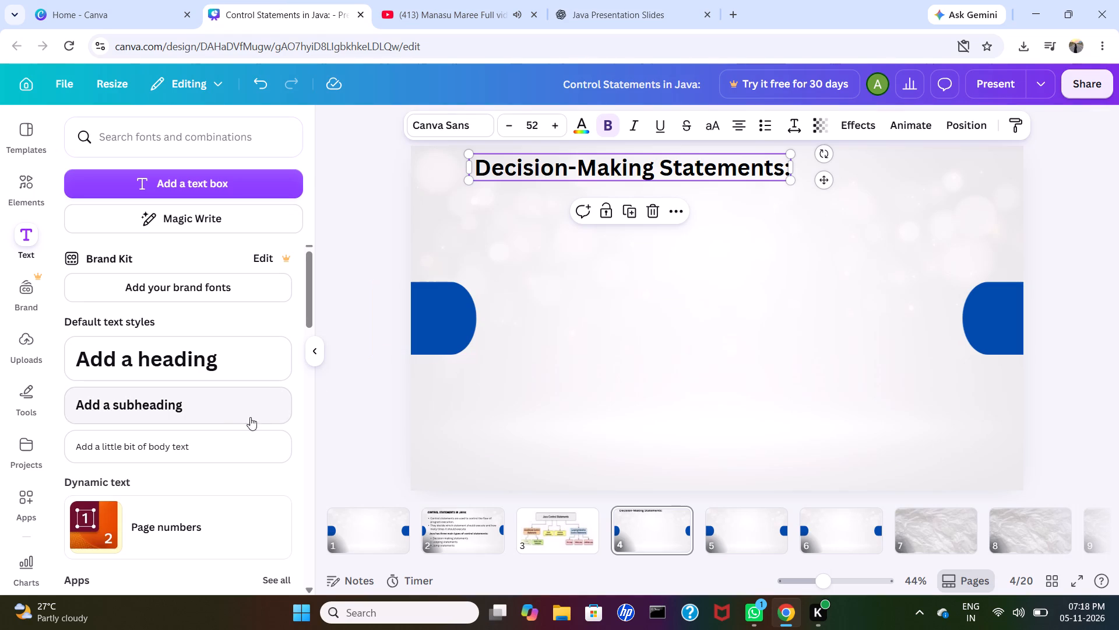
pyautogui.click(238, 418)
pyautogui.hotkey('ctrl', 'v')
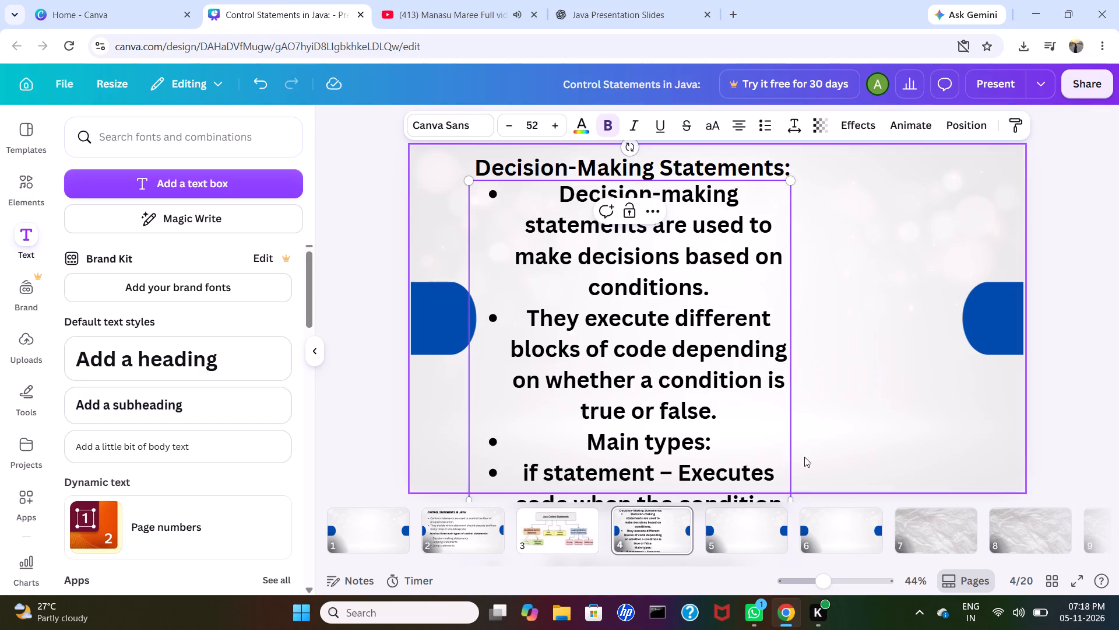
# Widen the bullet text box on page 4, scale it to font size 46.9, and place it directly below the heading.
pyautogui.moveTo(794, 501); pyautogui.dragTo(941, 443)
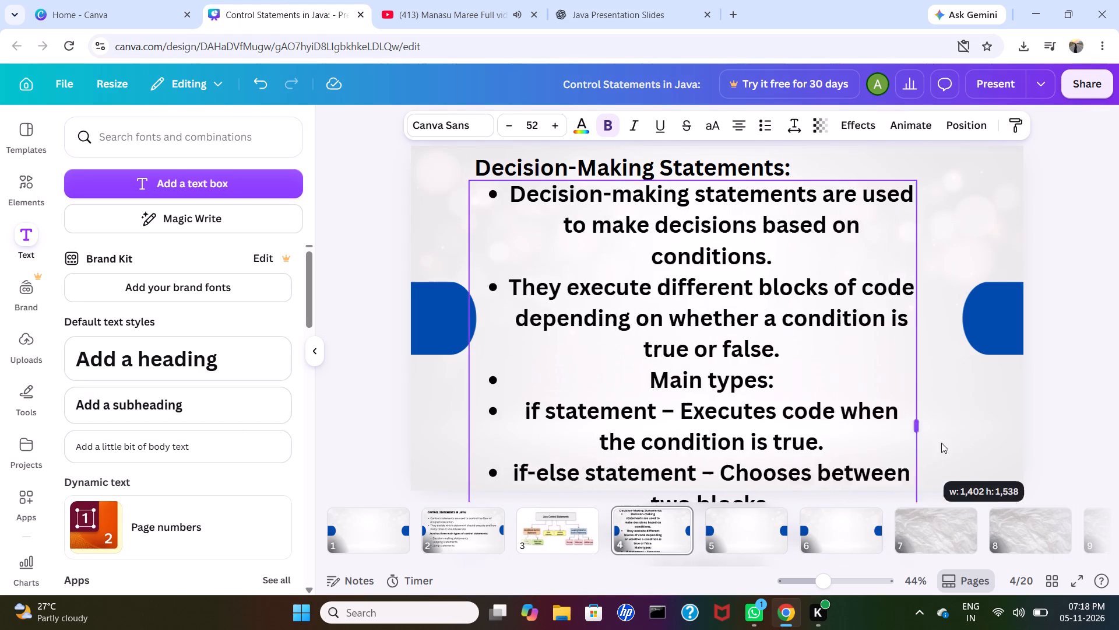
pyautogui.moveTo(941, 443); pyautogui.dragTo(959, 434)
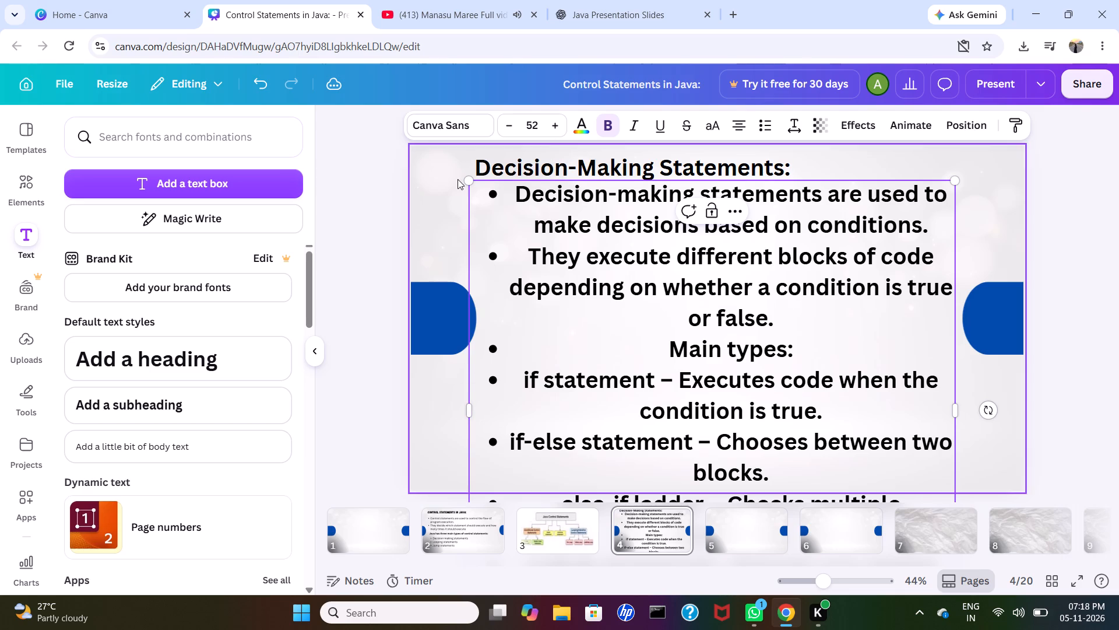
pyautogui.moveTo(466, 176); pyautogui.dragTo(478, 258)
pyautogui.moveTo(606, 370); pyautogui.dragTo(576, 333)
pyautogui.click(575, 334)
pyautogui.click(424, 360)
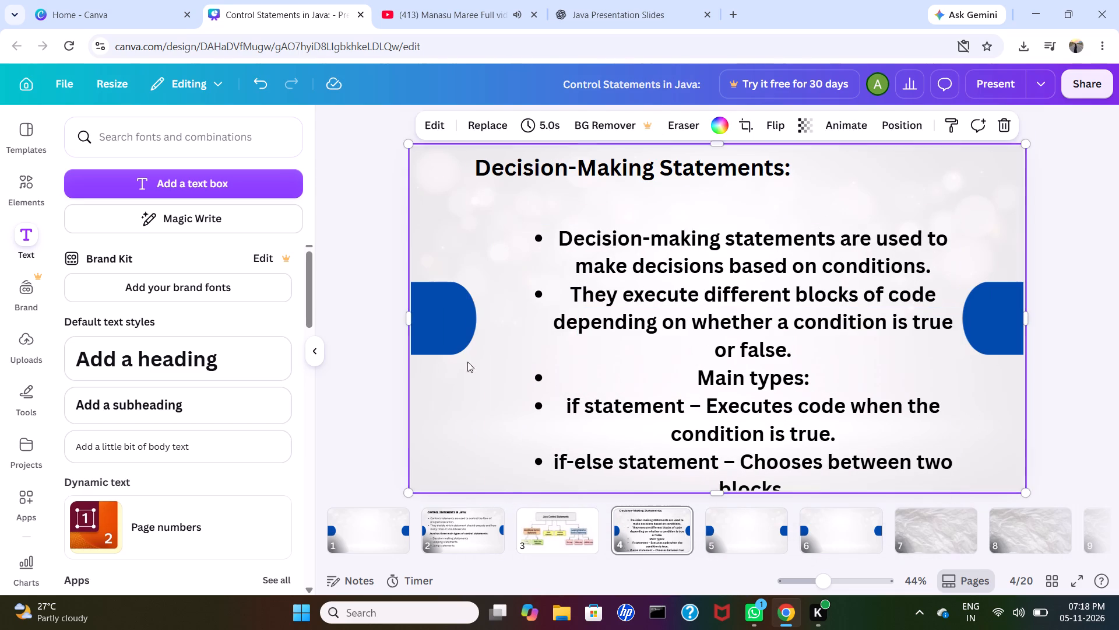
pyautogui.moveTo(589, 377); pyautogui.dragTo(565, 332)
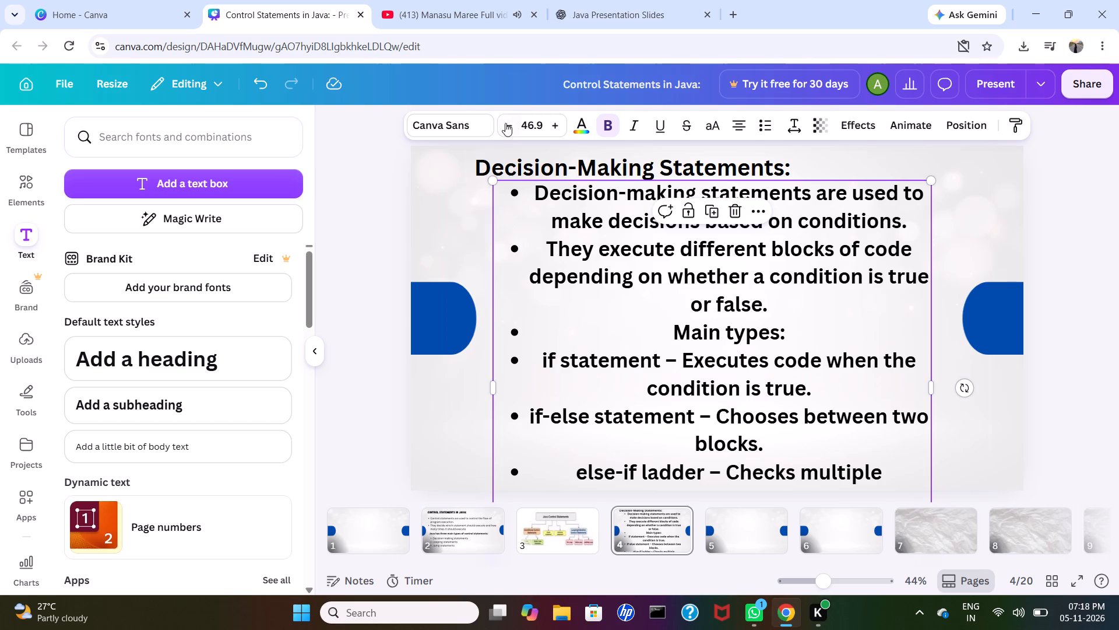
# Reduce the bullet text's font size to 35.9 so the whole list fits on page 4.
pyautogui.click(508, 114)
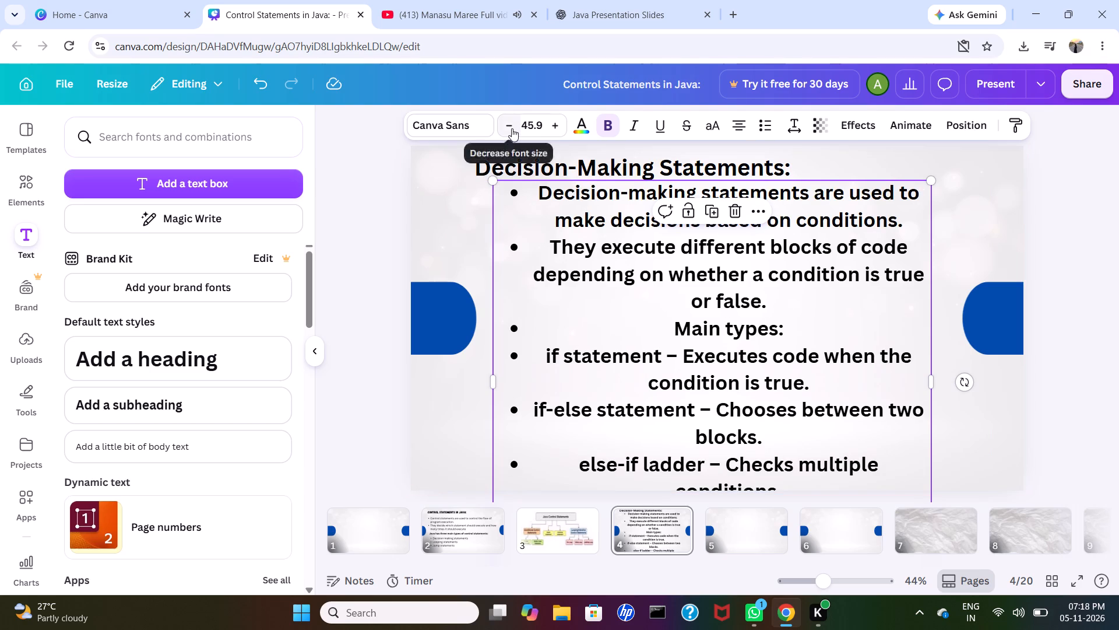
pyautogui.click(512, 128)
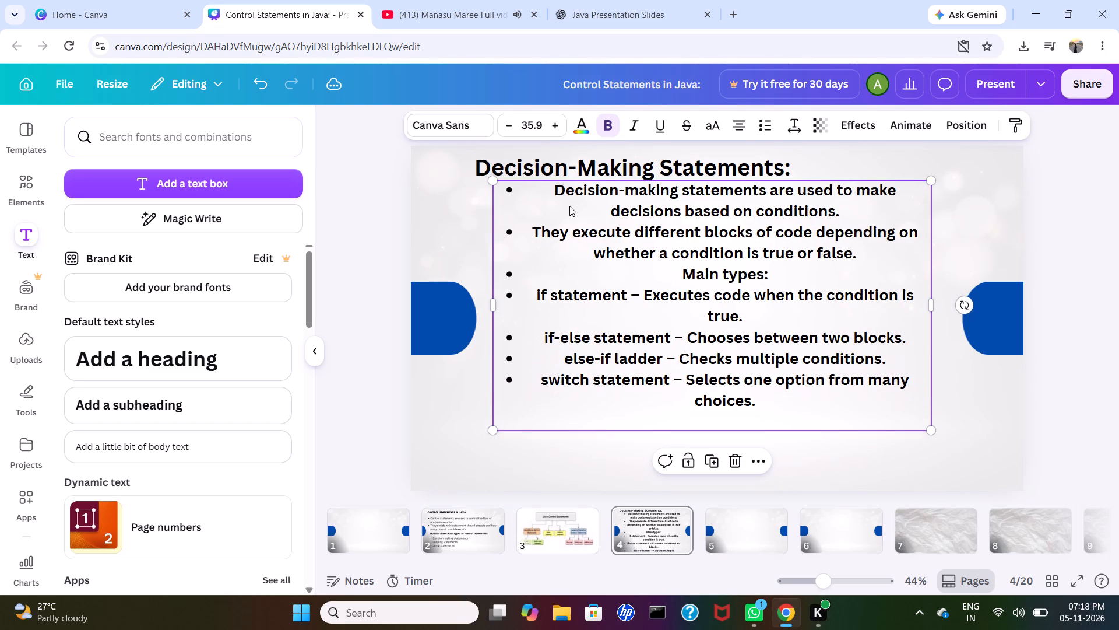
# Left-align the bullet text on page 4 and place its text box a little below the "Decision-Making Statements:" heading.
pyautogui.moveTo(549, 191); pyautogui.dragTo(565, 221)
pyautogui.click(565, 220)
pyautogui.moveTo(565, 220); pyautogui.dragTo(805, 428)
pyautogui.click(735, 134)
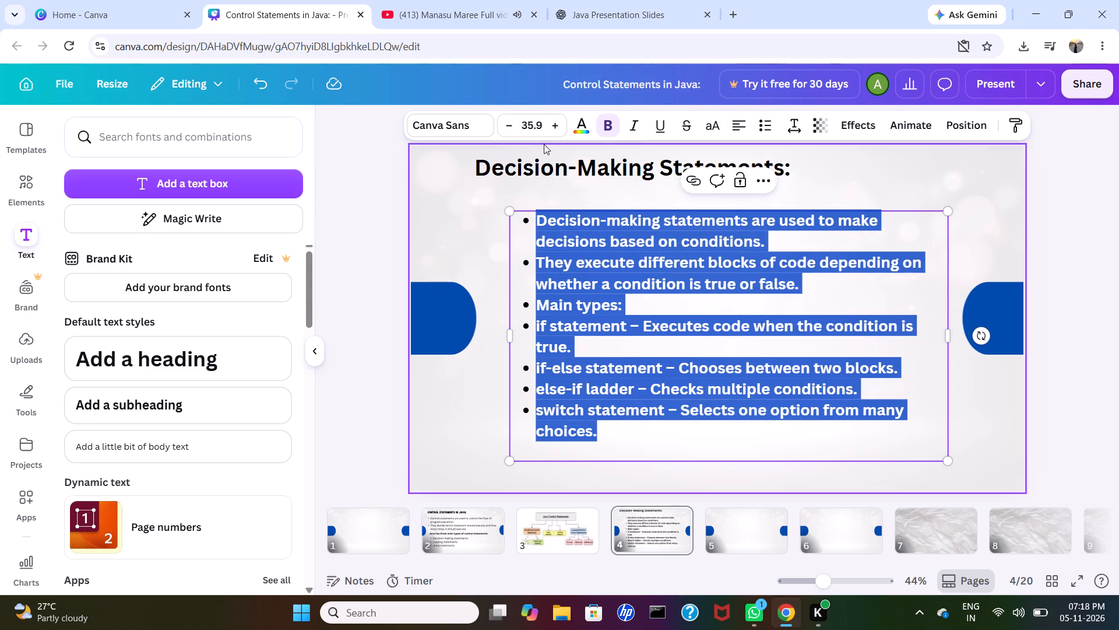
pyautogui.click(471, 232)
pyautogui.moveTo(553, 260); pyautogui.dragTo(527, 252)
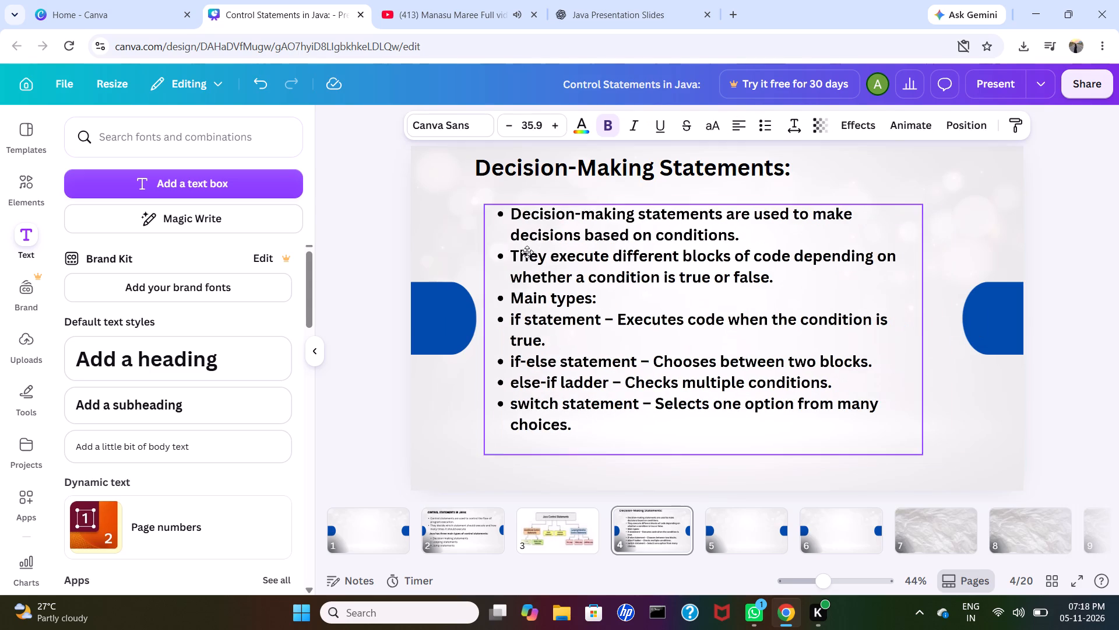
pyautogui.moveTo(527, 252); pyautogui.dragTo(527, 251)
# Remove bold formatting from the entire bullet list on page 4.
pyautogui.click(499, 295)
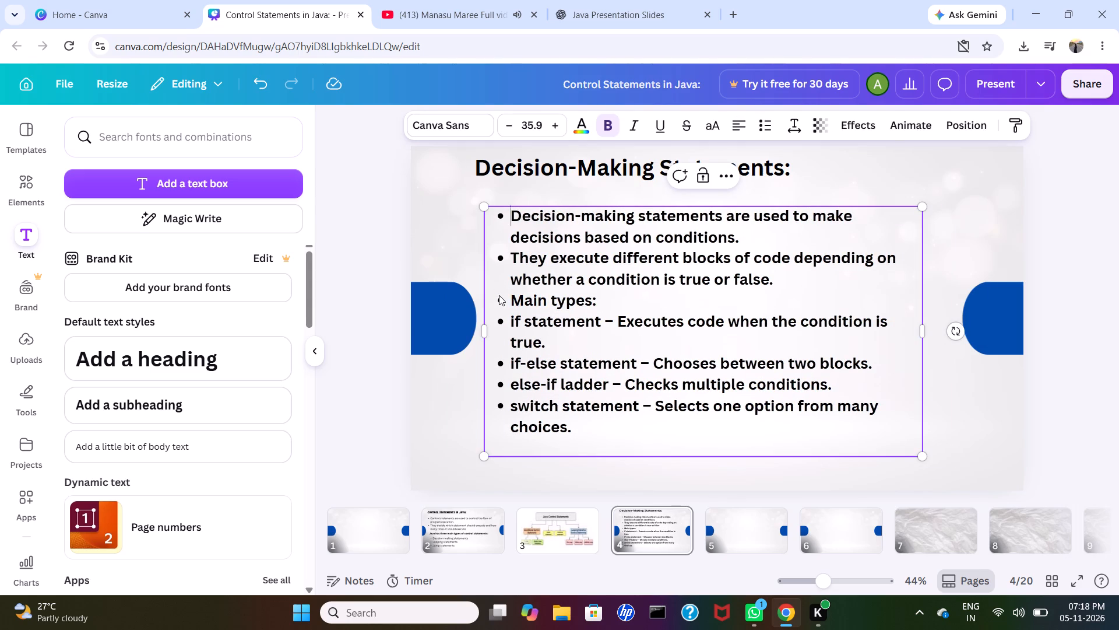
pyautogui.moveTo(499, 295); pyautogui.dragTo(596, 303)
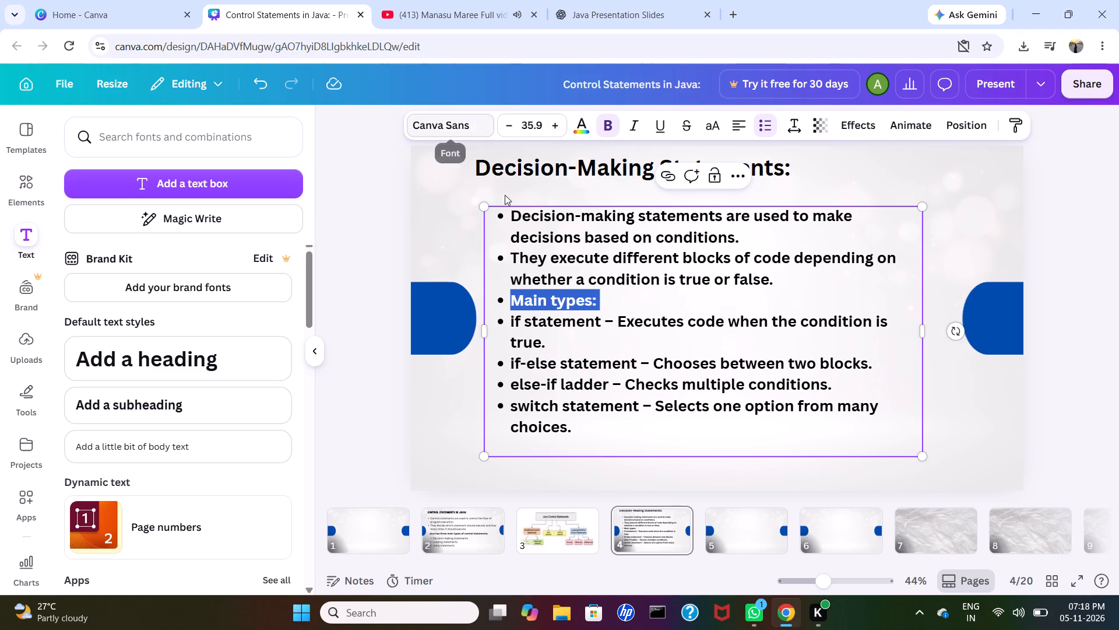
pyautogui.click(509, 215)
pyautogui.moveTo(509, 214); pyautogui.dragTo(622, 355)
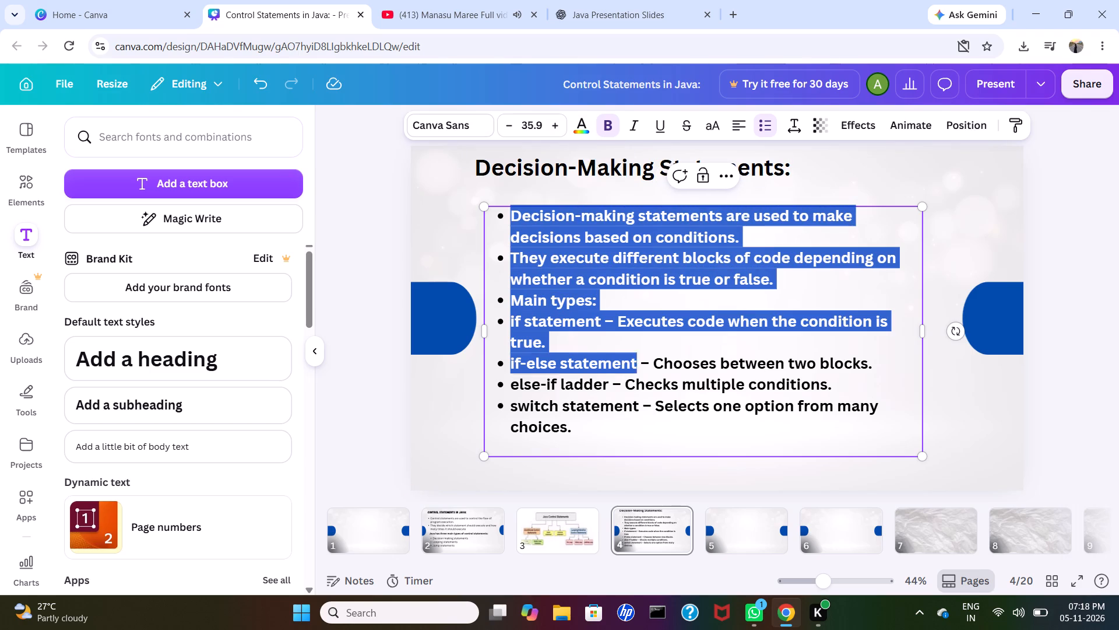
pyautogui.moveTo(622, 355); pyautogui.dragTo(646, 425)
pyautogui.click(602, 123)
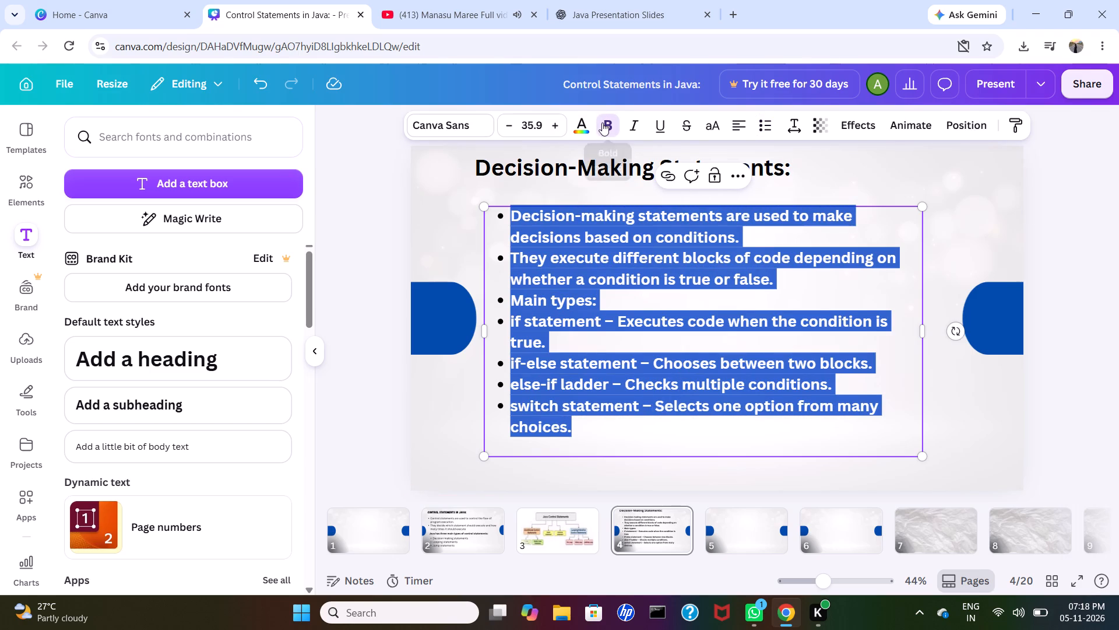
pyautogui.click(592, 318)
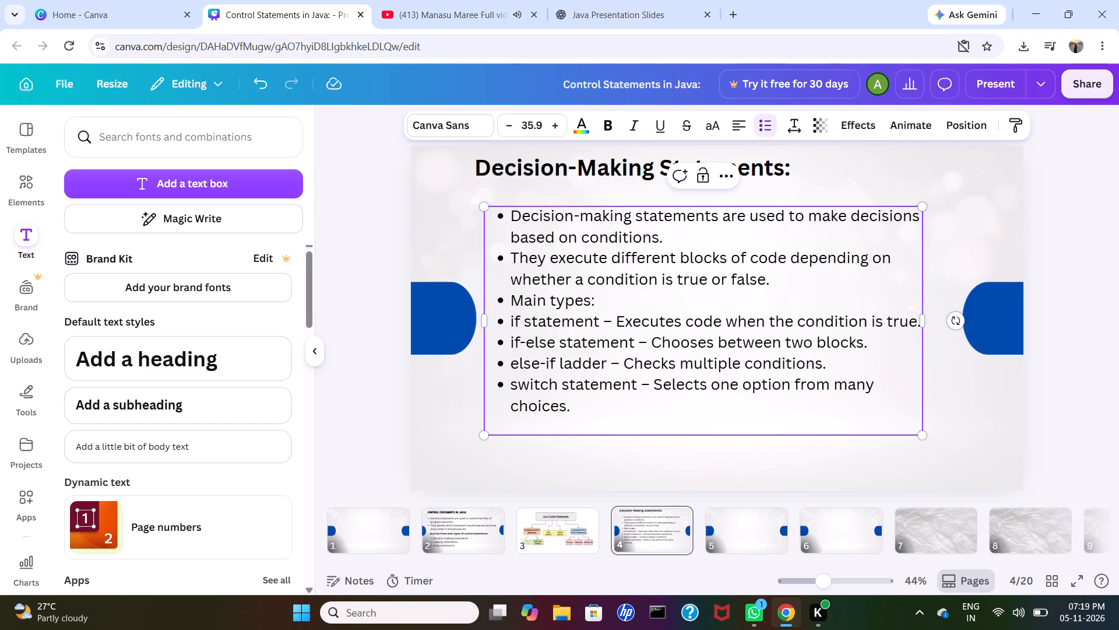
# Make the "Main types:" line bold.
pyautogui.moveTo(595, 298); pyautogui.dragTo(508, 292)
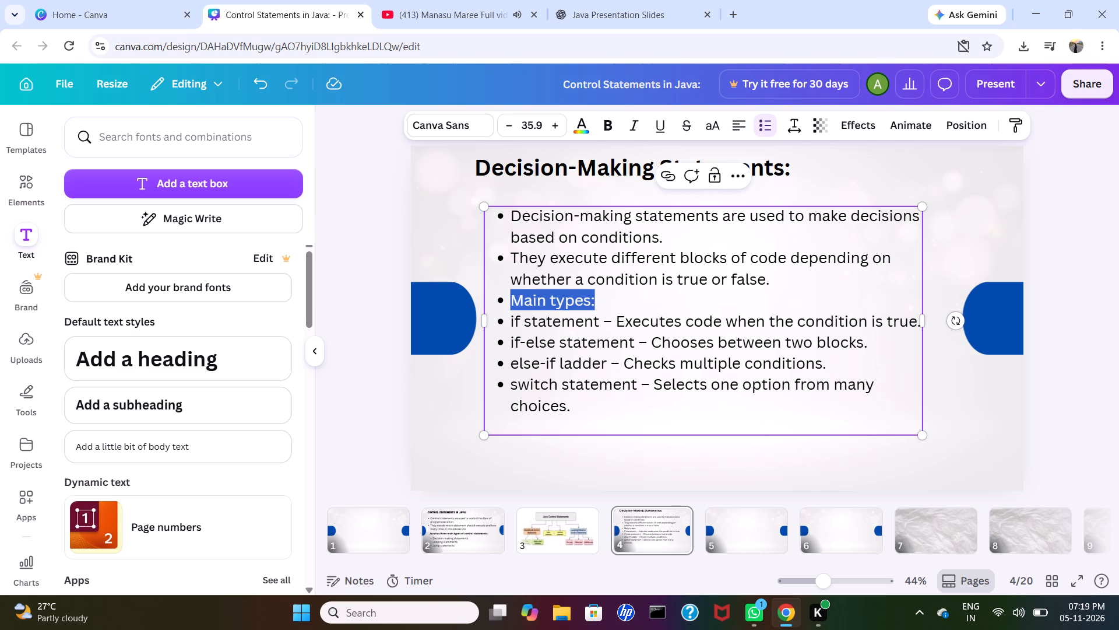
pyautogui.click(601, 124)
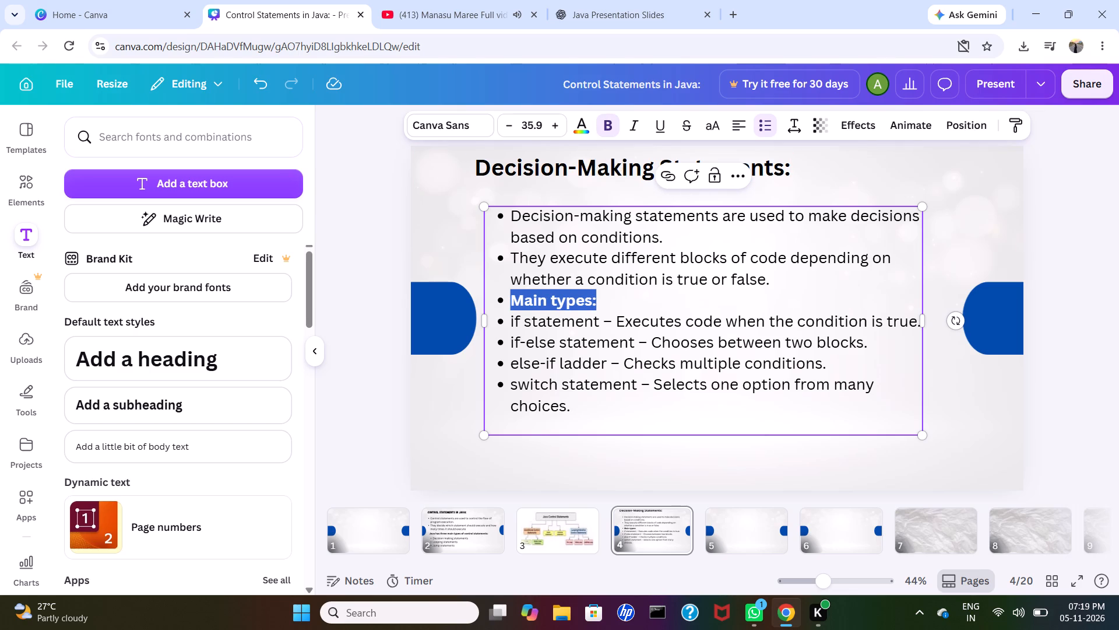
# Remove the bullet from "Main types:" and indent the line with seven spaces to align it with the bullet text.
pyautogui.click(510, 295)
pyautogui.press('BackSpace')
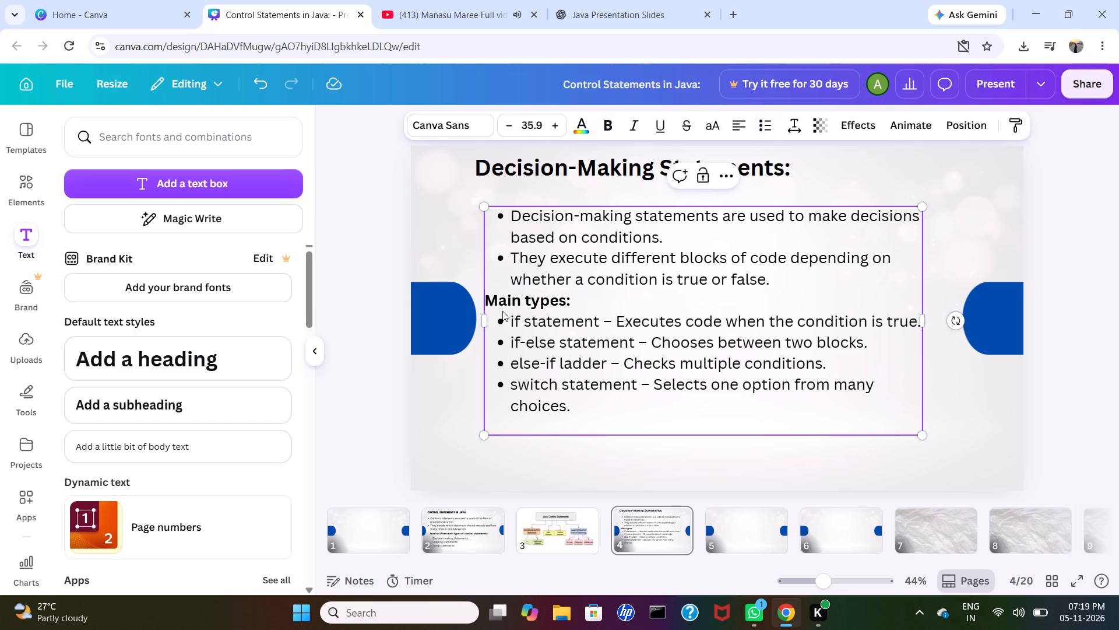
pyautogui.press('space')
pyautogui.press('space')
pyautogui.press('space')
pyautogui.press('space')
pyautogui.press('space')
pyautogui.press('space')
pyautogui.press('space')
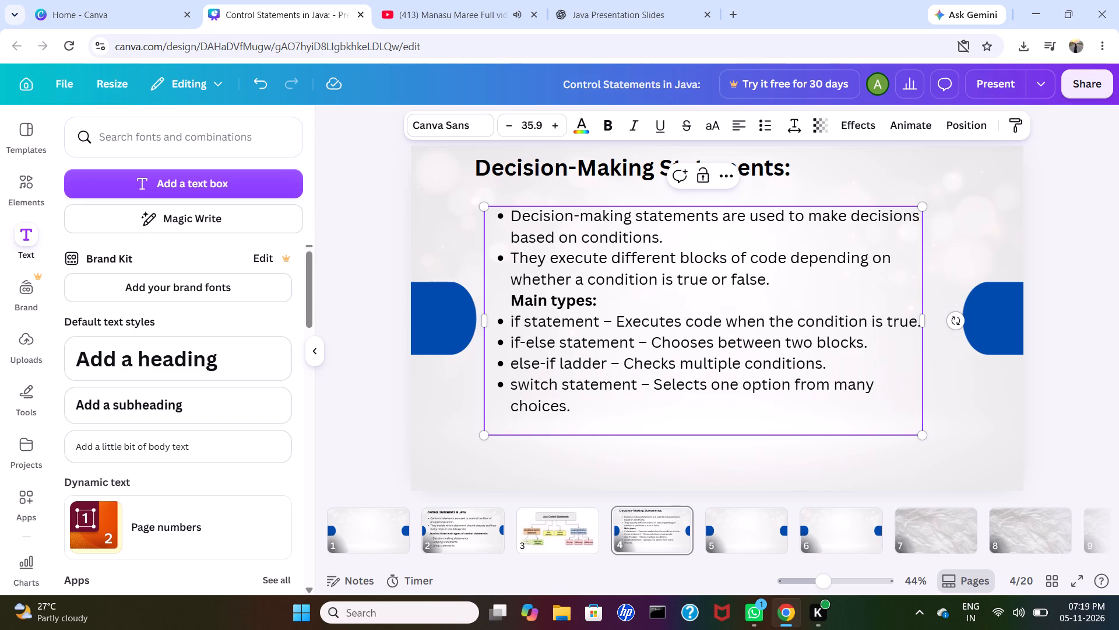
# Bold "if statement" and widen the bullet text box slightly so that item fits on one line.
pyautogui.moveTo(599, 320); pyautogui.dragTo(511, 316)
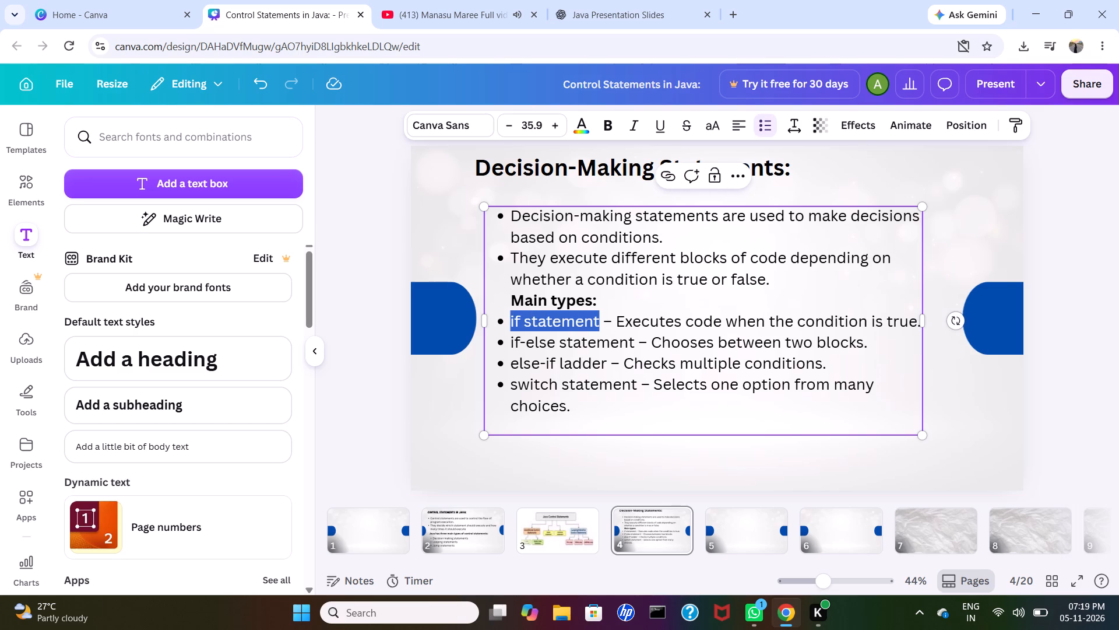
pyautogui.click(600, 125)
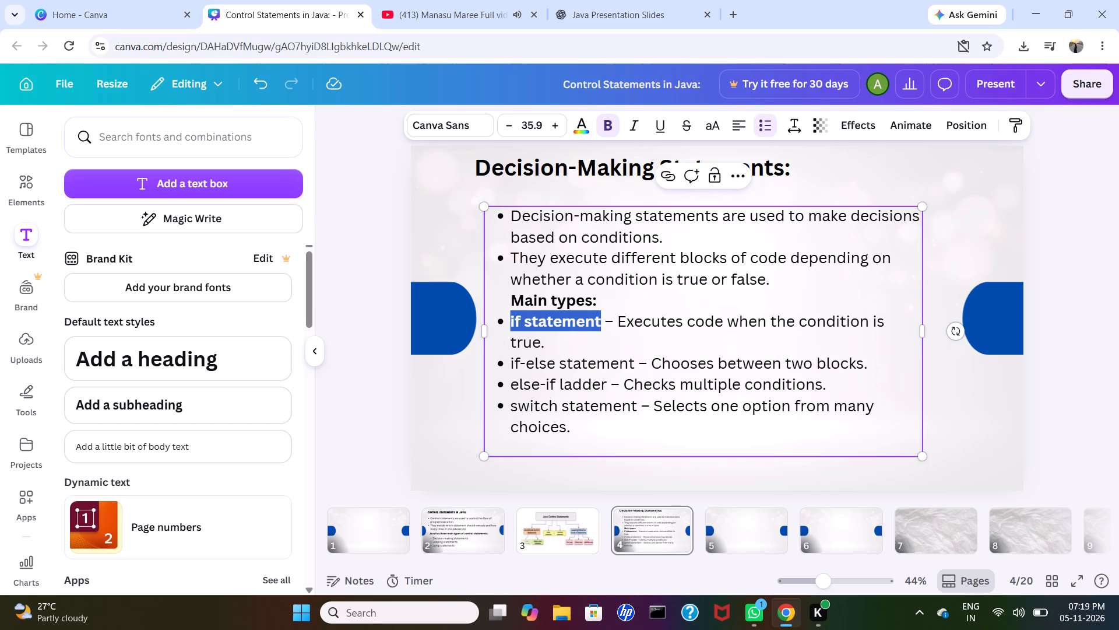
pyautogui.moveTo(928, 327); pyautogui.dragTo(944, 325)
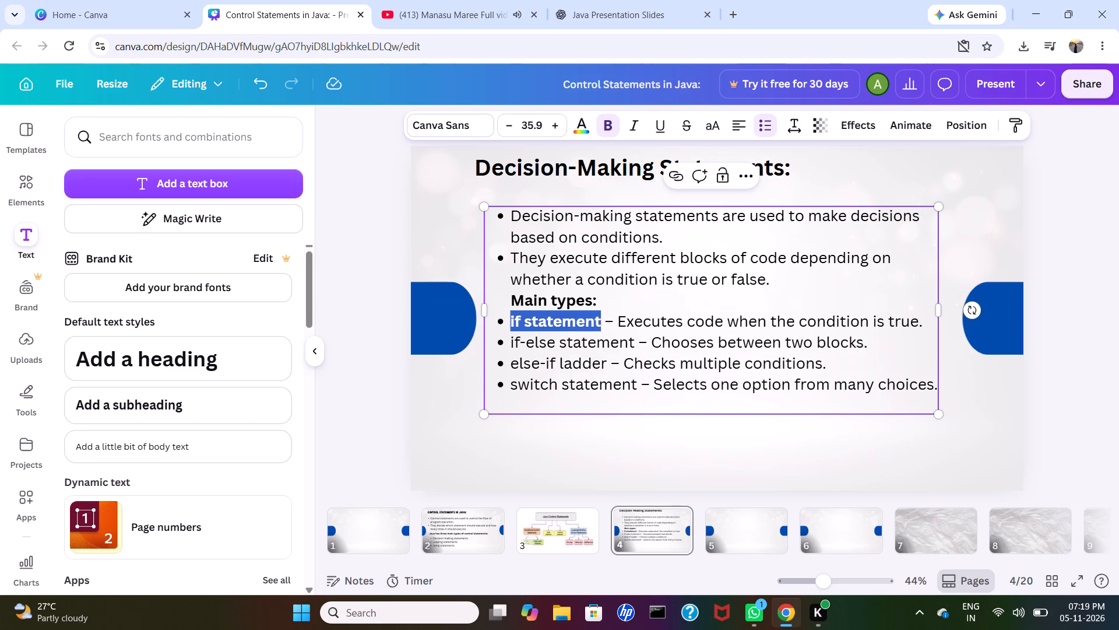
pyautogui.click(619, 411)
# Bold the terms "if-else statement", "else-if ladder" and "switch statement" in the page 4 list.
pyautogui.moveTo(632, 342); pyautogui.dragTo(510, 332)
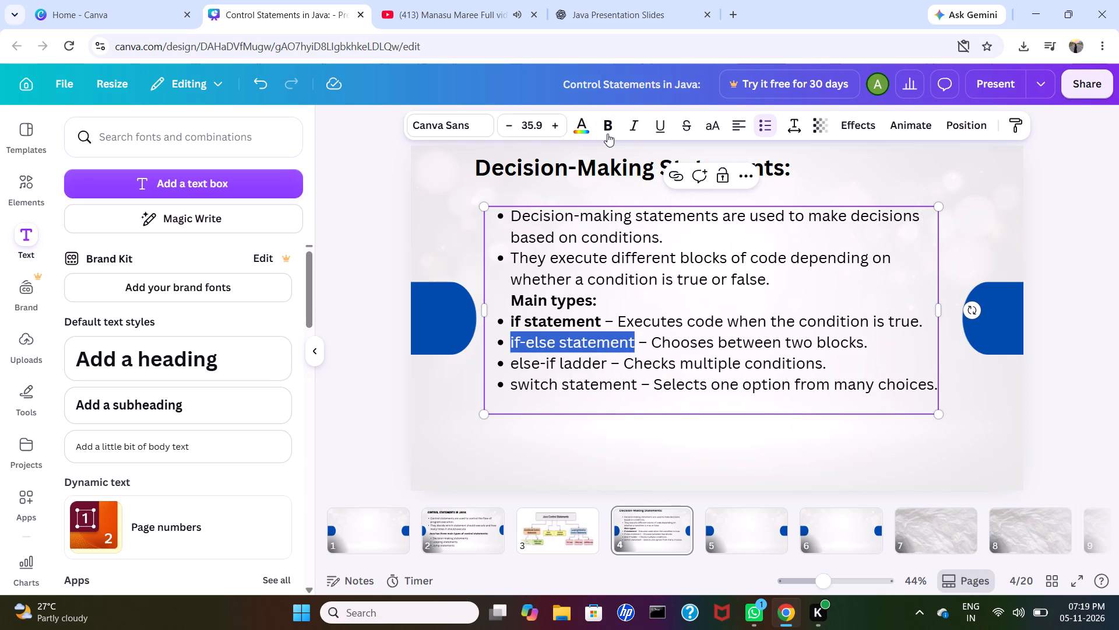
pyautogui.click(607, 129)
pyautogui.moveTo(606, 359); pyautogui.dragTo(602, 366)
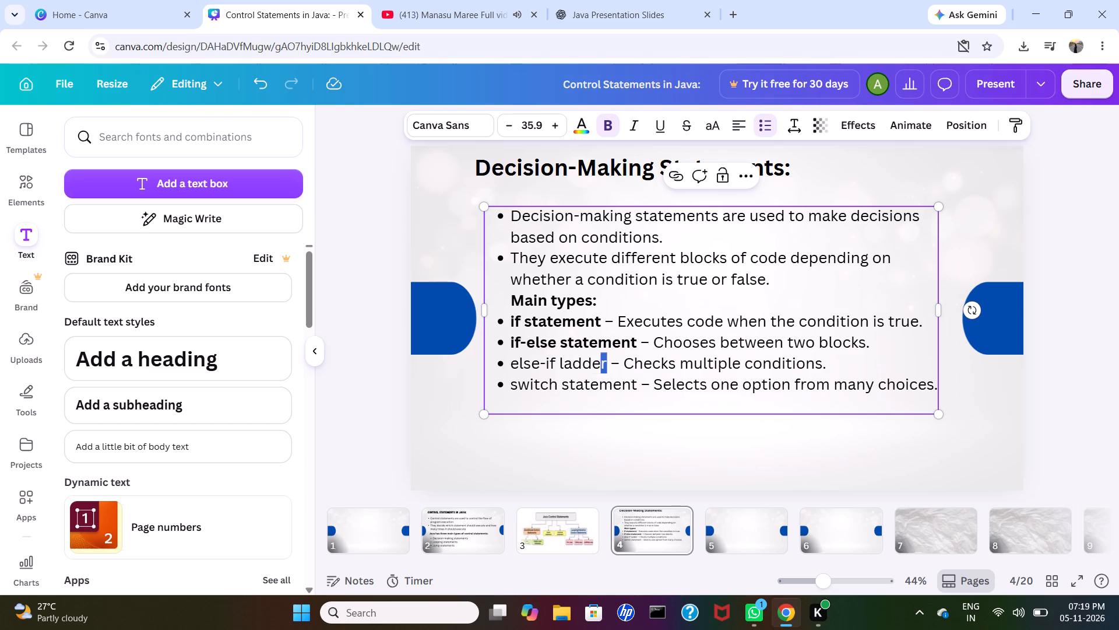
pyautogui.moveTo(602, 366); pyautogui.dragTo(508, 353)
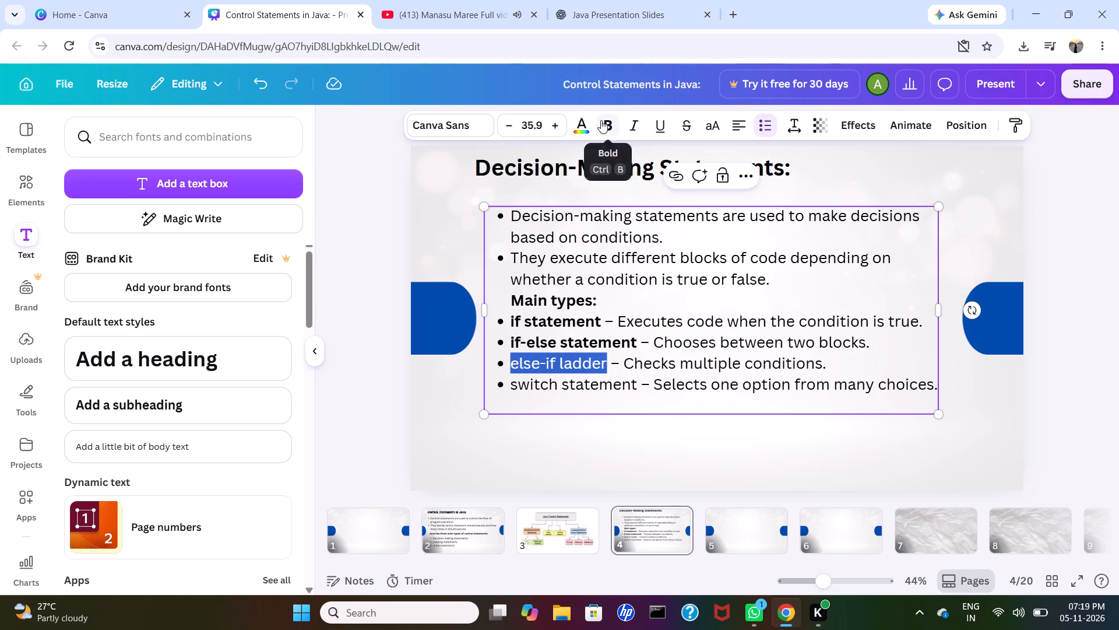
pyautogui.click(601, 120)
pyautogui.moveTo(635, 384); pyautogui.dragTo(527, 384)
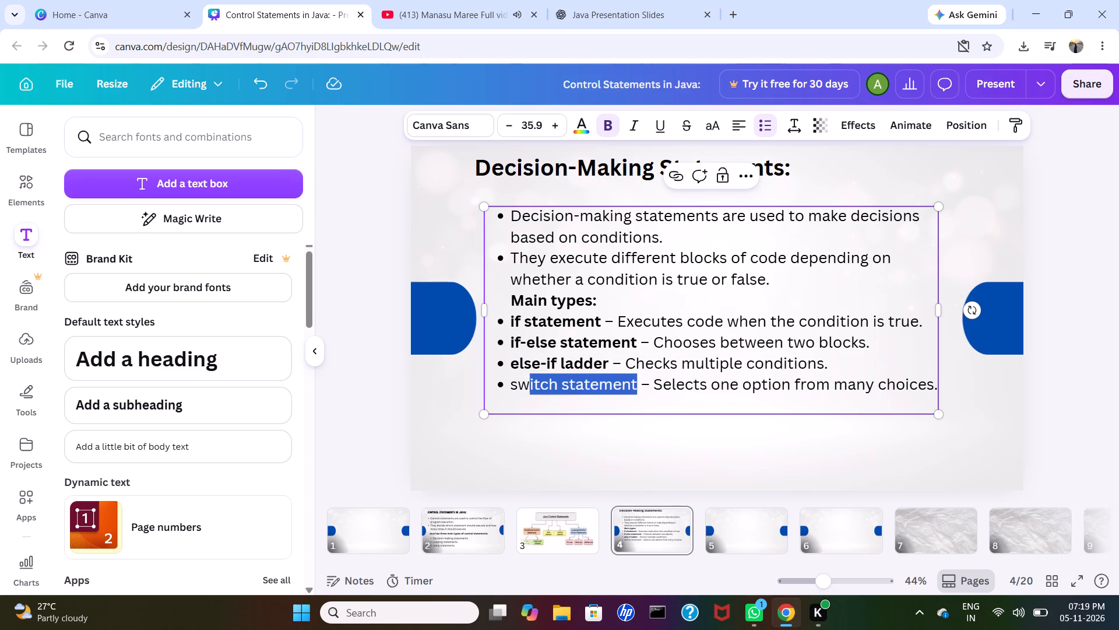
pyautogui.moveTo(527, 384); pyautogui.dragTo(510, 380)
pyautogui.click(604, 126)
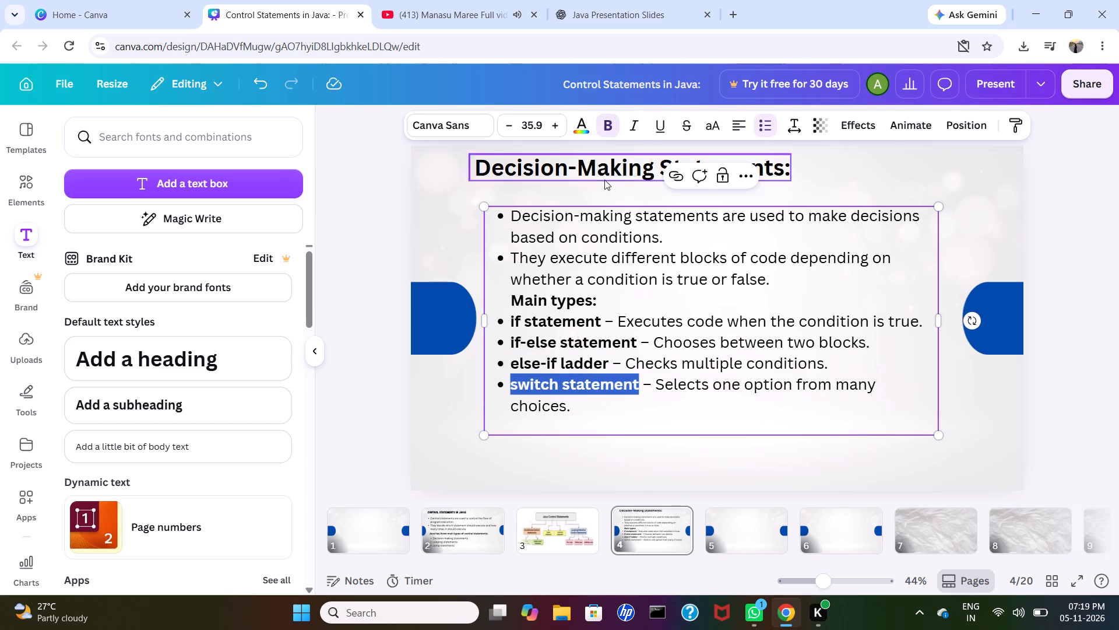
# Scale up the bullet text box on page 4 to font size 37.8.
pyautogui.click(716, 407)
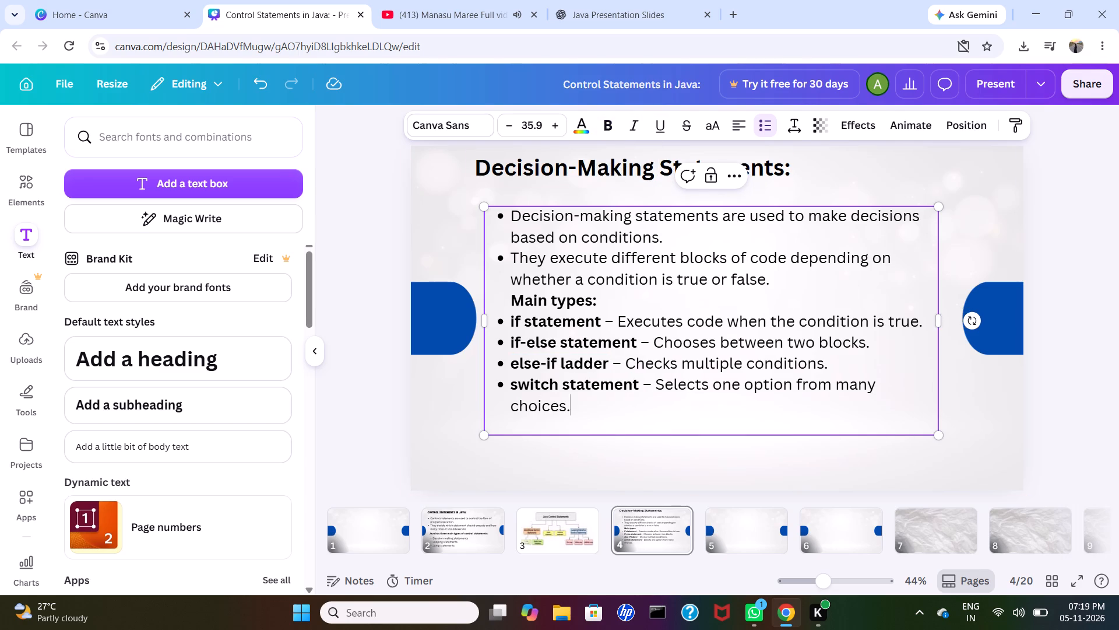
pyautogui.moveTo(940, 439); pyautogui.dragTo(951, 470)
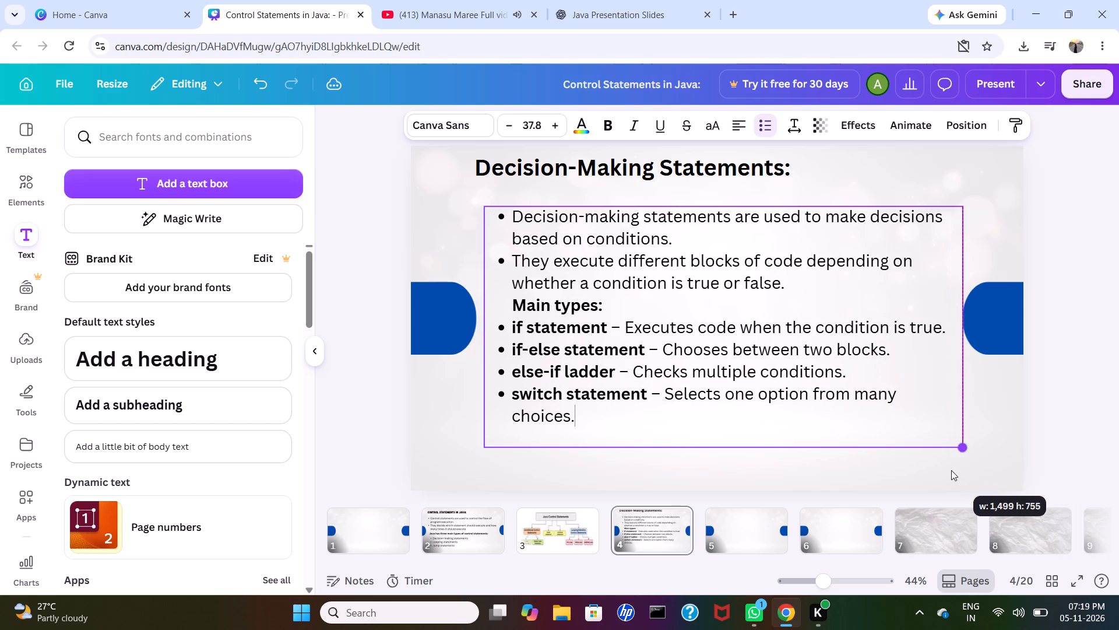
# Insert a blank line without a bullet above "Main types:".
pyautogui.click(795, 285)
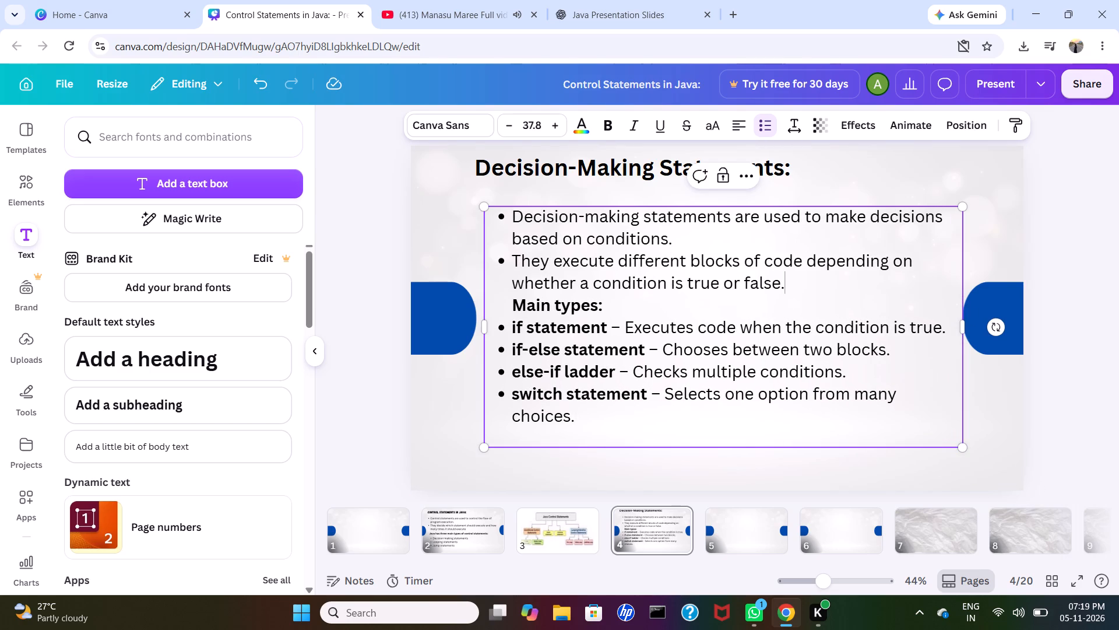
pyautogui.press('Return')
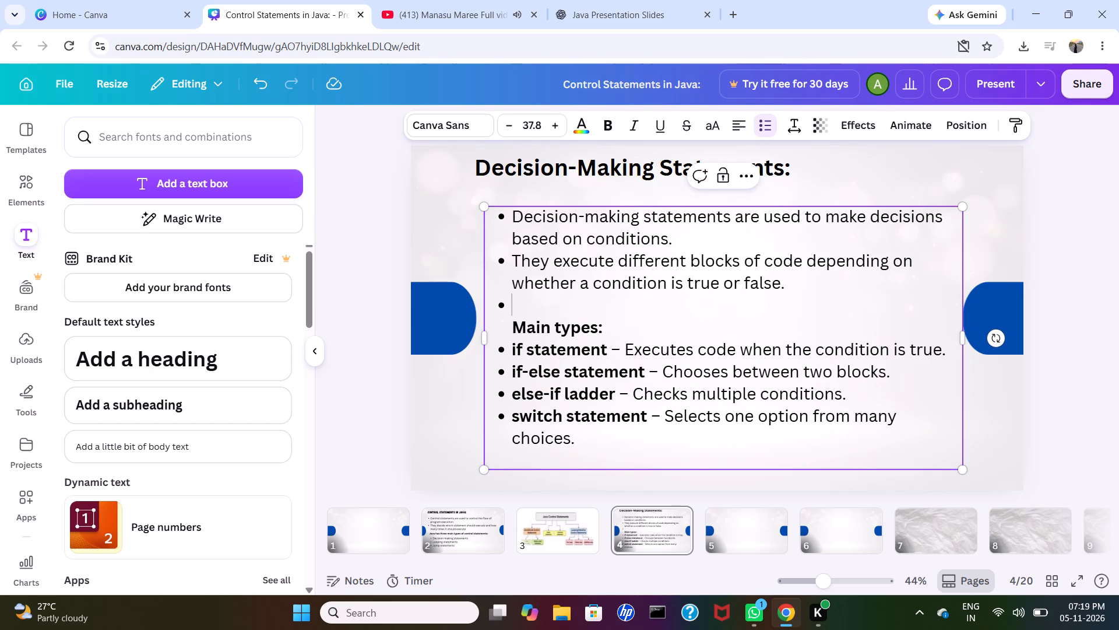
pyautogui.press('BackSpace')
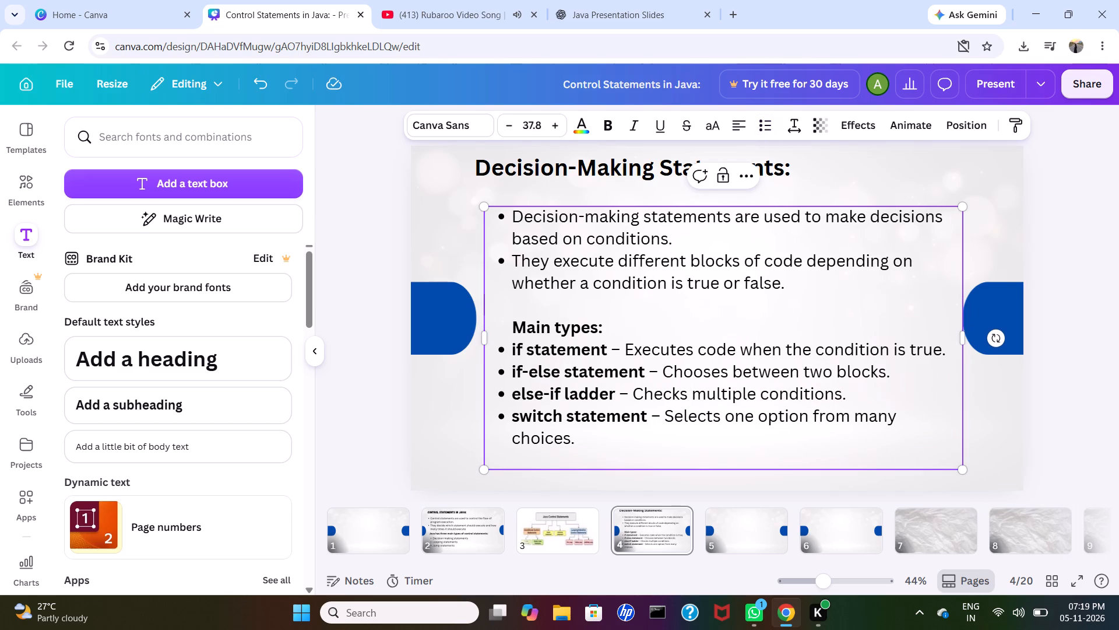
# Change the font of "Main types:" to Gagalin.
pyautogui.moveTo(606, 327); pyautogui.dragTo(517, 309)
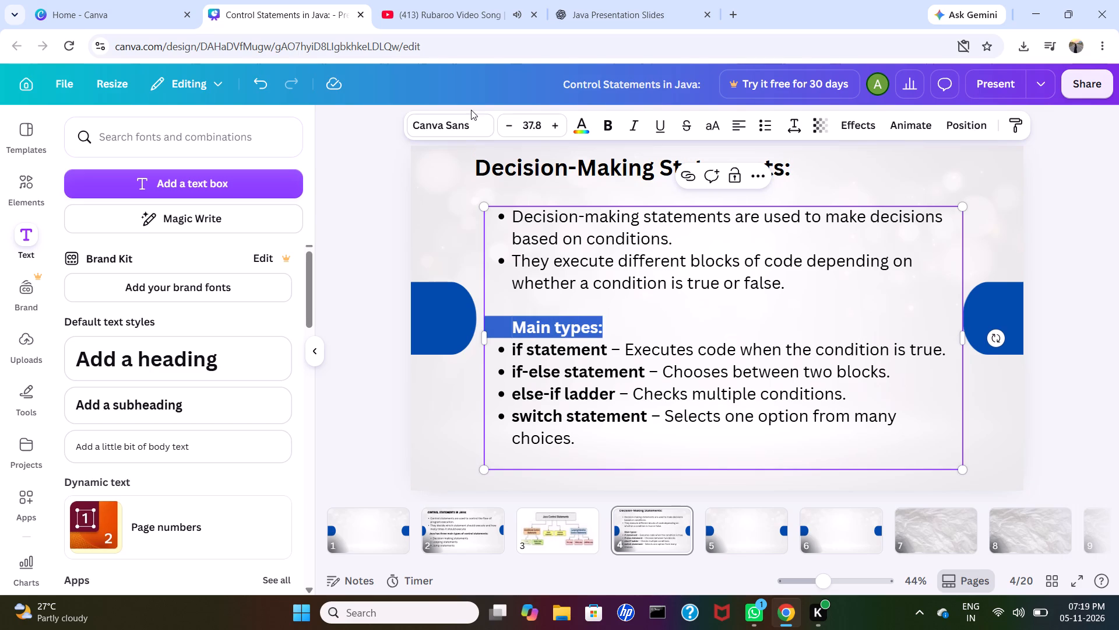
pyautogui.click(471, 125)
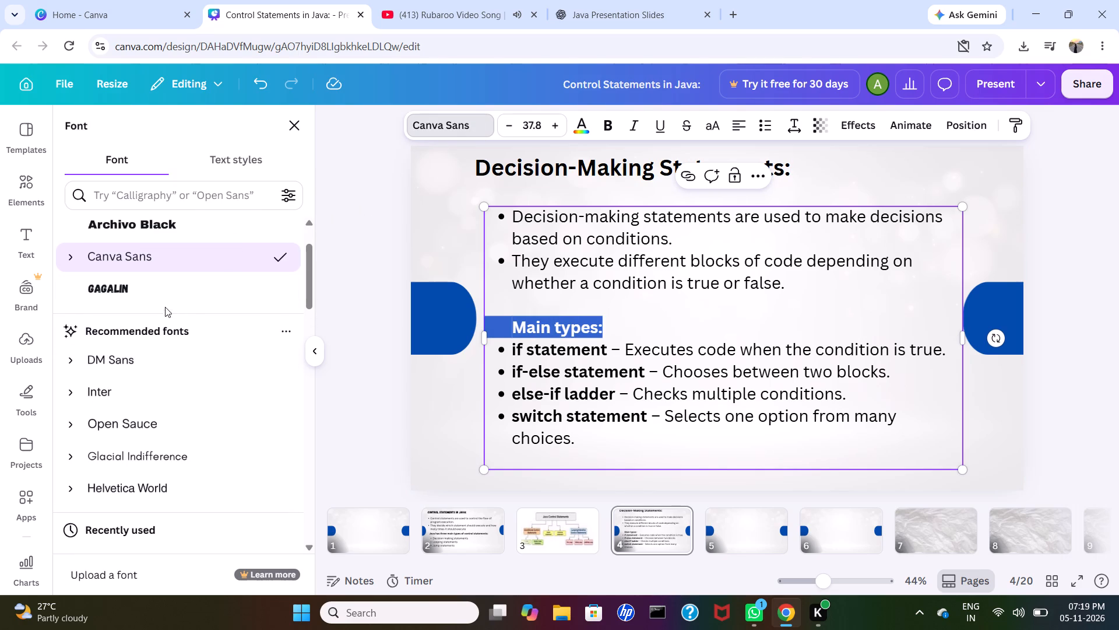
pyautogui.click(166, 293)
pyautogui.click(620, 314)
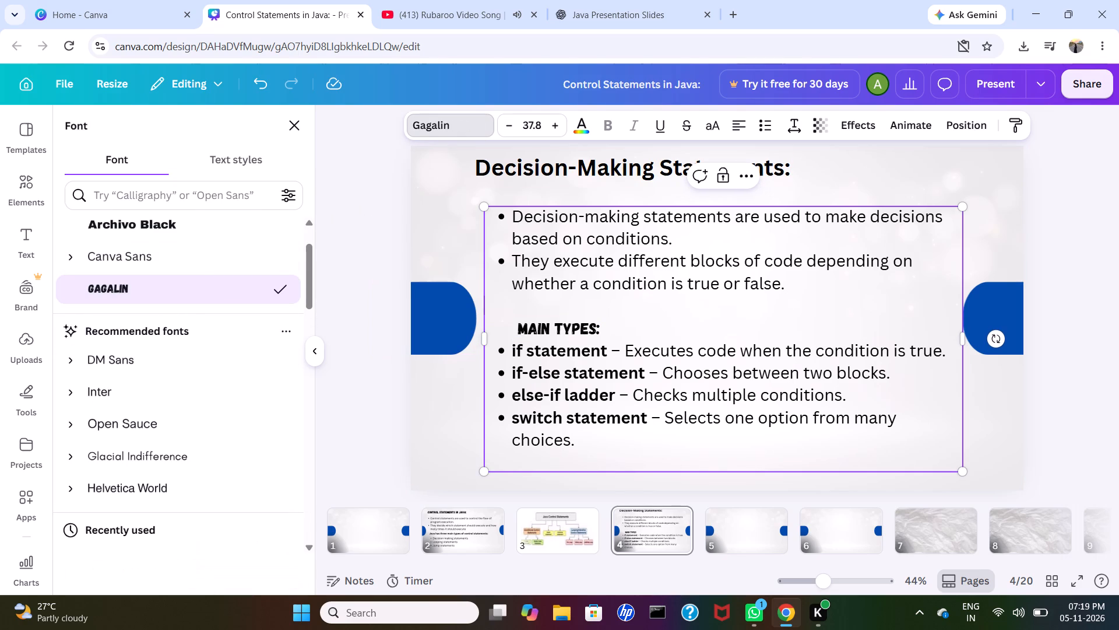
# Colour "Main types:" in the design's blue and increase its font size to 41.8.
pyautogui.moveTo(604, 323); pyautogui.dragTo(514, 316)
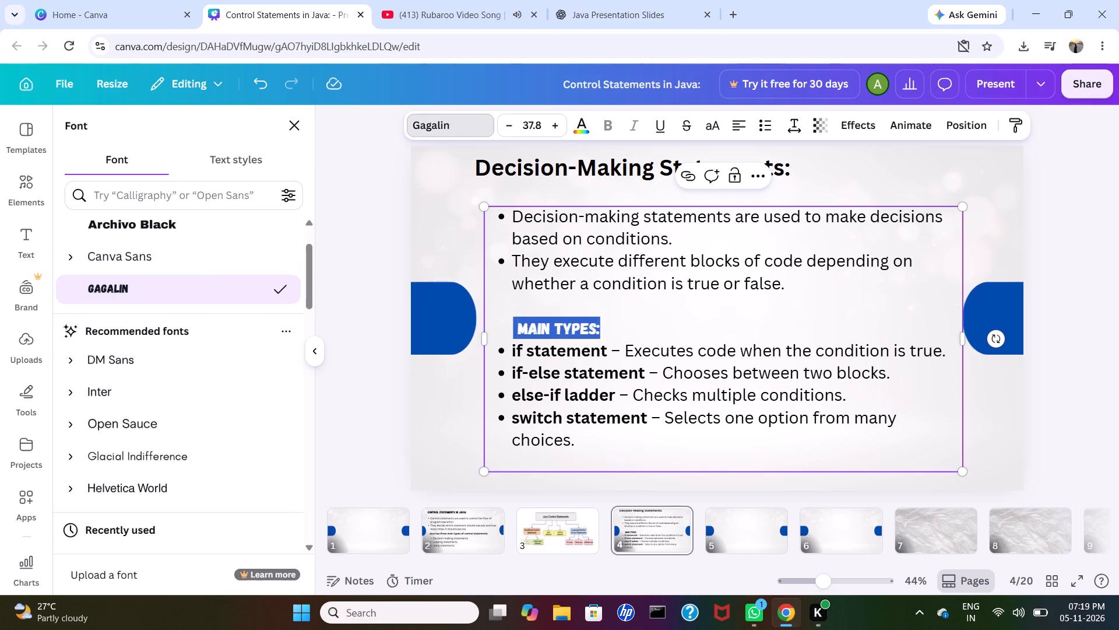
pyautogui.click(573, 126)
pyautogui.click(83, 283)
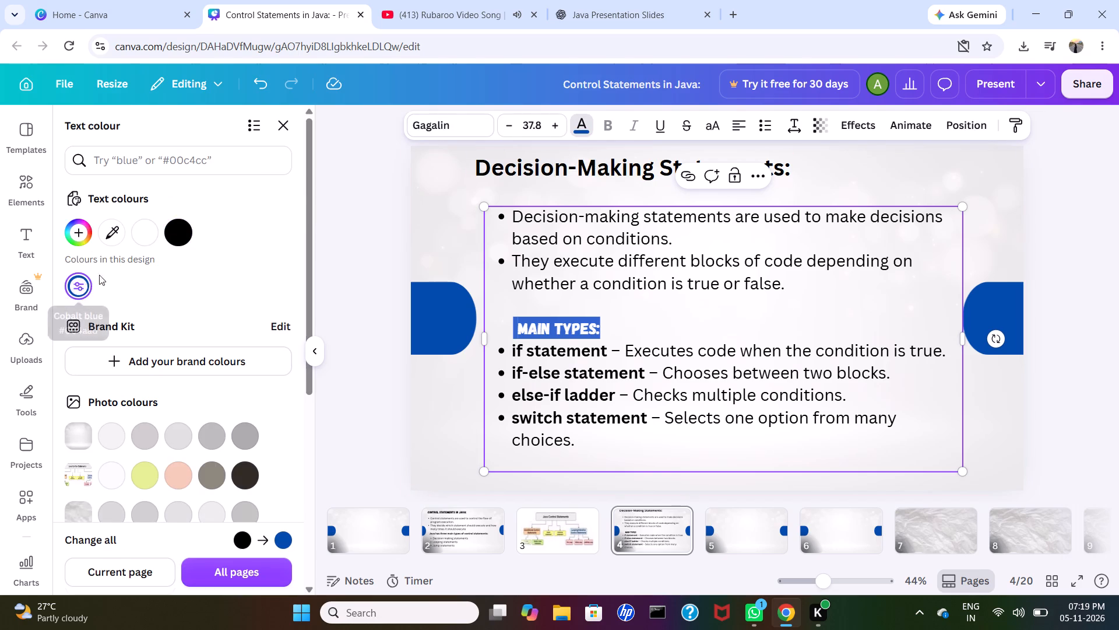
pyautogui.tripleClick(555, 125)
pyautogui.click(555, 128)
pyautogui.click(683, 306)
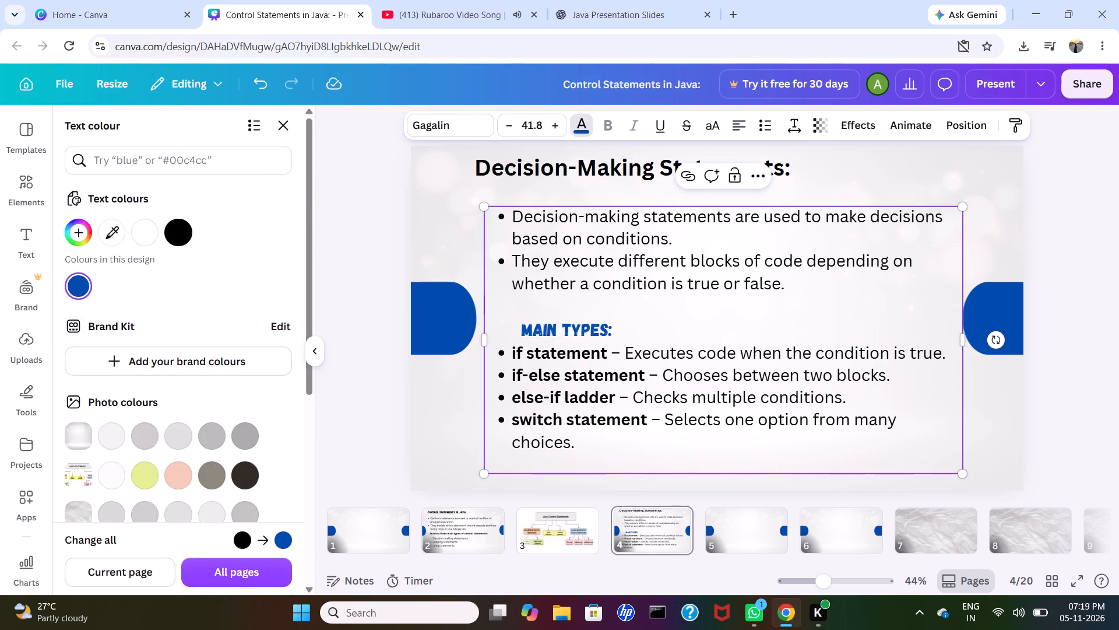
# Change the text colour of "Main types:" to black.
pyautogui.click(615, 326)
pyautogui.moveTo(615, 326); pyautogui.dragTo(529, 315)
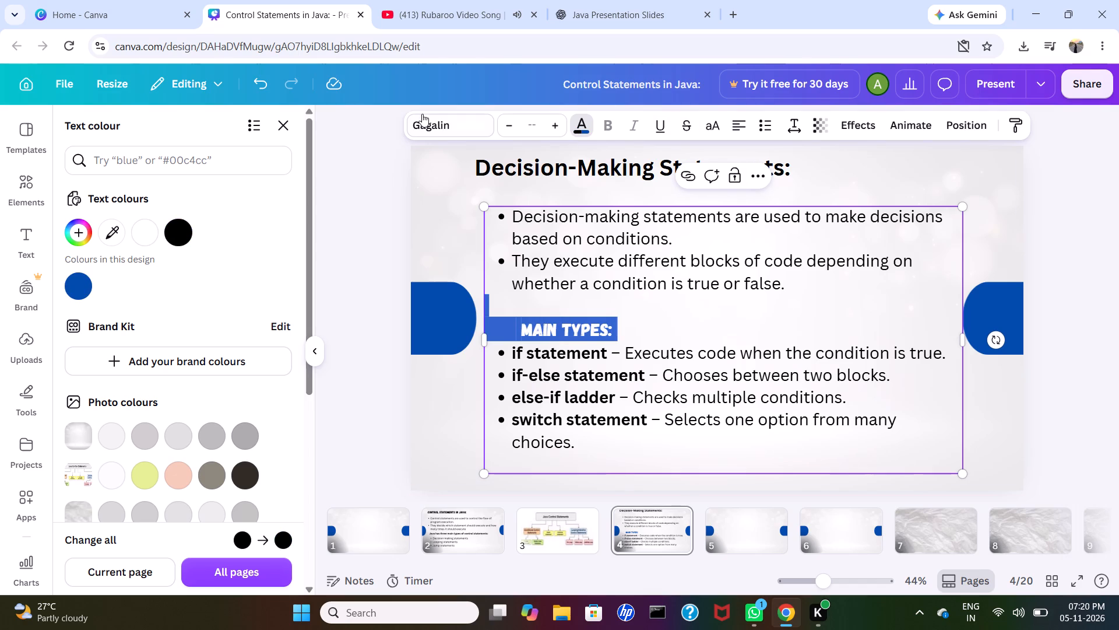
pyautogui.click(587, 125)
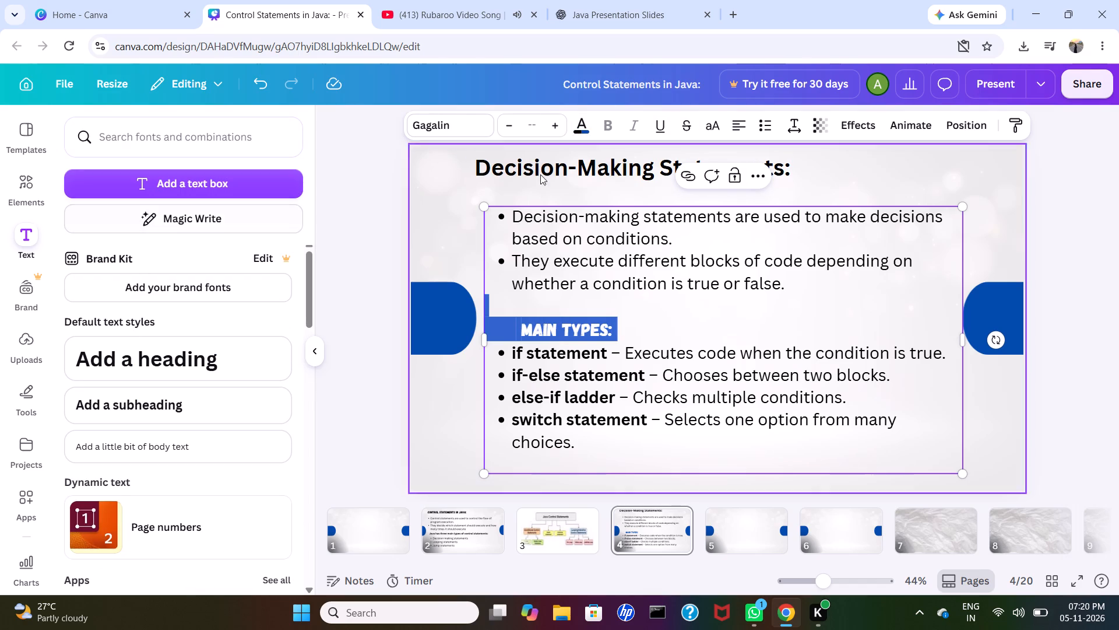
pyautogui.click(587, 124)
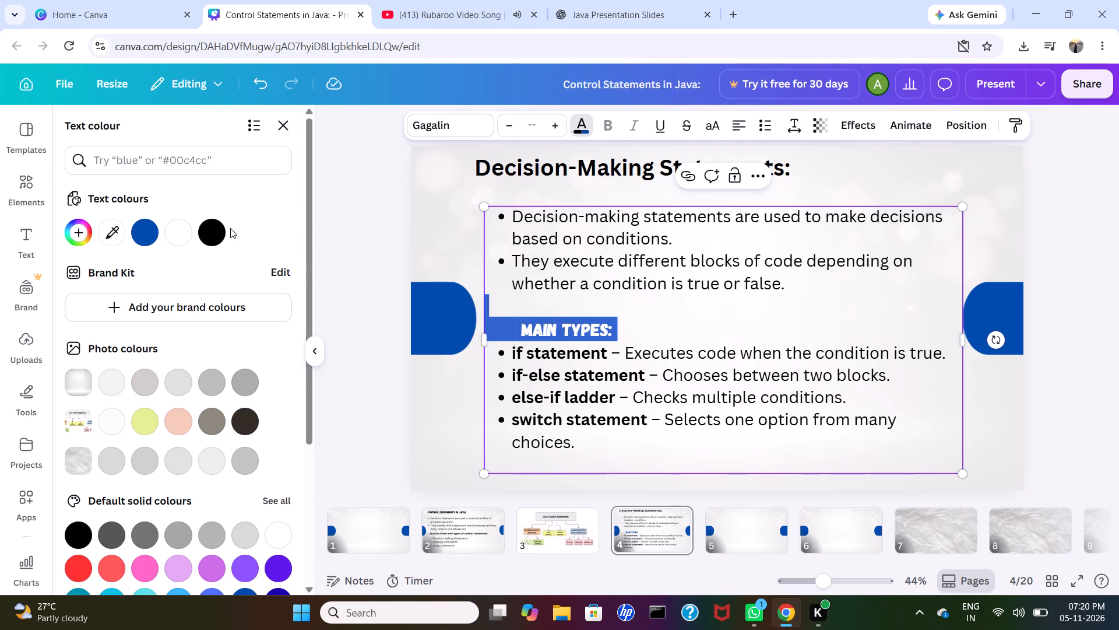
pyautogui.click(219, 228)
pyautogui.click(638, 323)
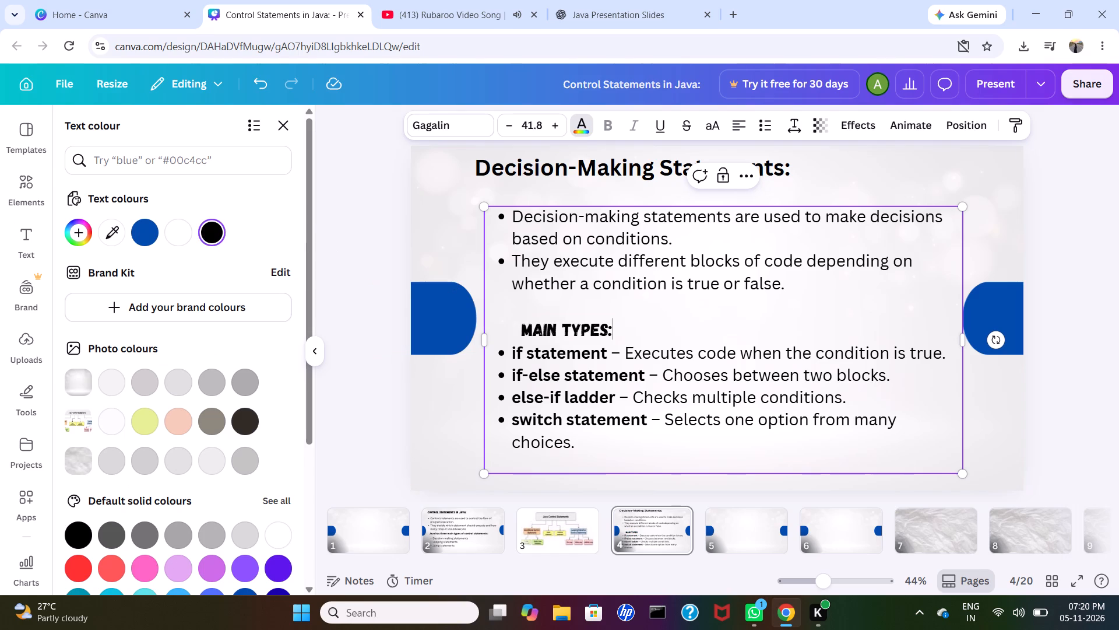
# Remove the leading spaces before "Main types:" on page 4.
pyautogui.click(520, 326)
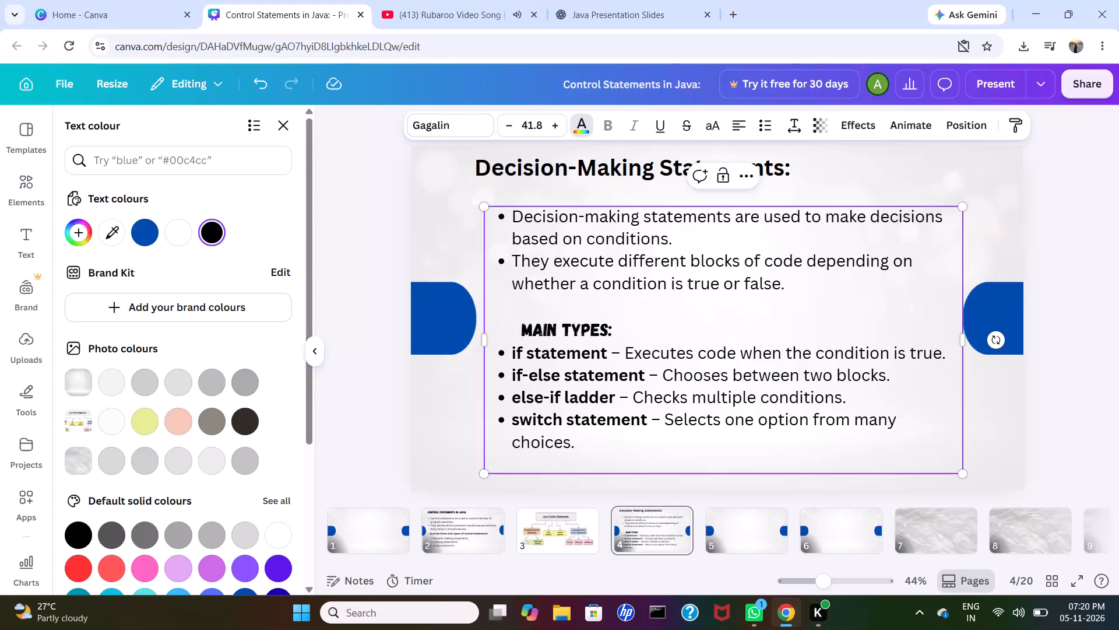
pyautogui.press('BackSpace')
pyautogui.press('BackSpace')
pyautogui.press('BackSpace')
pyautogui.press('BackSpace')
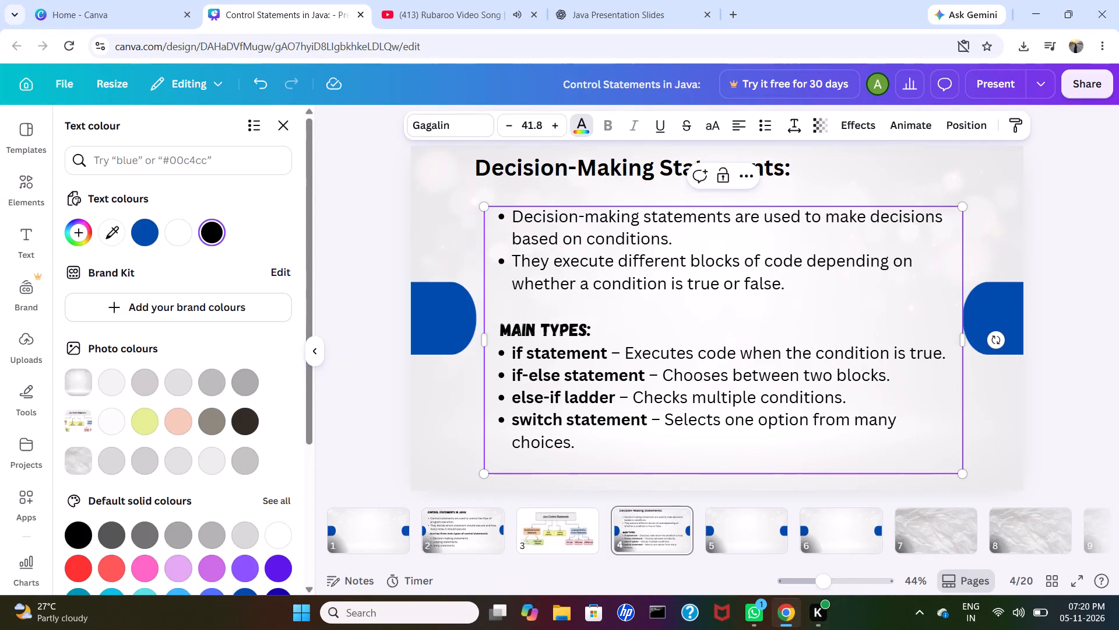
# Shift the bulleted text box on page 4 slightly up and to the left, closer to the heading.
pyautogui.click(623, 323)
pyautogui.click(467, 221)
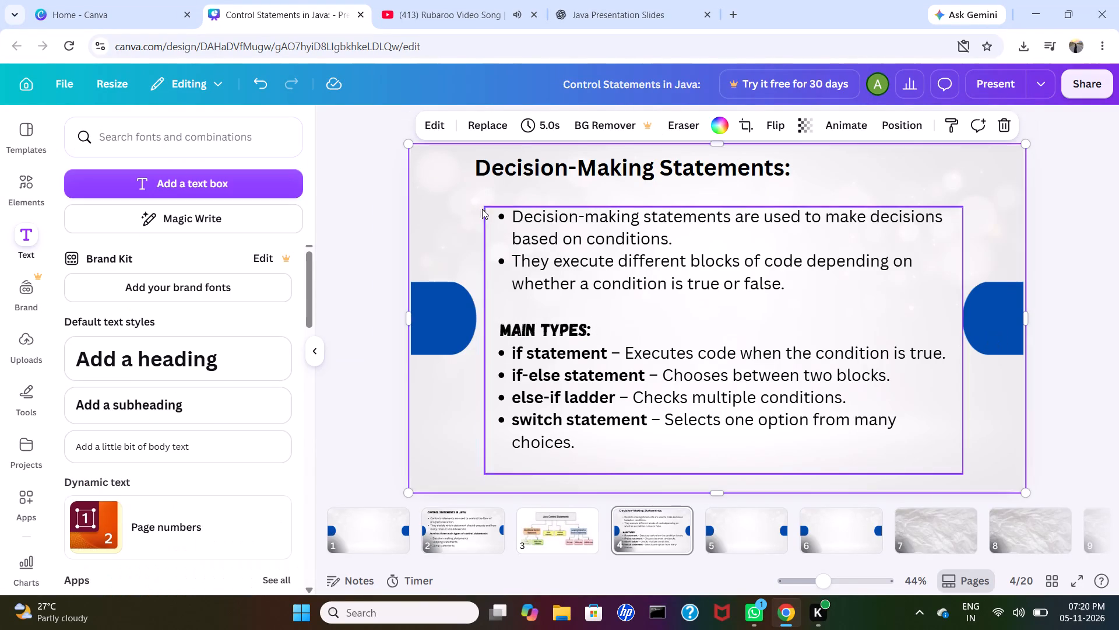
pyautogui.moveTo(518, 242); pyautogui.dragTo(515, 240)
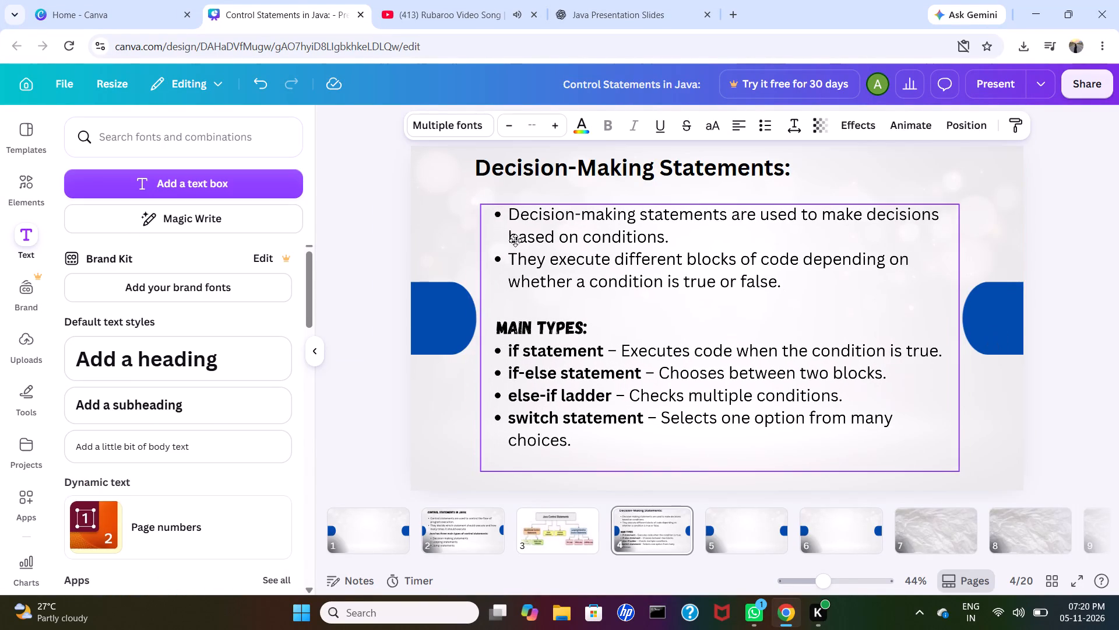
pyautogui.moveTo(515, 240); pyautogui.dragTo(512, 233)
pyautogui.click(538, 514)
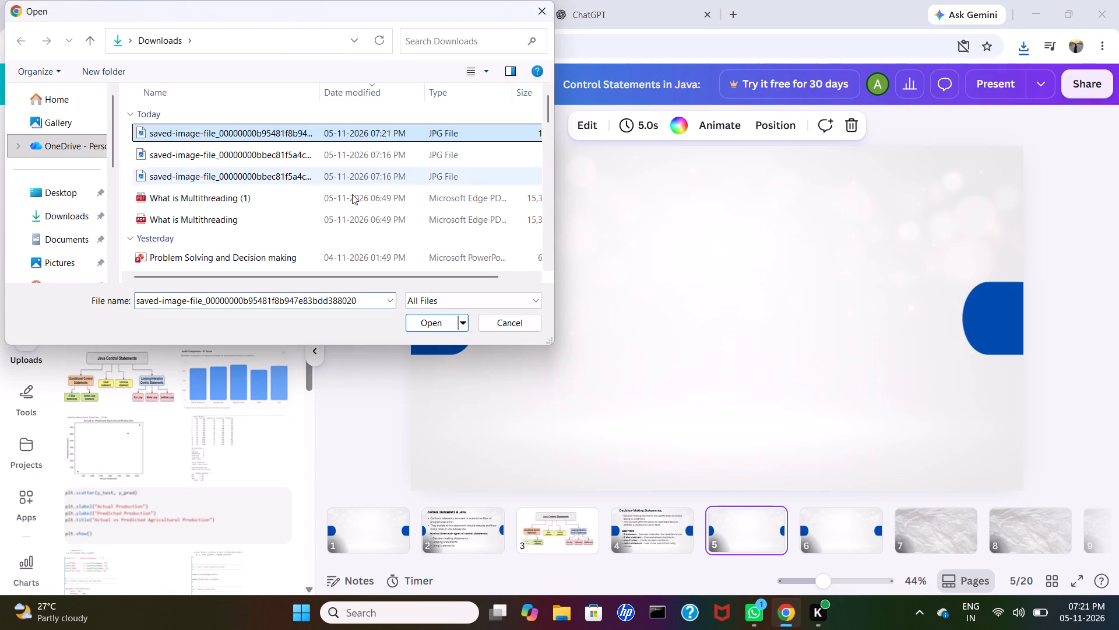
pyautogui.click(442, 329)
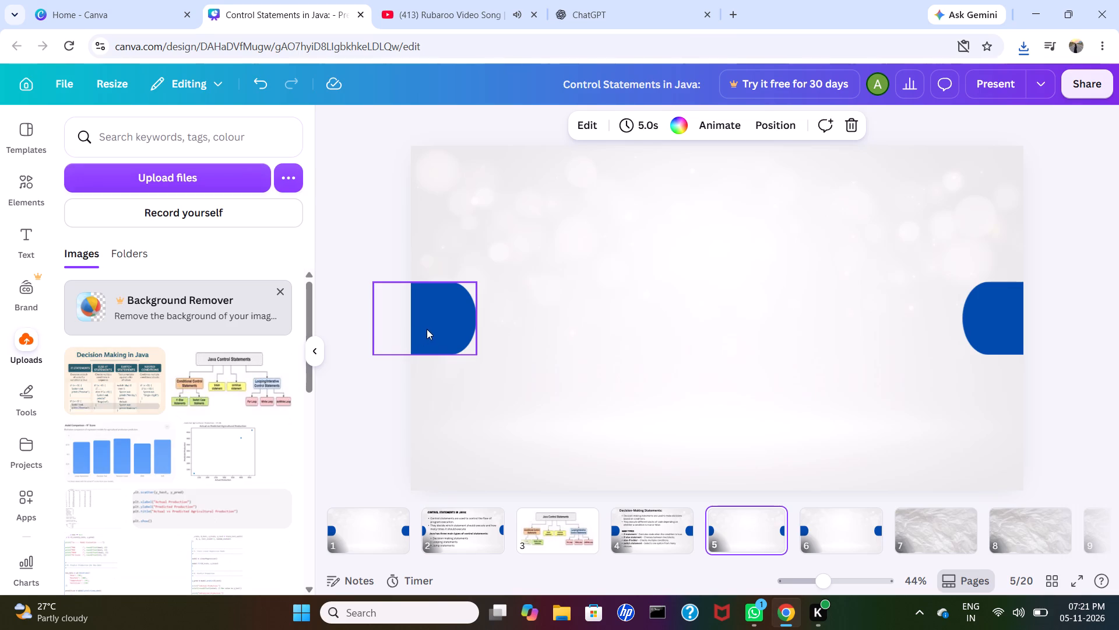
# Delete the blue rounded shape at the left edge of page 5's slide.
pyautogui.click(427, 329)
pyautogui.click(451, 246)
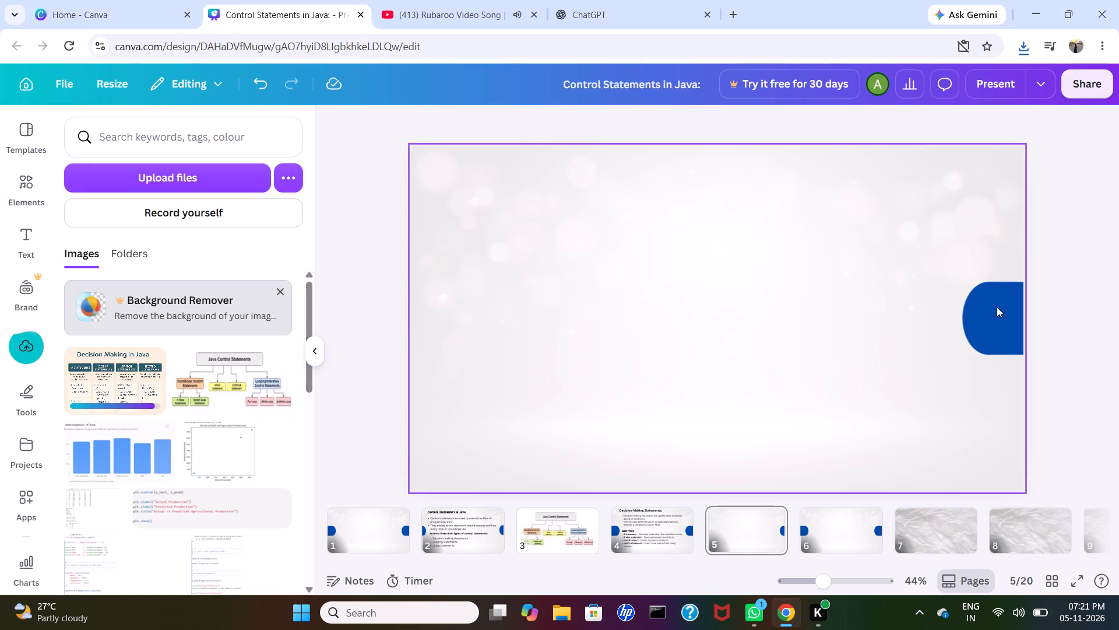
# Delete the remaining blue rounded shape at the right edge of page 5's slide.
pyautogui.click(1007, 312)
pyautogui.click(1034, 245)
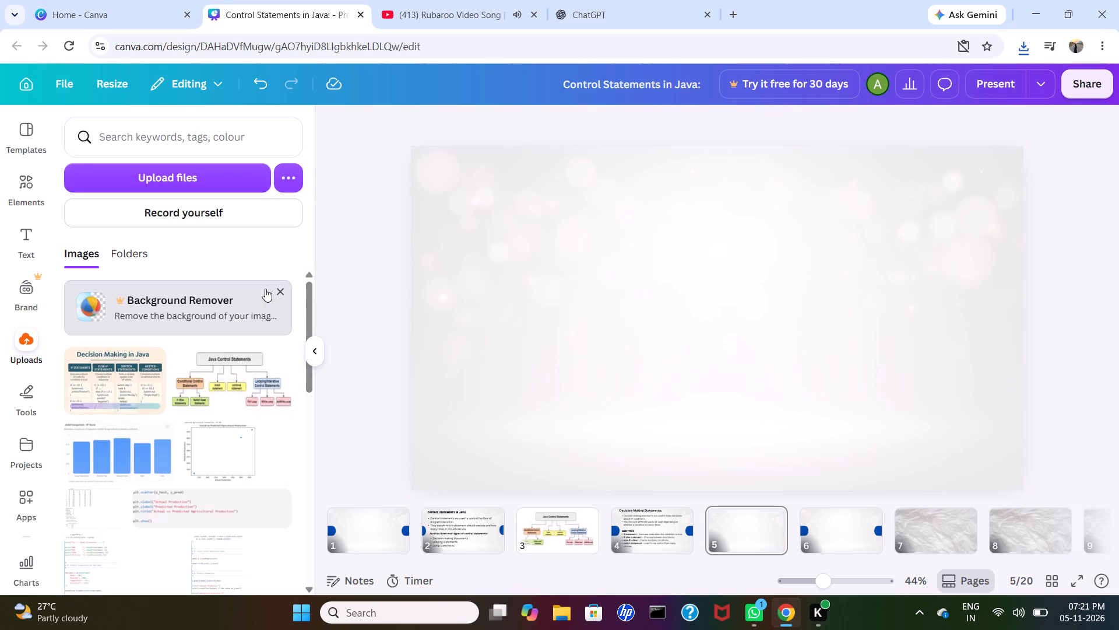
# Insert the uploaded "Decision Making in Java" image on page 5 and enlarge it to cover most of the slide.
pyautogui.click(114, 391)
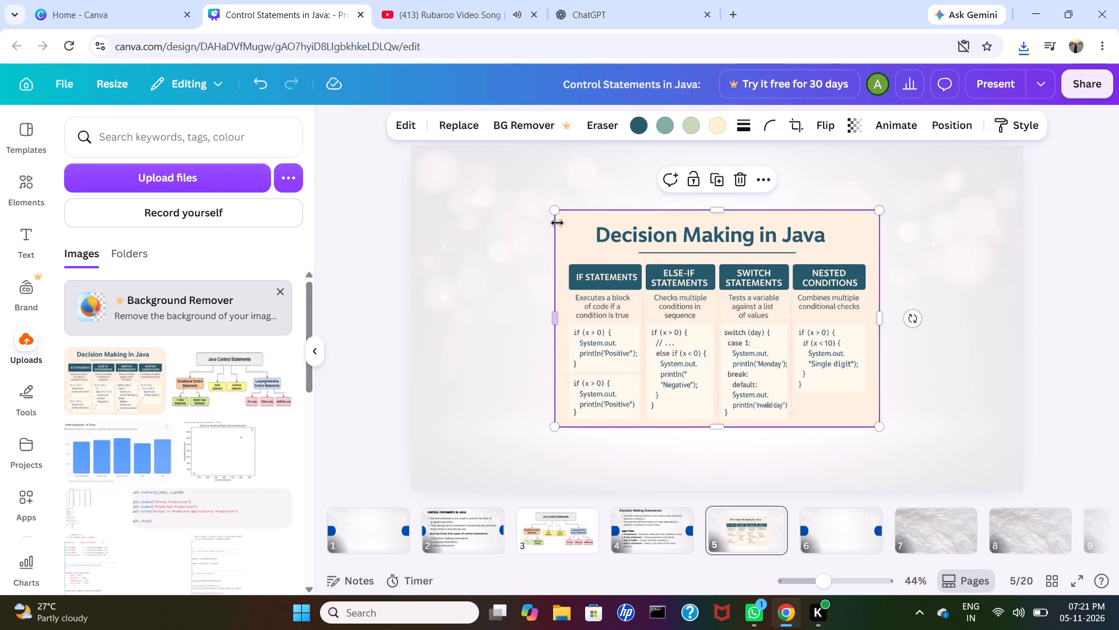
pyautogui.moveTo(552, 208); pyautogui.dragTo(412, 198)
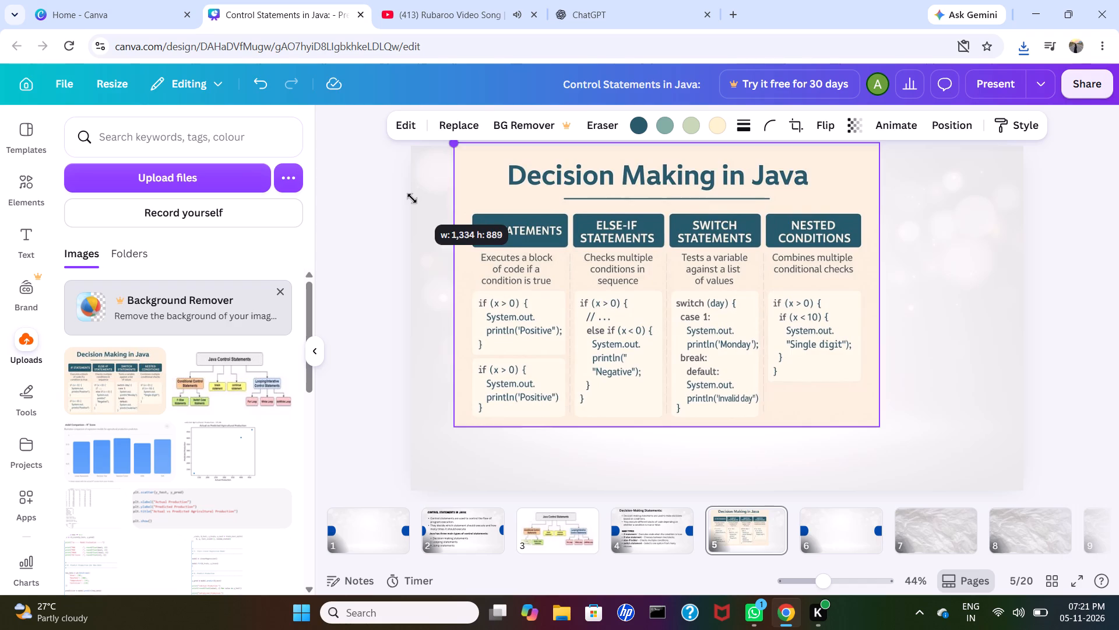
pyautogui.moveTo(412, 198); pyautogui.dragTo(432, 220)
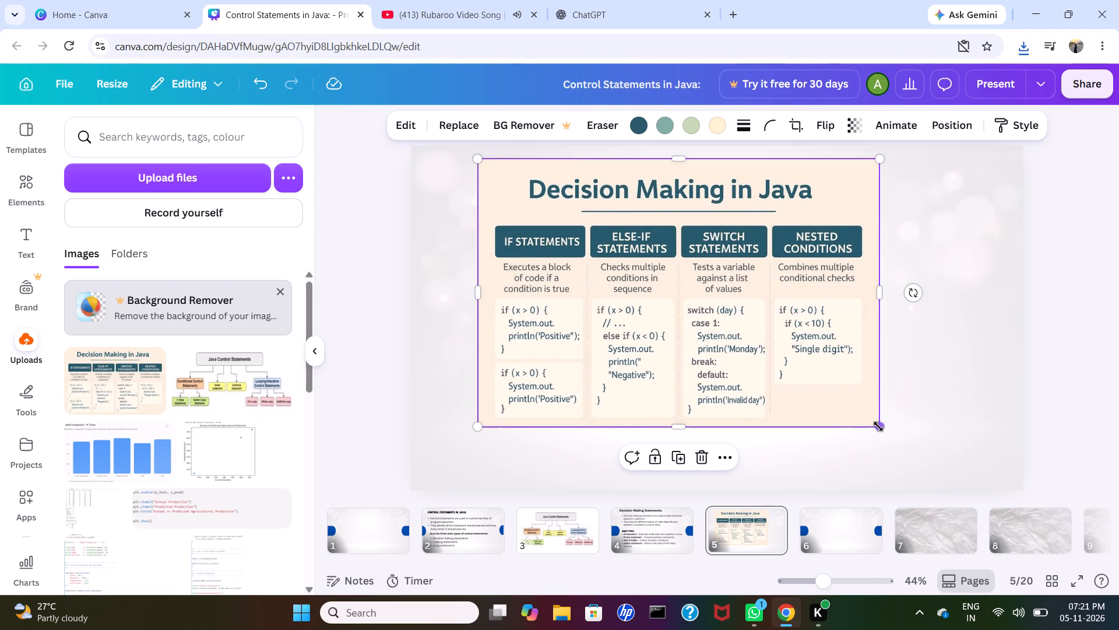
pyautogui.moveTo(878, 426); pyautogui.dragTo(981, 459)
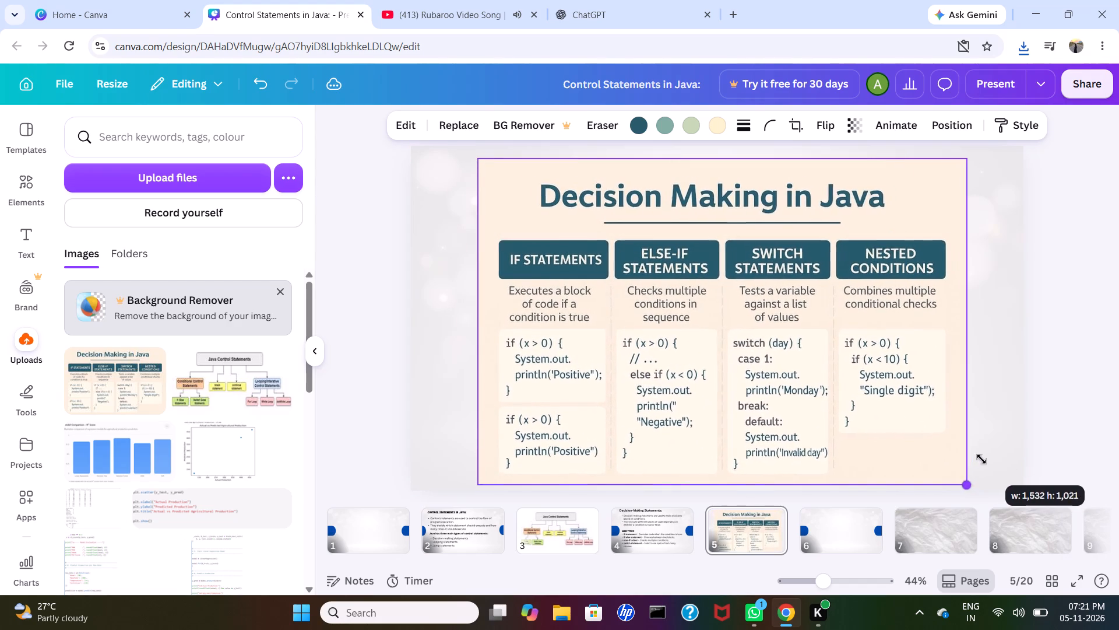
pyautogui.moveTo(981, 459); pyautogui.dragTo(962, 442)
# Delete the background image behind the "Decision Making in Java" image on page 5.
pyautogui.click(982, 423)
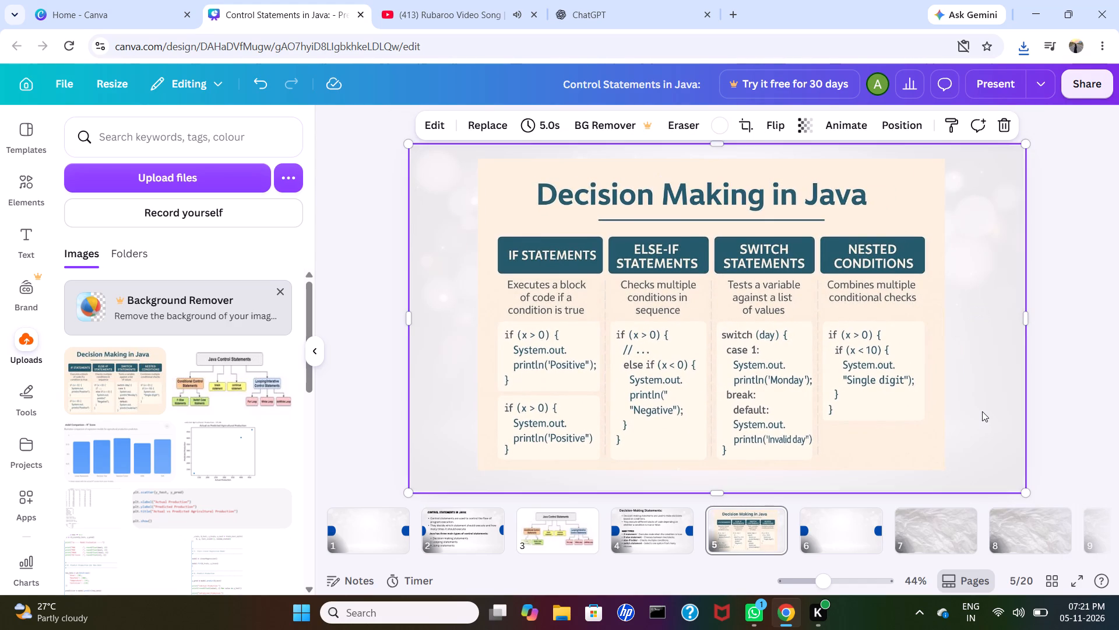
pyautogui.click(982, 411)
pyautogui.rightClick(983, 411)
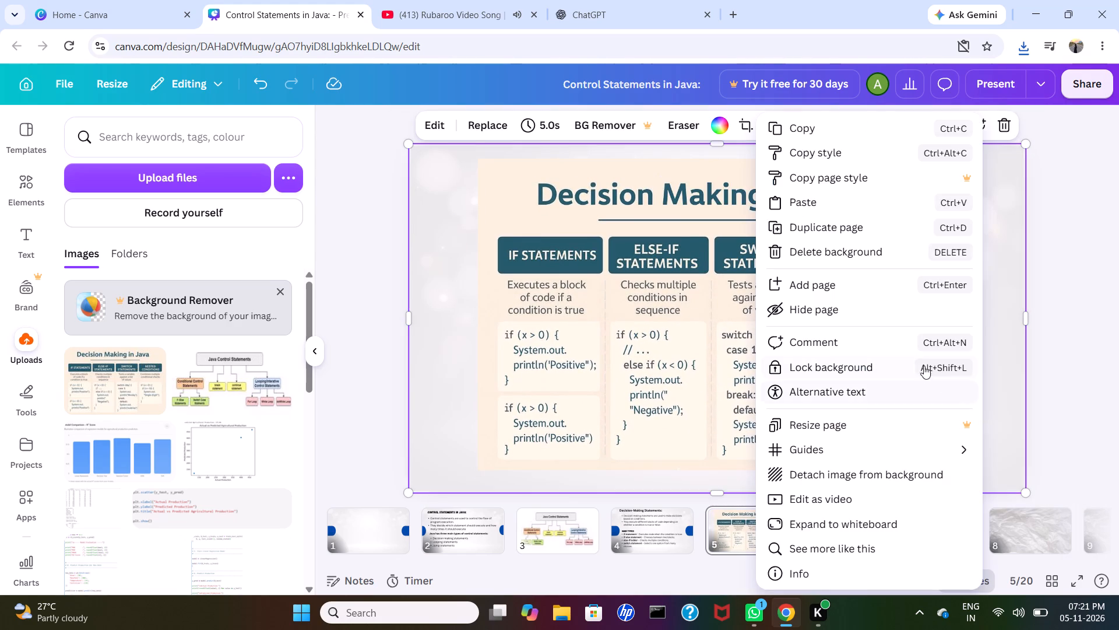
pyautogui.click(832, 244)
# Enlarge the "Decision Making in Java" image to fill page 5's full height, leaving narrow margins on both sides.
pyautogui.click(931, 394)
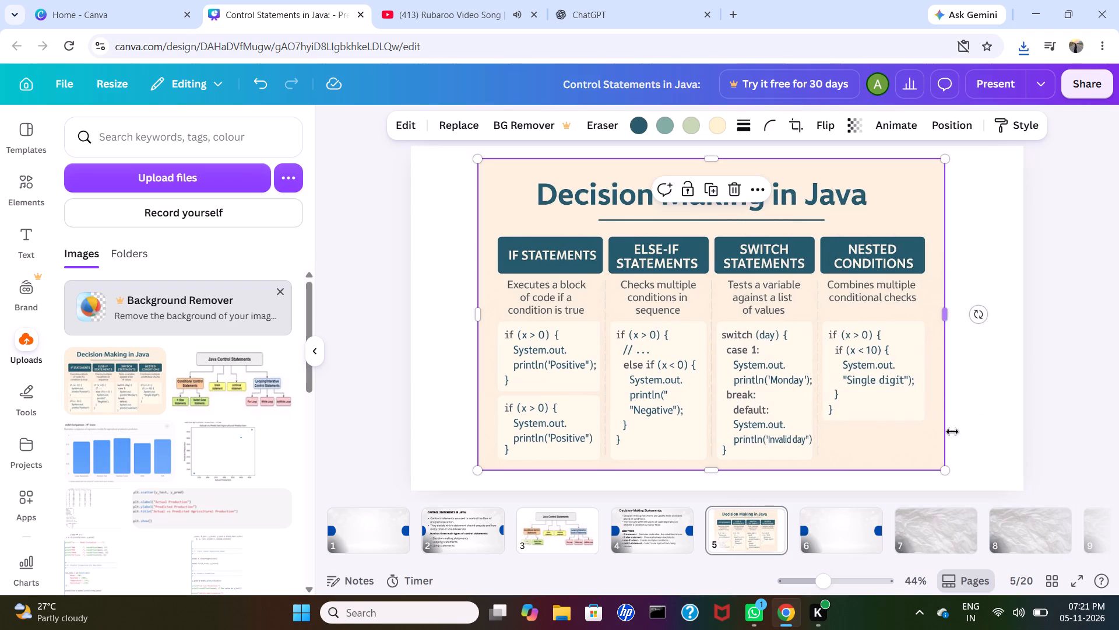
pyautogui.moveTo(945, 471); pyautogui.dragTo(983, 475)
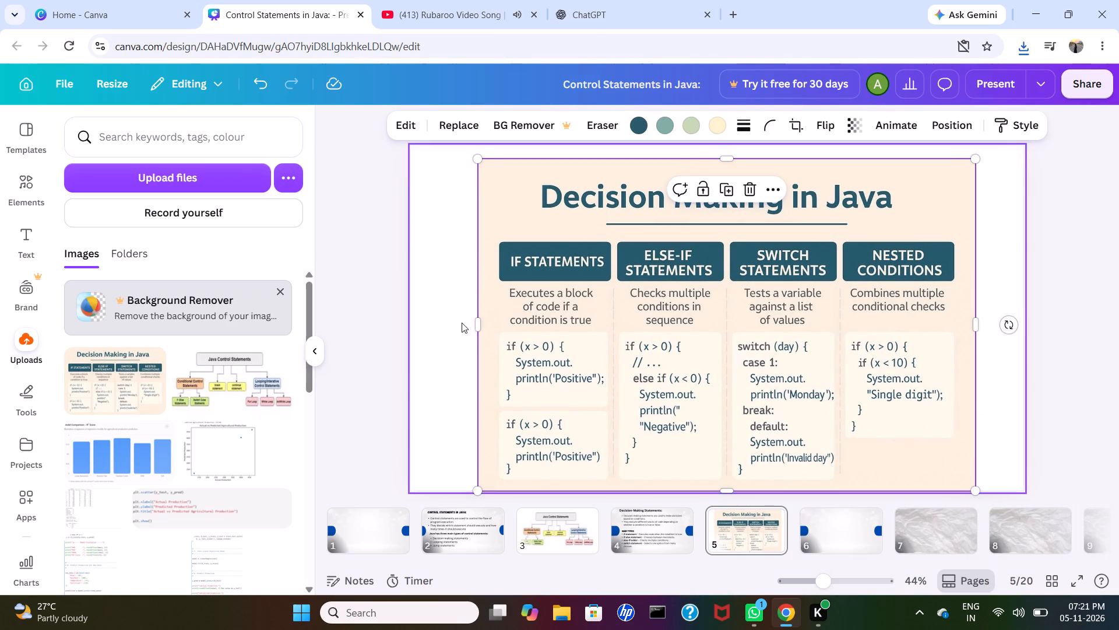
pyautogui.moveTo(477, 323); pyautogui.dragTo(458, 306)
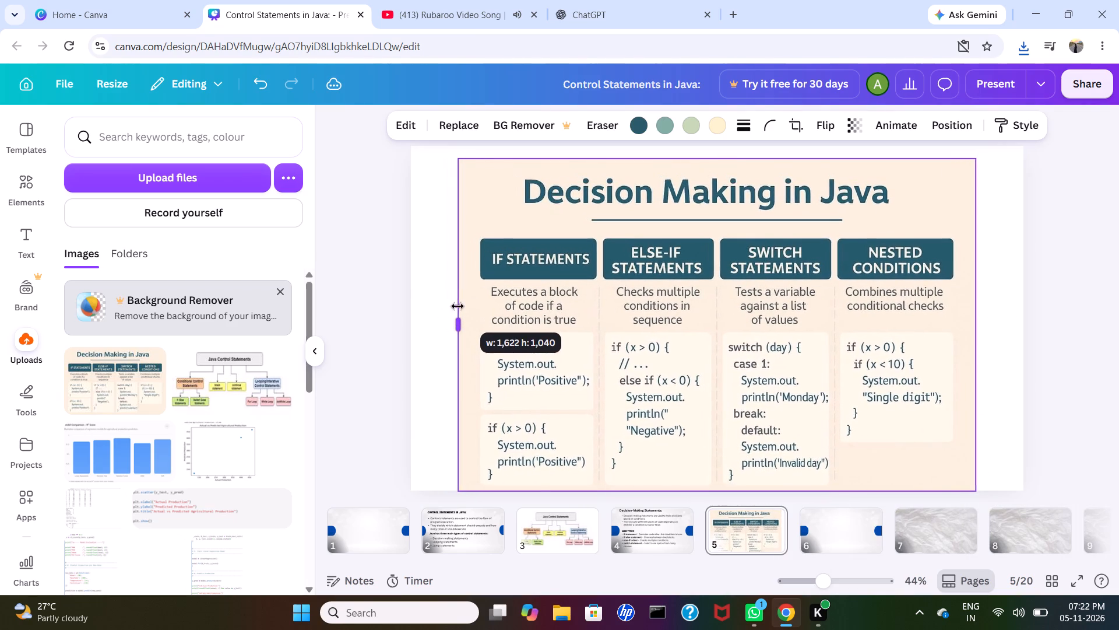
pyautogui.moveTo(458, 306); pyautogui.dragTo(473, 306)
pyautogui.moveTo(473, 152); pyautogui.dragTo(460, 150)
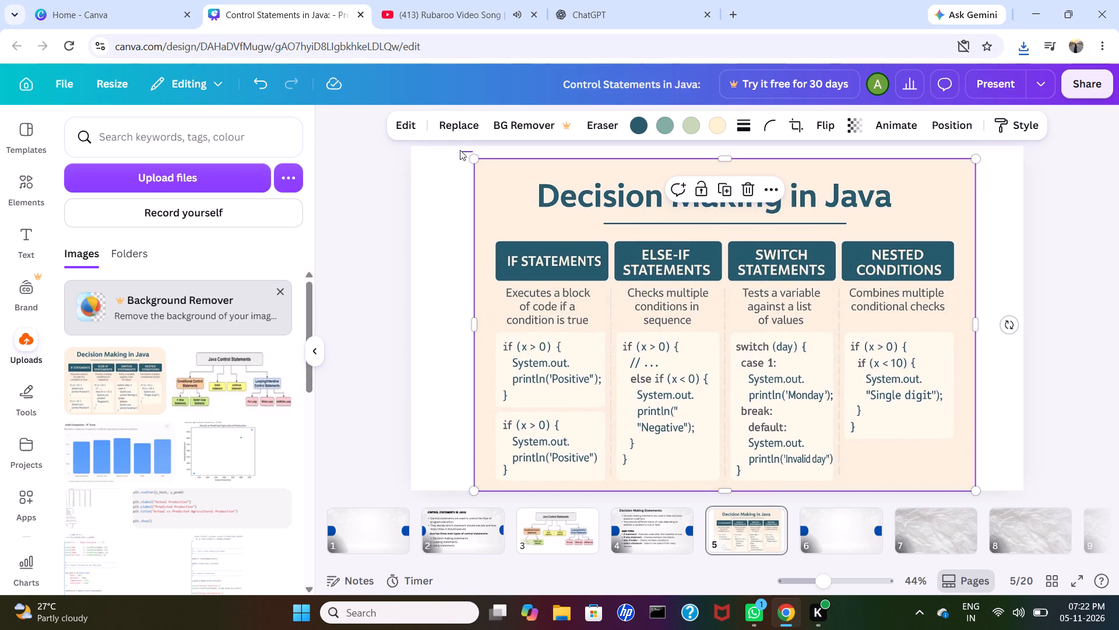
pyautogui.moveTo(460, 150); pyautogui.dragTo(458, 149)
pyautogui.click(477, 175)
pyautogui.moveTo(476, 164); pyautogui.dragTo(466, 162)
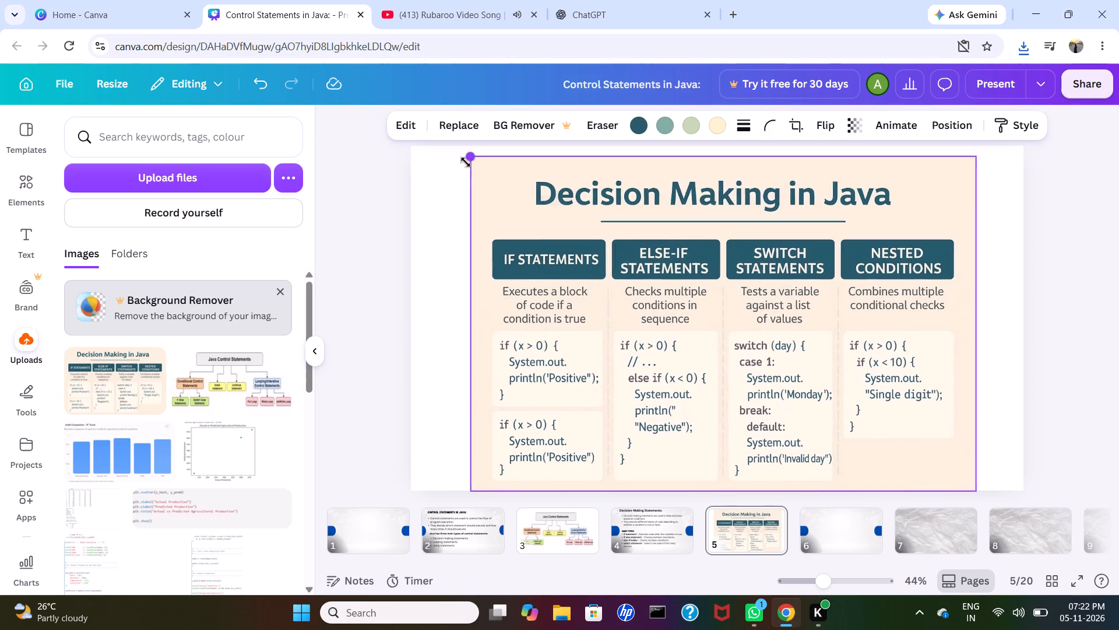
pyautogui.moveTo(466, 162); pyautogui.dragTo(453, 159)
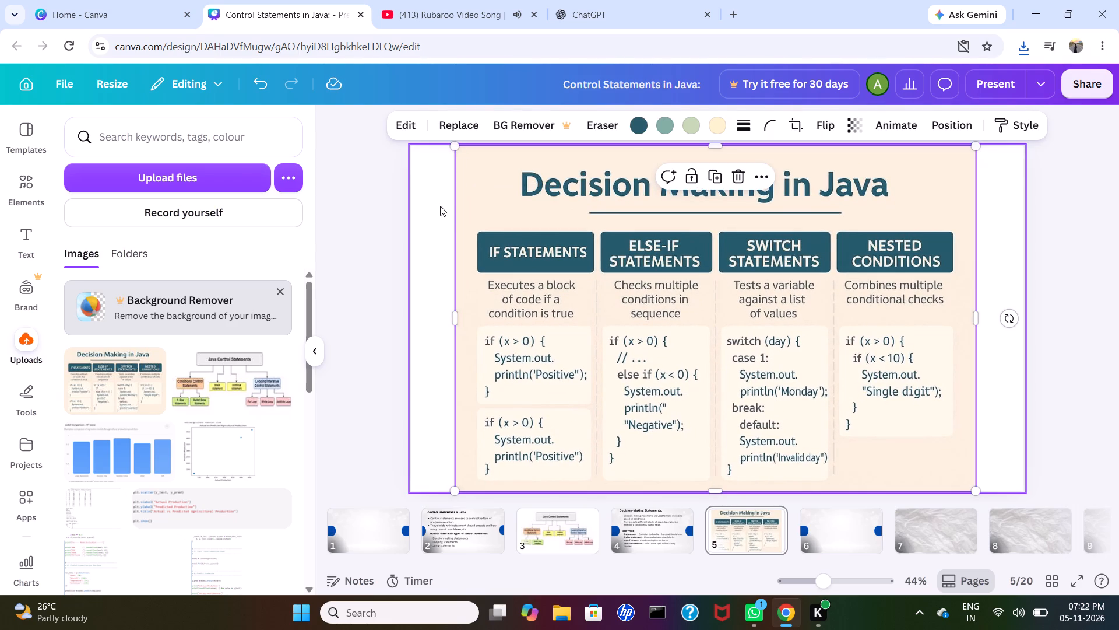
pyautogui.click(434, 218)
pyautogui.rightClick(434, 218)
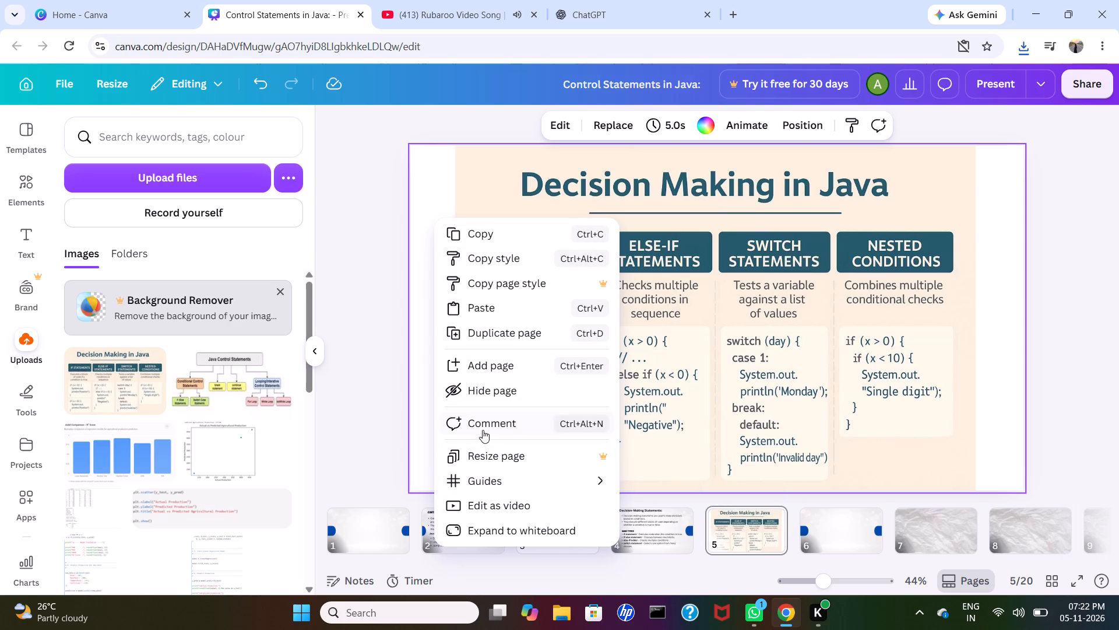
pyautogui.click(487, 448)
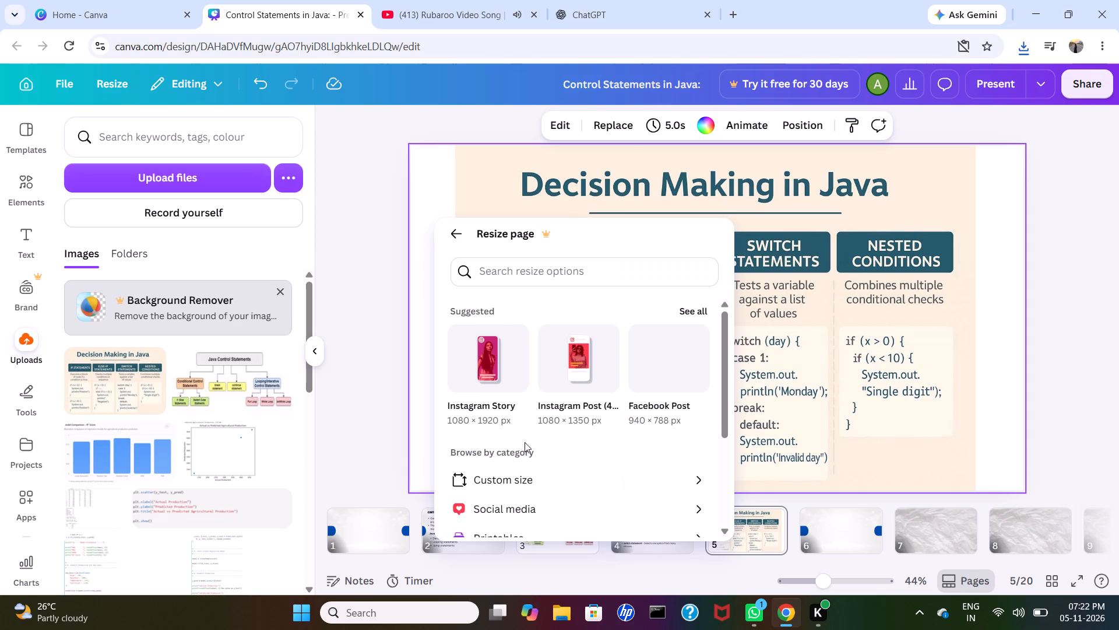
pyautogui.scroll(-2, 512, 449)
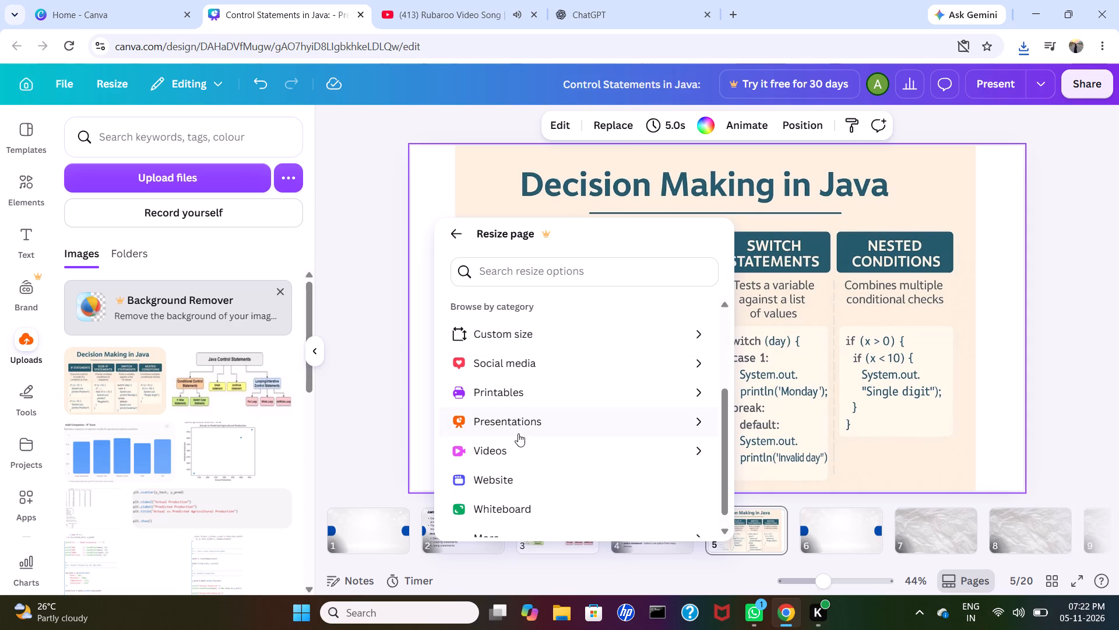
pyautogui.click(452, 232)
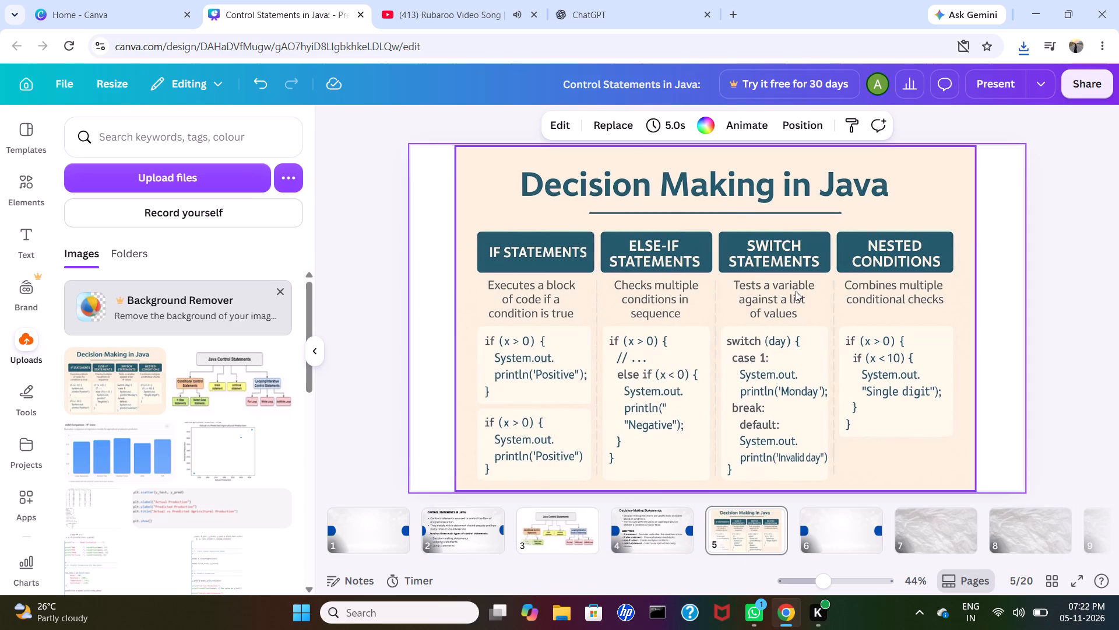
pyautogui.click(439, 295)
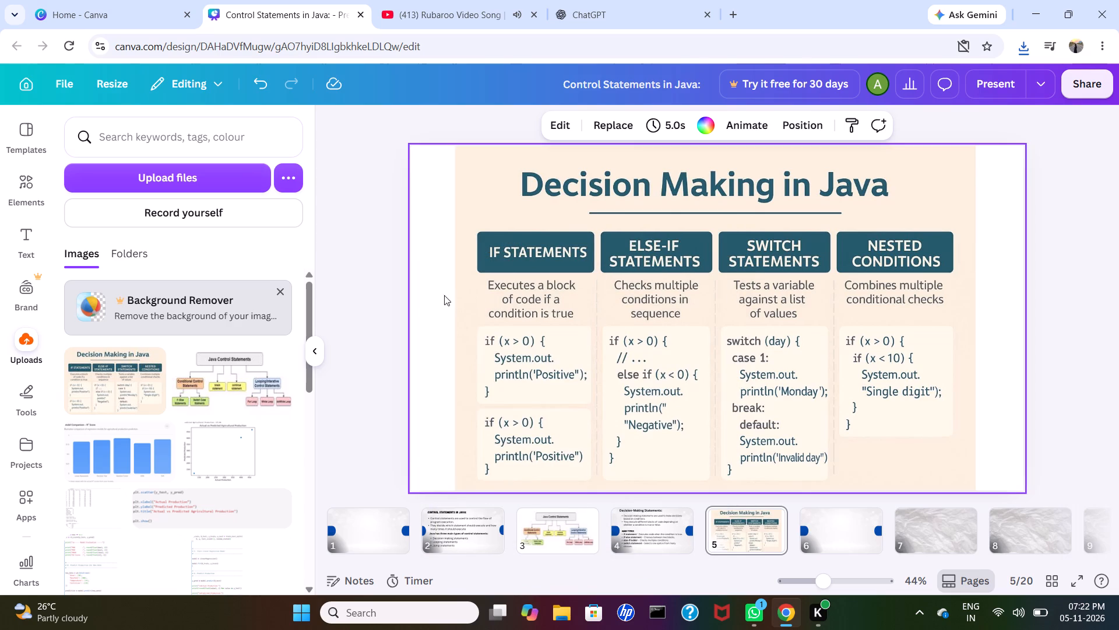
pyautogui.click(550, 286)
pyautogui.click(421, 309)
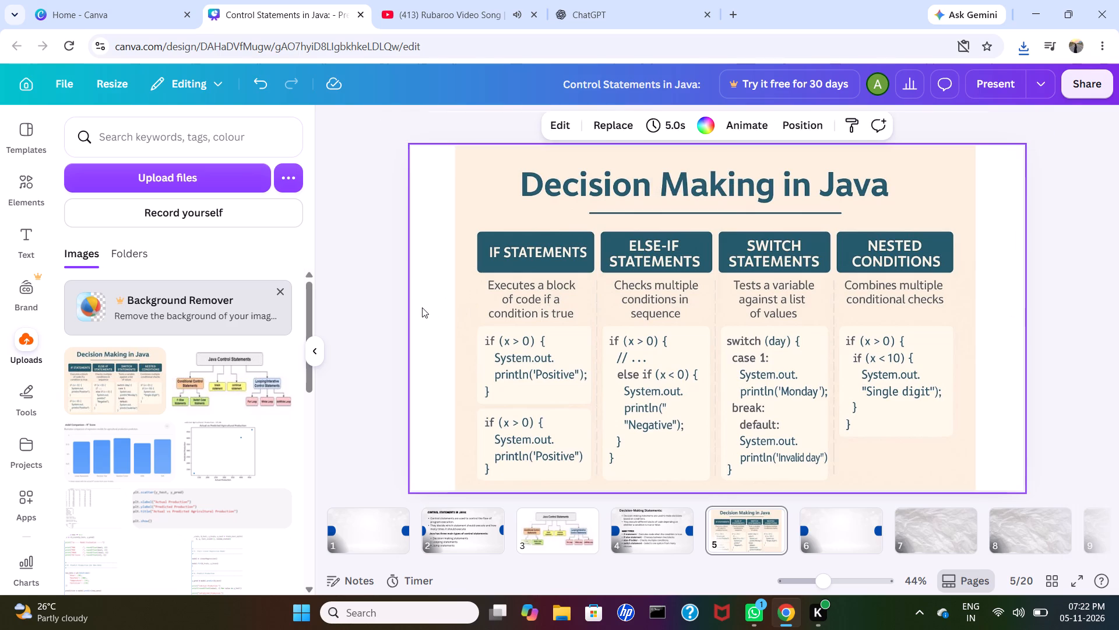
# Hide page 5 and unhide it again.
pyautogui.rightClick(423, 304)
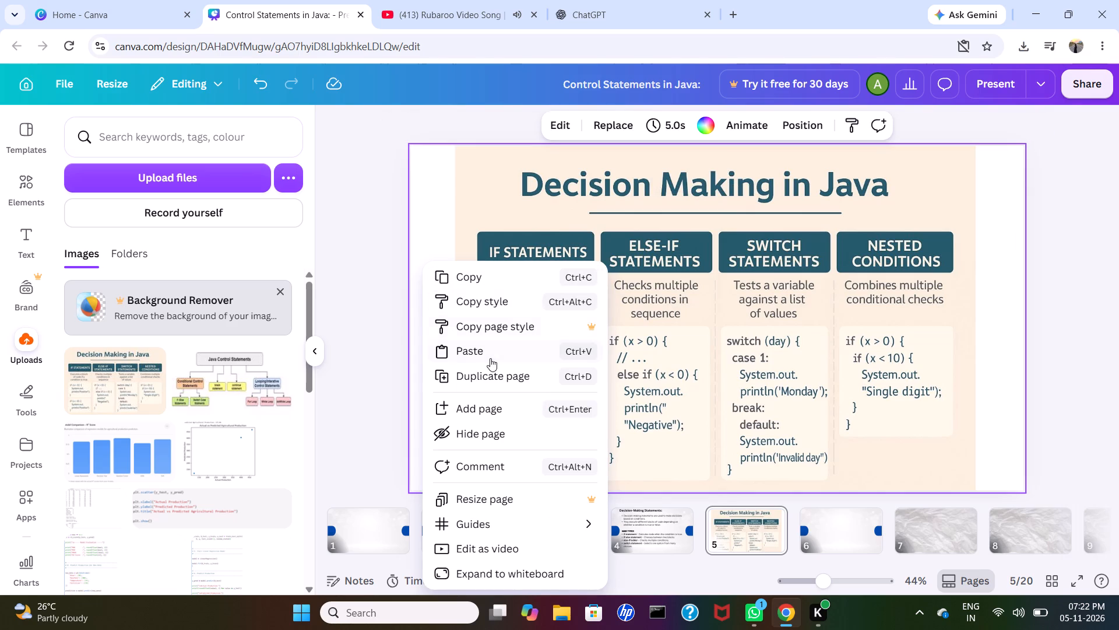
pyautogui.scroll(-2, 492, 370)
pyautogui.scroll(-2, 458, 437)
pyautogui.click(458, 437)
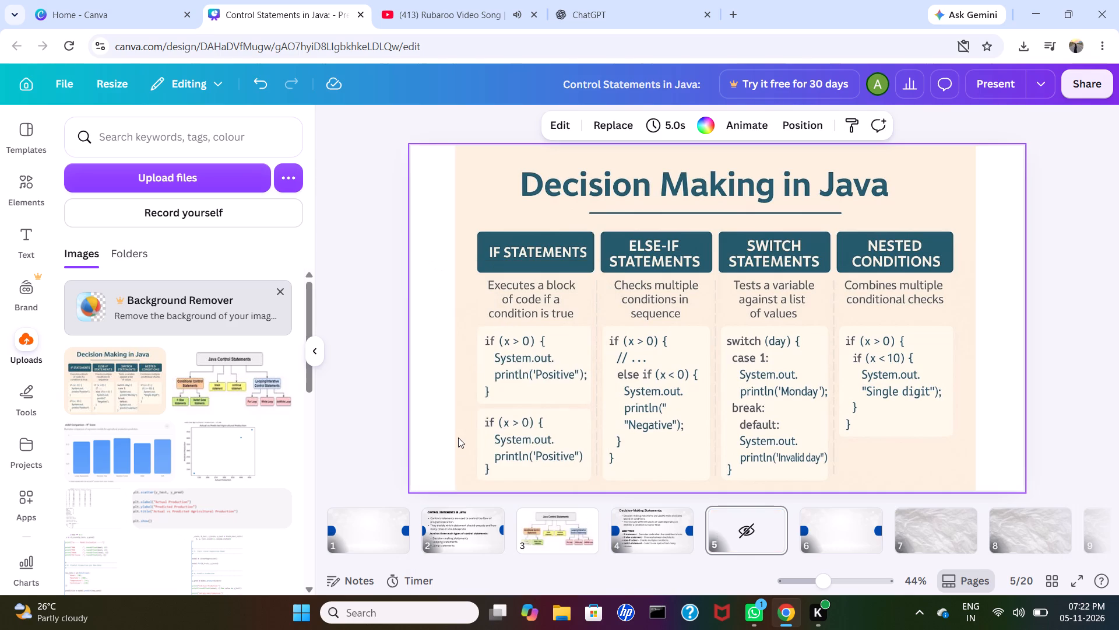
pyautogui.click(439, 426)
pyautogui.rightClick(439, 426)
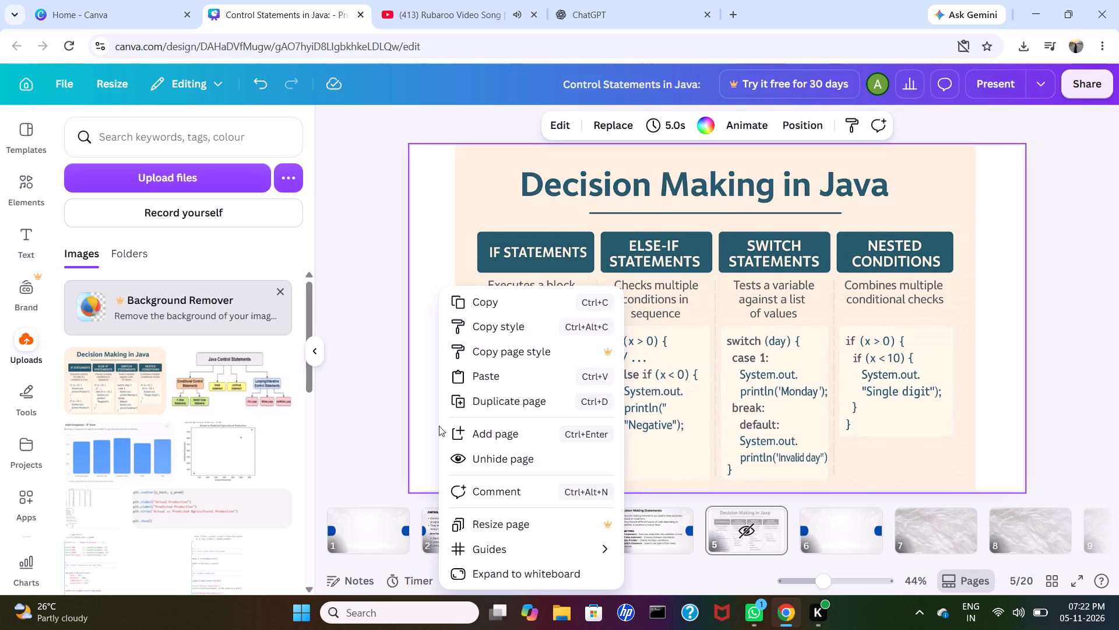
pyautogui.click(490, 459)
pyautogui.scroll(-1, 490, 459)
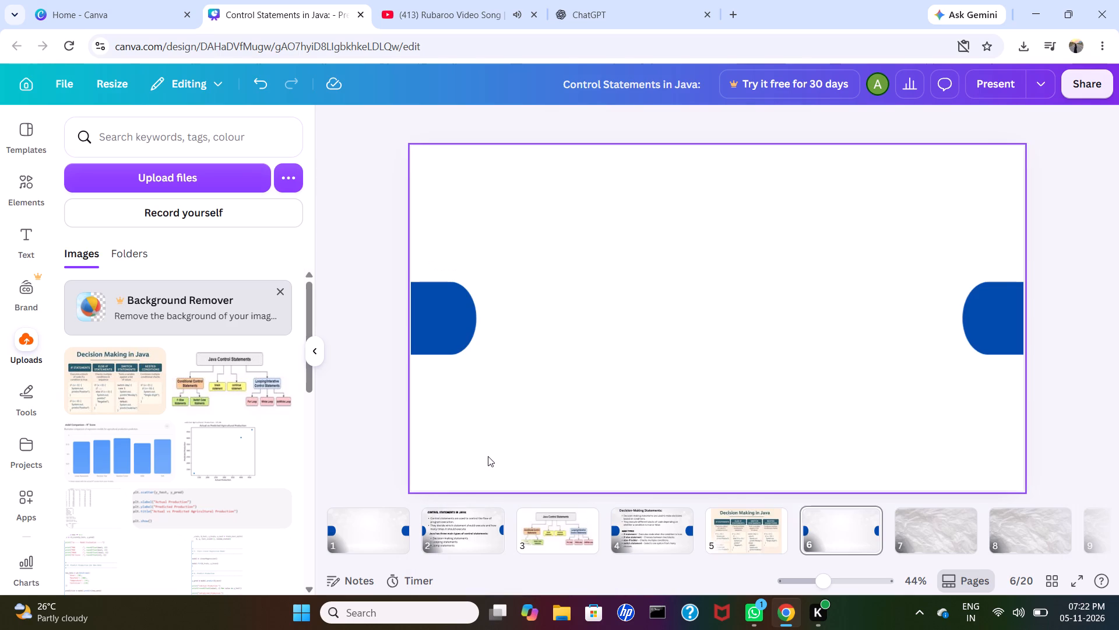
pyautogui.click(741, 534)
pyautogui.rightClick(569, 423)
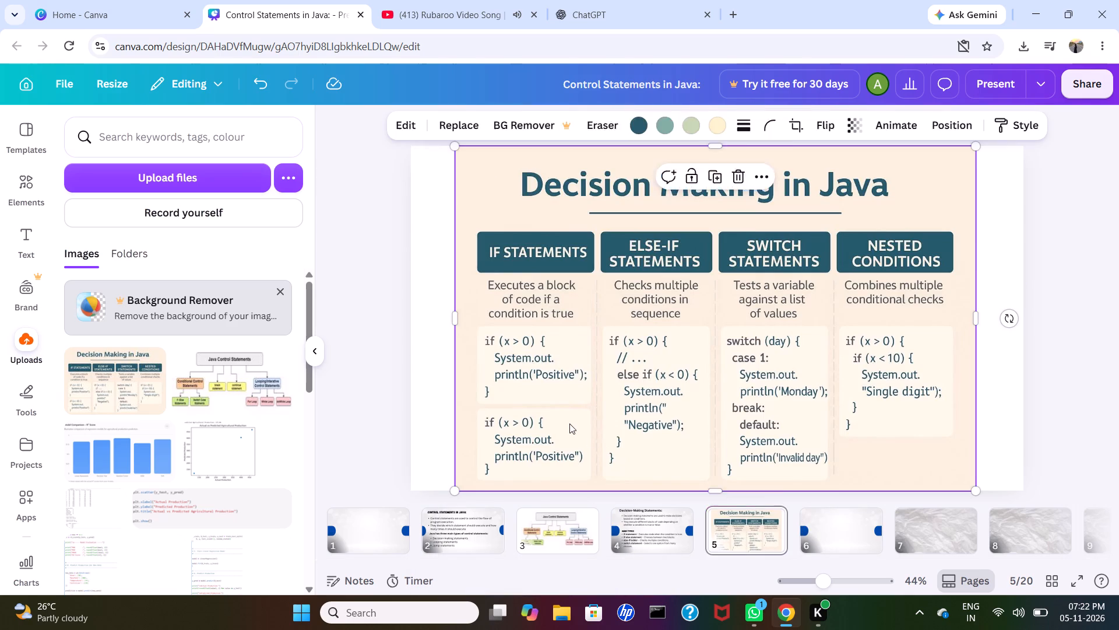
pyautogui.scroll(-1, 573, 422)
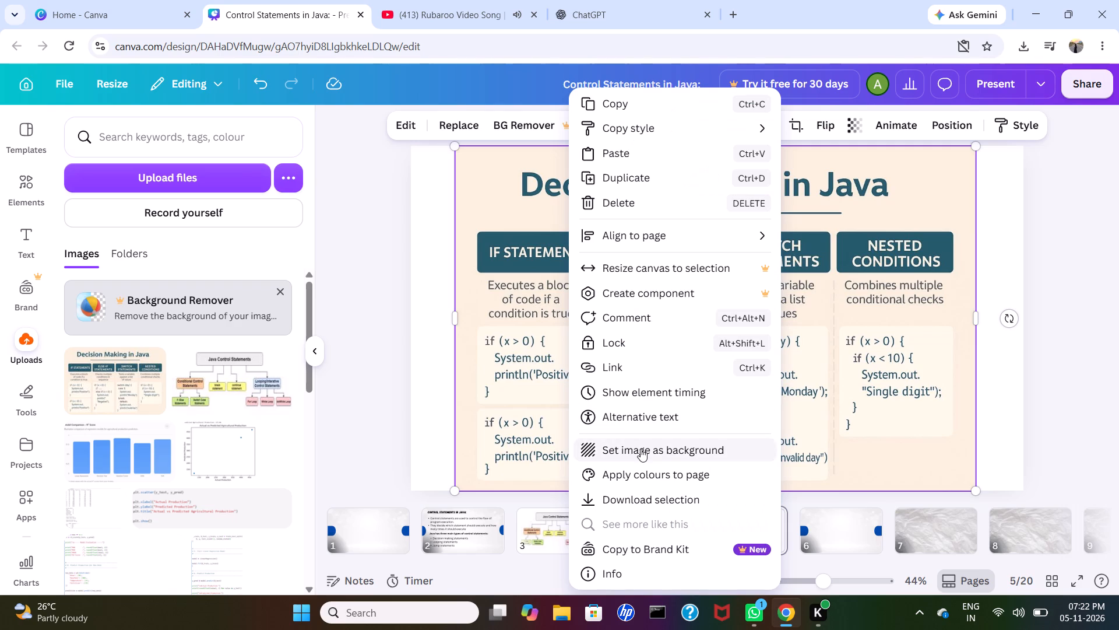
pyautogui.click(661, 469)
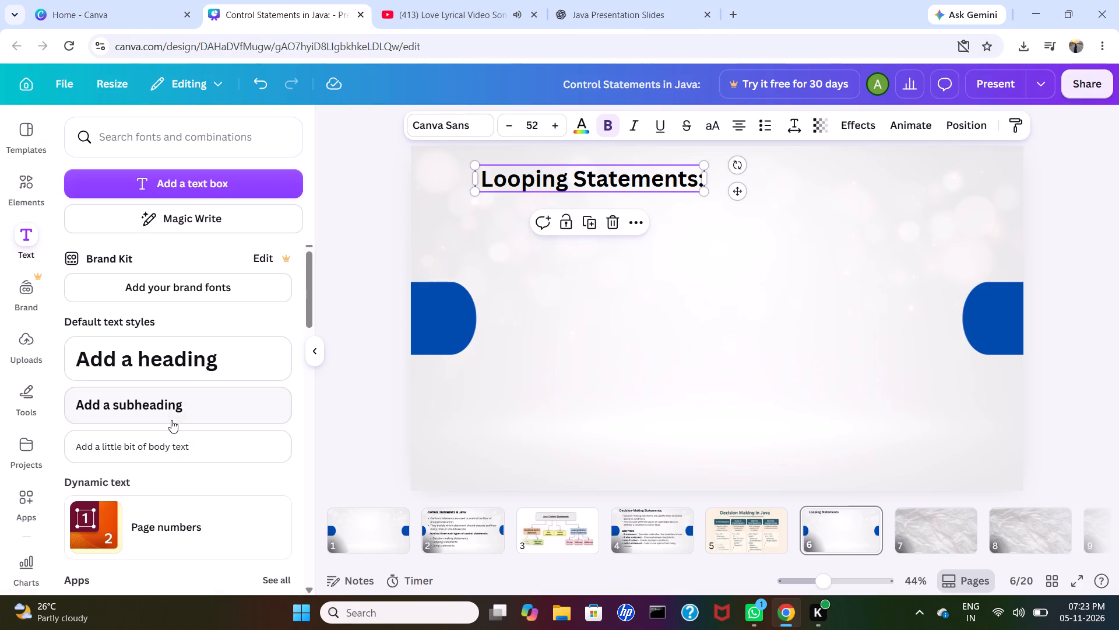
pyautogui.click(173, 408)
pyautogui.hotkey('ctrl', 'v')
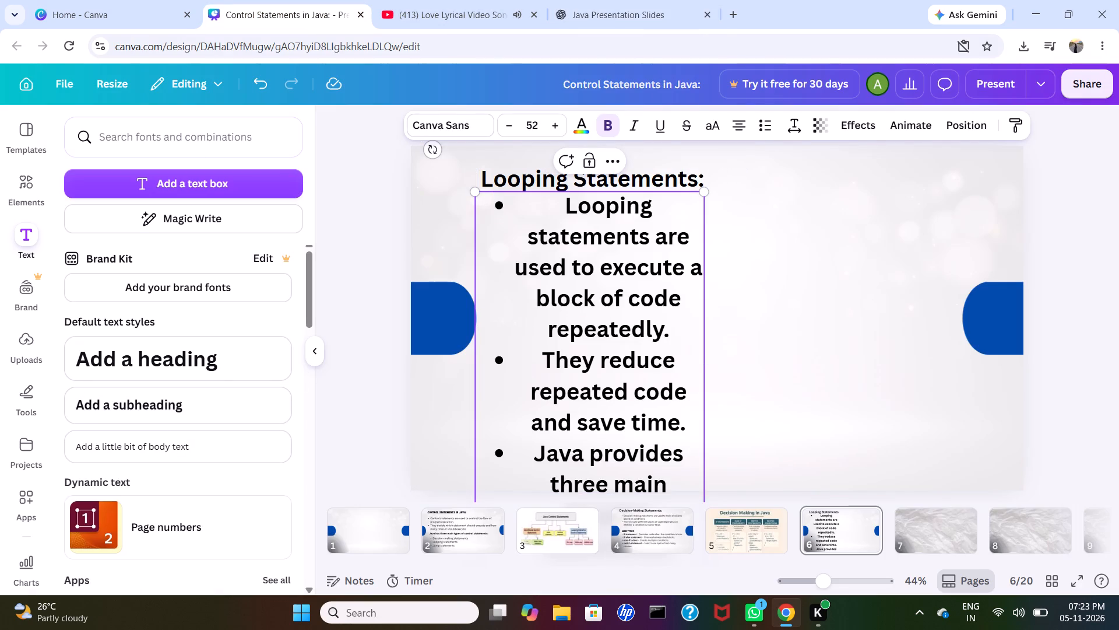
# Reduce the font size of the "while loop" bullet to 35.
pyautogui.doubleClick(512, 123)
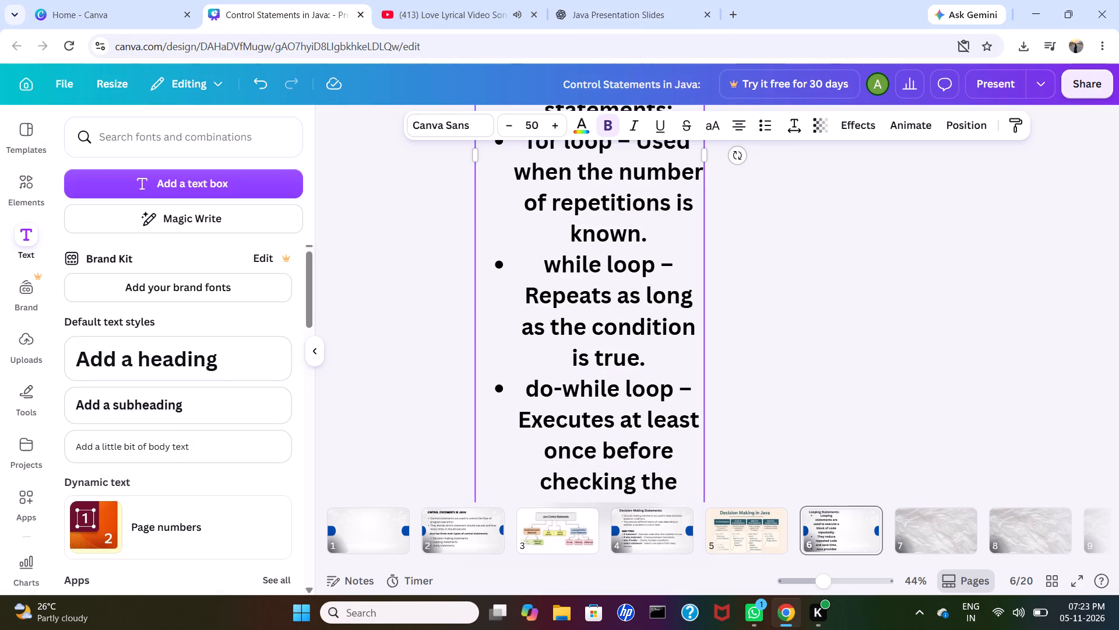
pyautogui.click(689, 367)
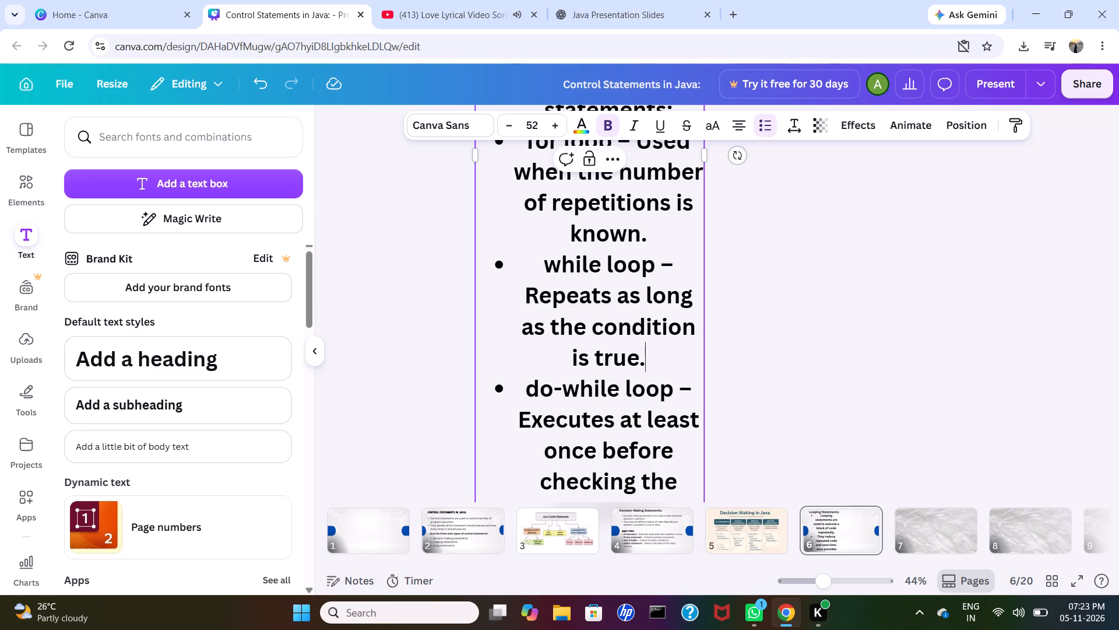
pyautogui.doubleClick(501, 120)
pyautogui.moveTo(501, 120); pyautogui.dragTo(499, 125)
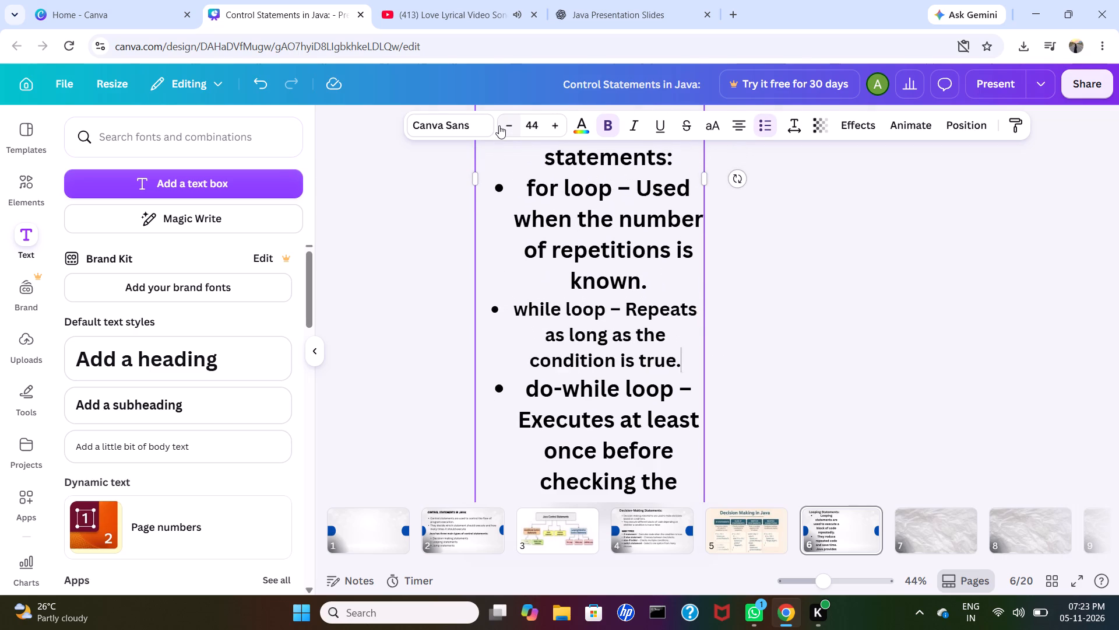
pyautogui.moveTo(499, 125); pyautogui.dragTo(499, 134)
# Widen the bullet text box on page 6 until its right edge nearly reaches the page's right-hand blue shape.
pyautogui.moveTo(702, 344); pyautogui.dragTo(726, 345)
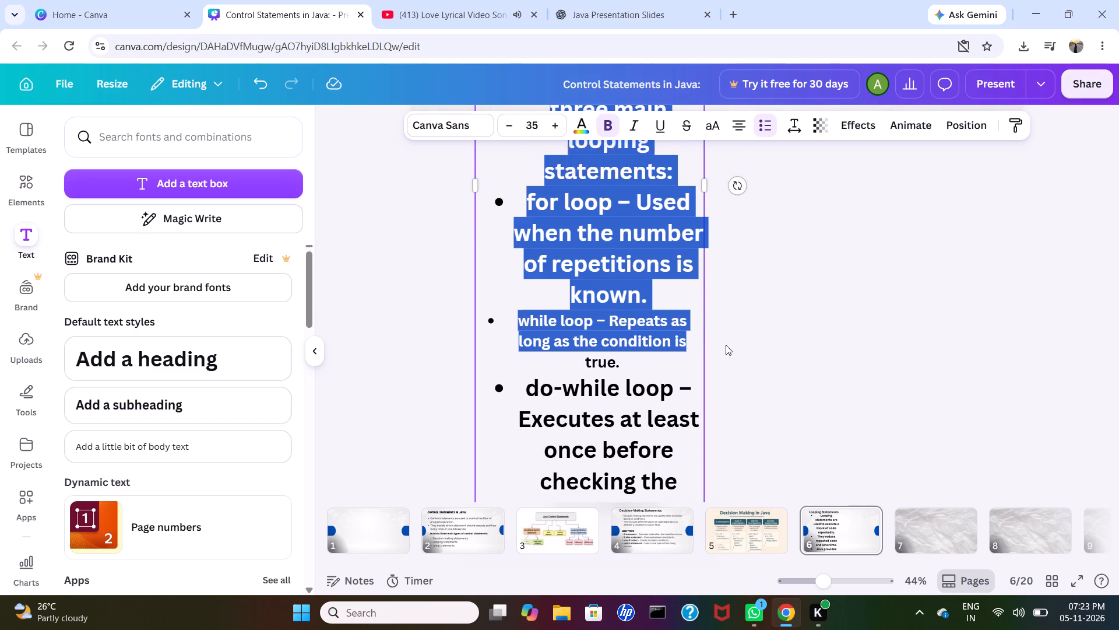
pyautogui.moveTo(726, 345); pyautogui.dragTo(749, 345)
pyautogui.click(749, 345)
pyautogui.rightClick(625, 325)
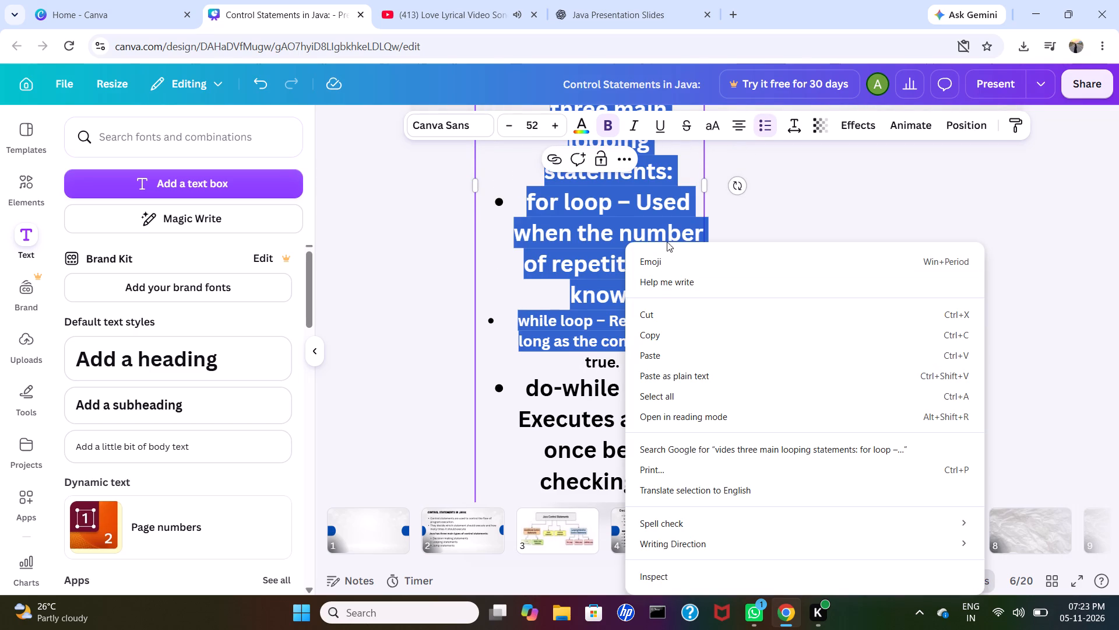
pyautogui.click(703, 178)
pyautogui.moveTo(703, 178); pyautogui.dragTo(749, 183)
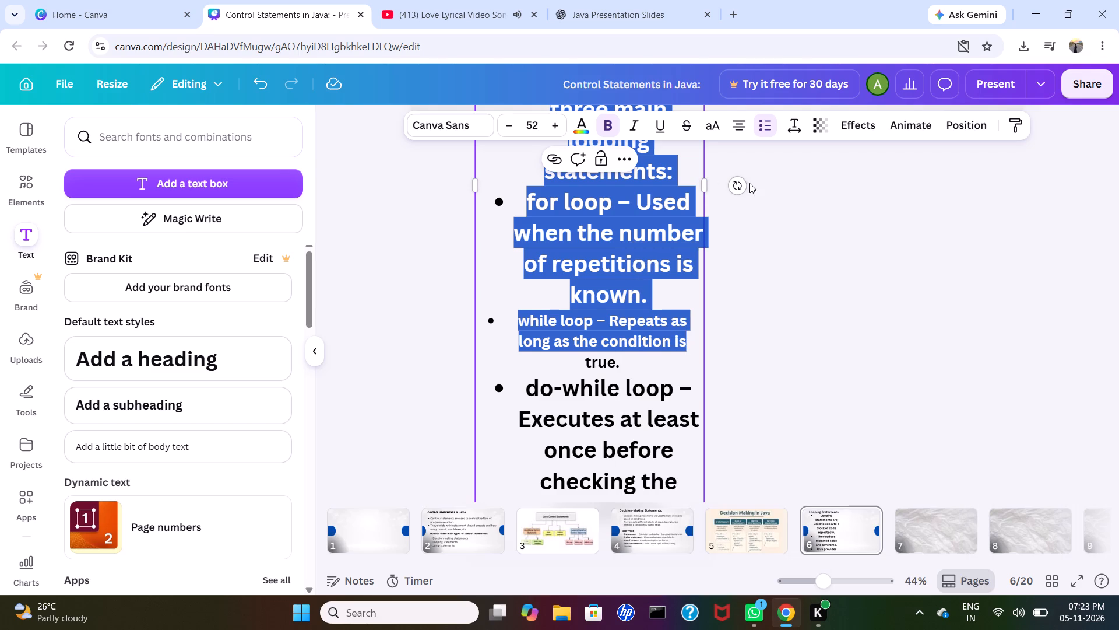
pyautogui.moveTo(749, 183); pyautogui.dragTo(798, 209)
pyautogui.moveTo(709, 192); pyautogui.dragTo(848, 254)
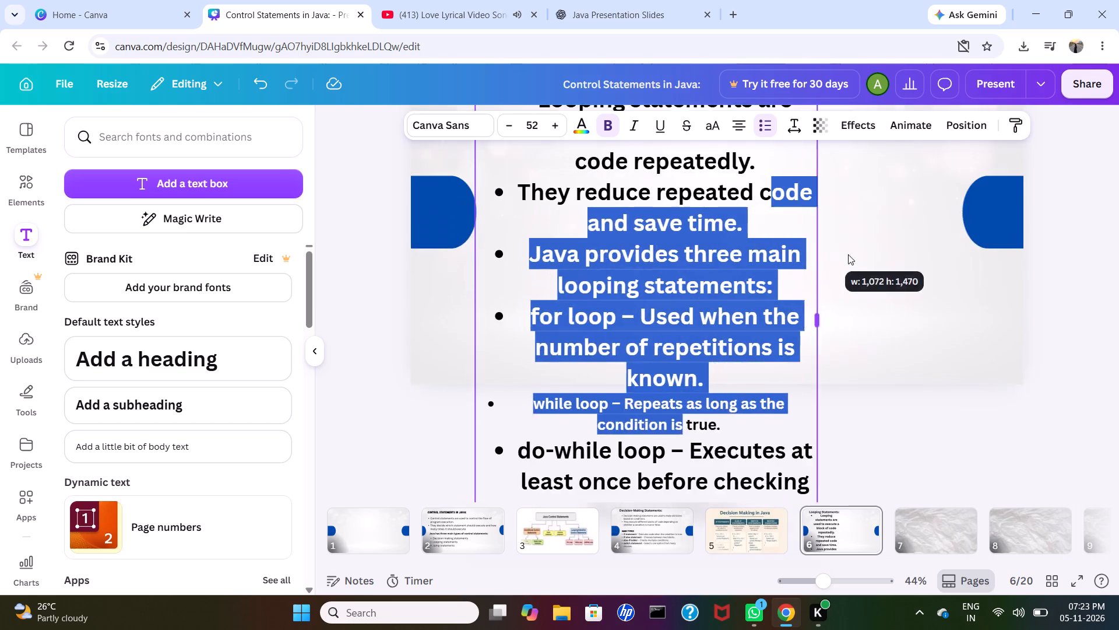
pyautogui.moveTo(848, 254); pyautogui.dragTo(933, 320)
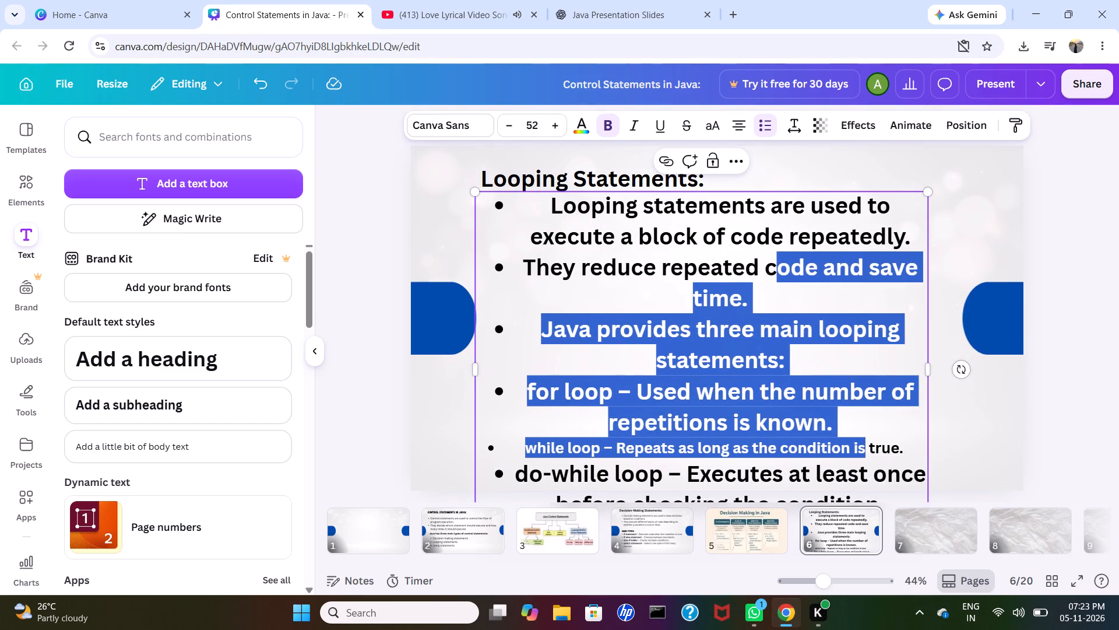
pyautogui.moveTo(930, 372); pyautogui.dragTo(942, 365)
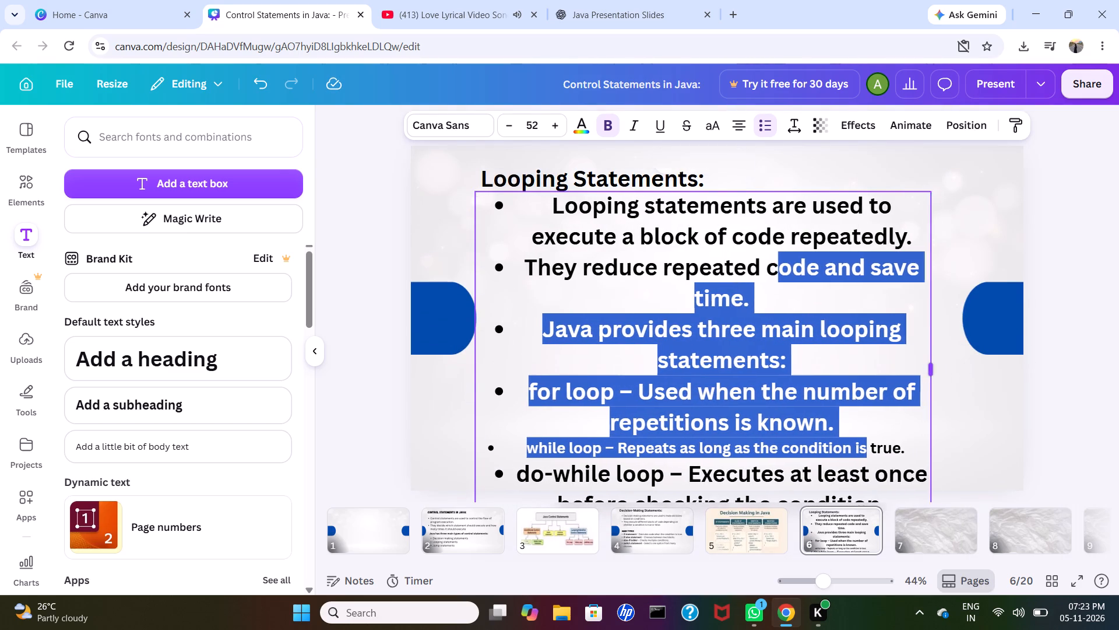
pyautogui.moveTo(942, 365); pyautogui.dragTo(950, 360)
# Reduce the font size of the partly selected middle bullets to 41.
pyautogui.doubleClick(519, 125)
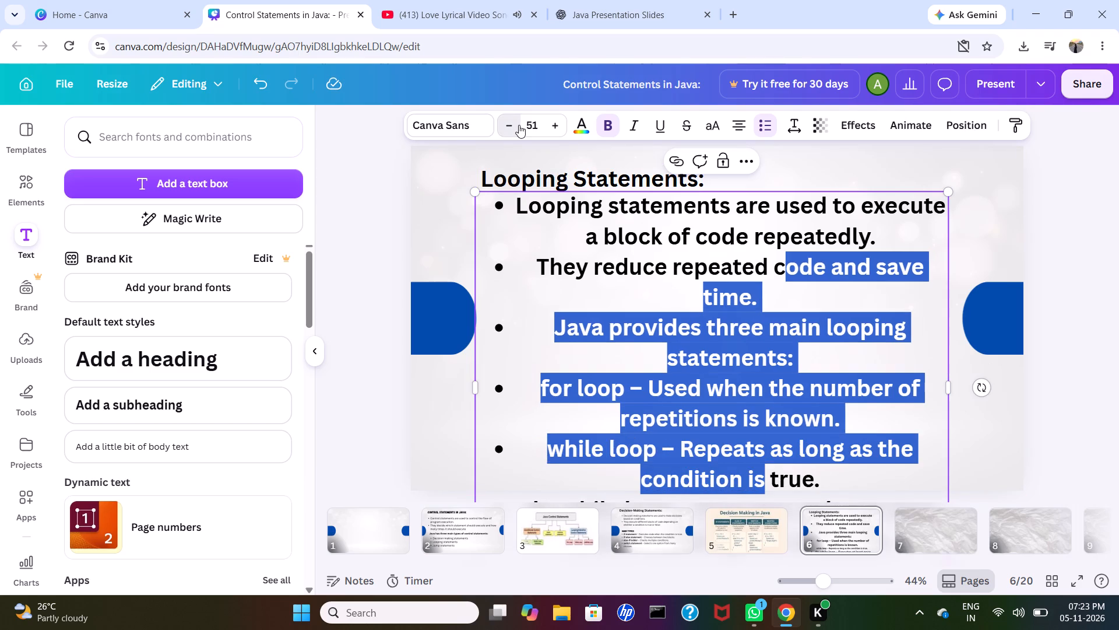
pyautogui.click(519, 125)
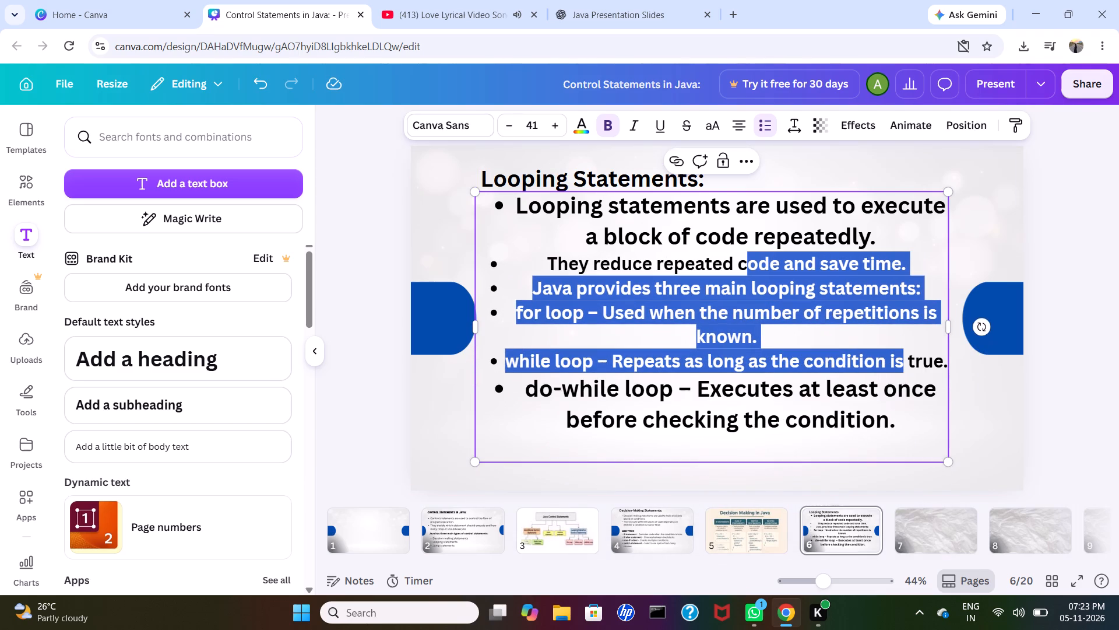
# Select all six looping bullets, try font size 24 on them, and raise it to 42.
pyautogui.moveTo(507, 199); pyautogui.dragTo(730, 320)
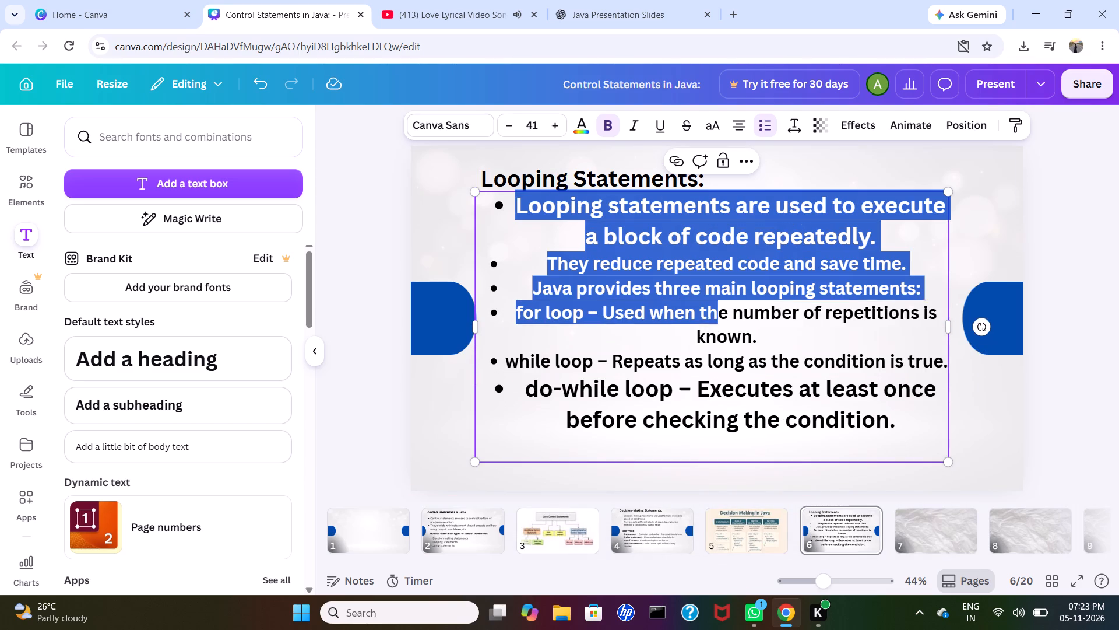
pyautogui.moveTo(730, 320); pyautogui.dragTo(917, 438)
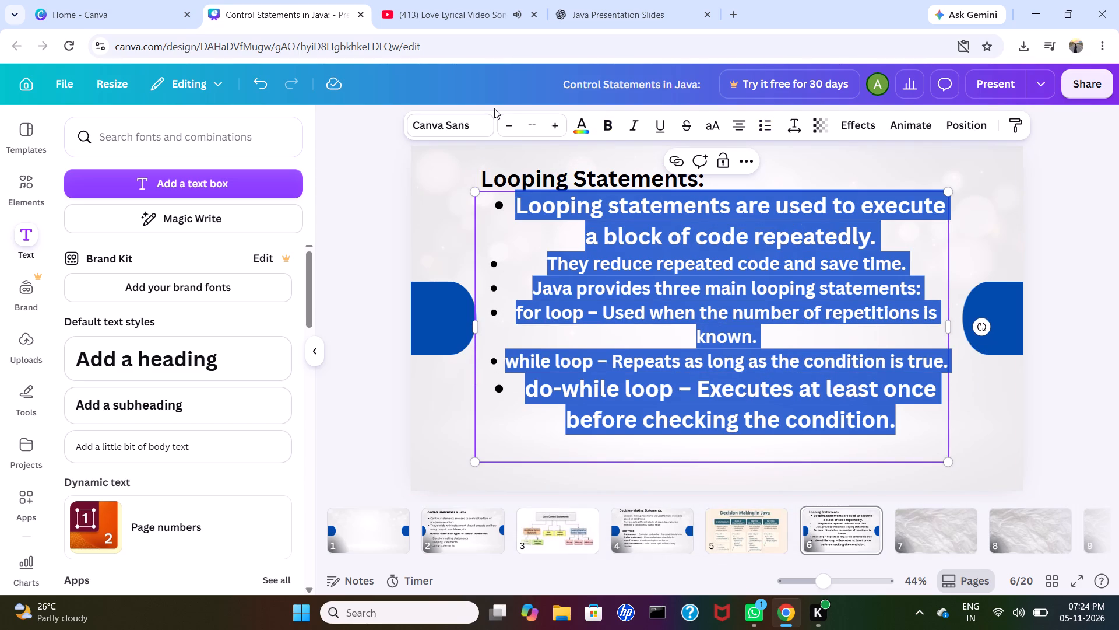
pyautogui.tripleClick(508, 128)
pyautogui.click(508, 128)
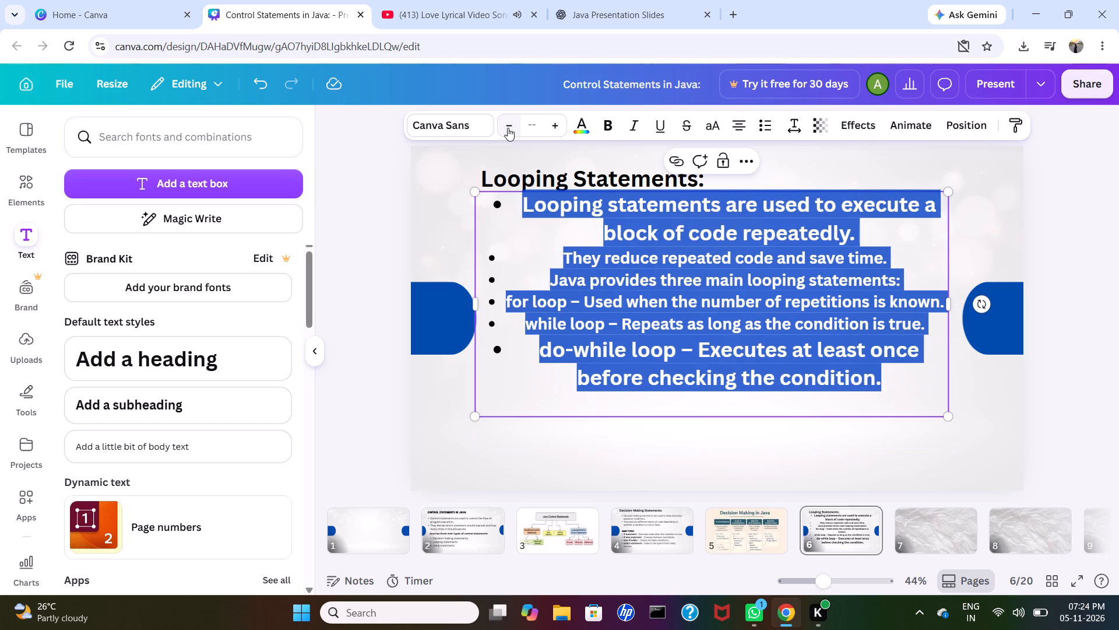
pyautogui.click(531, 129)
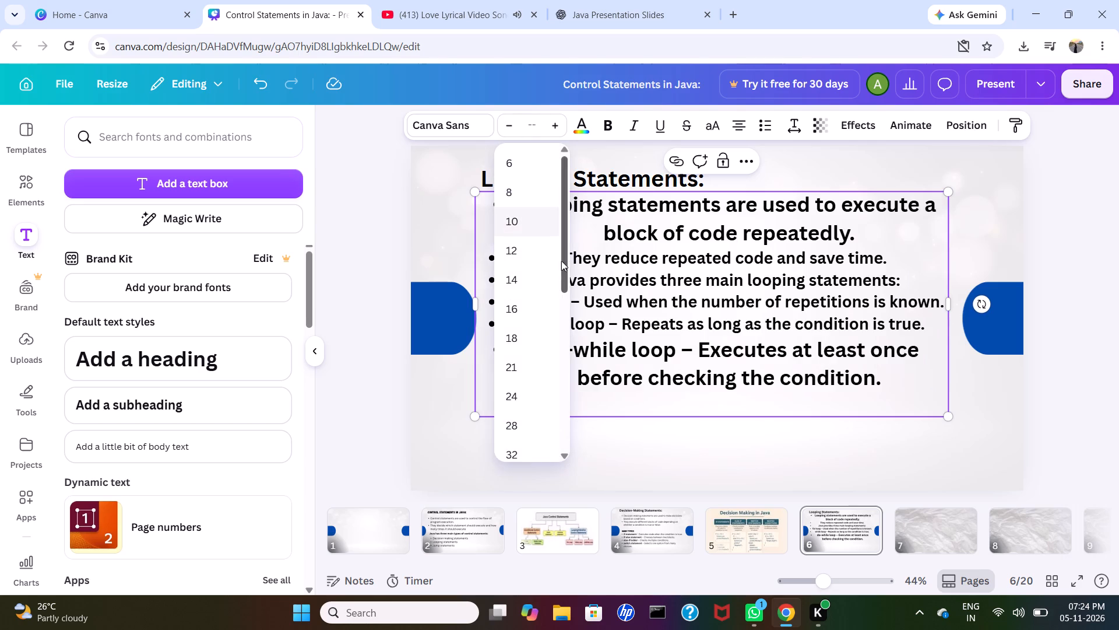
pyautogui.click(530, 393)
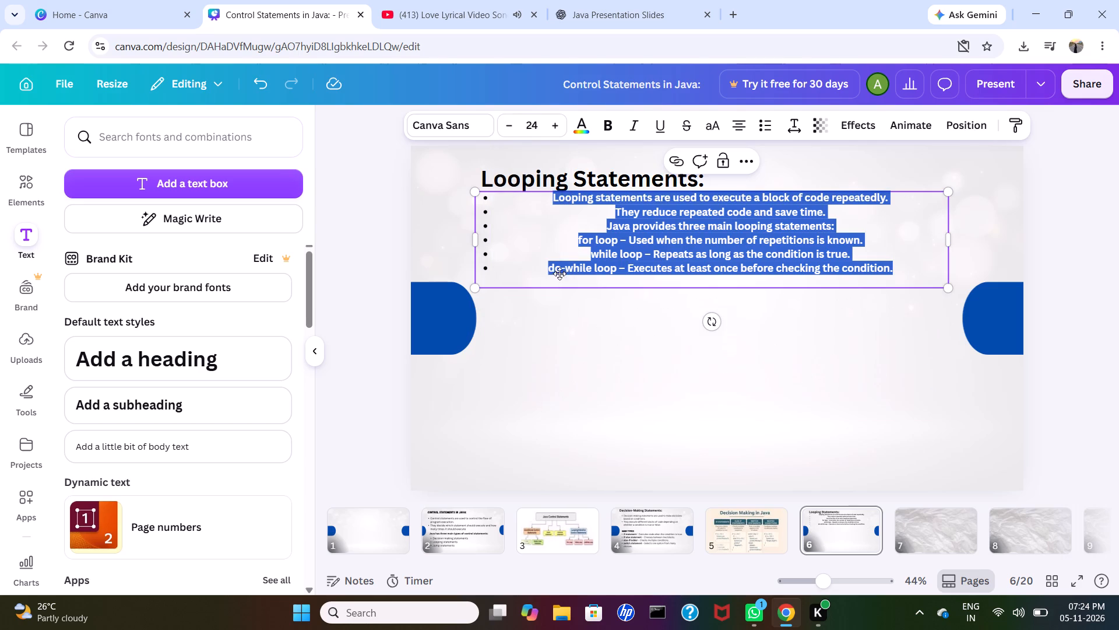
pyautogui.click(554, 128)
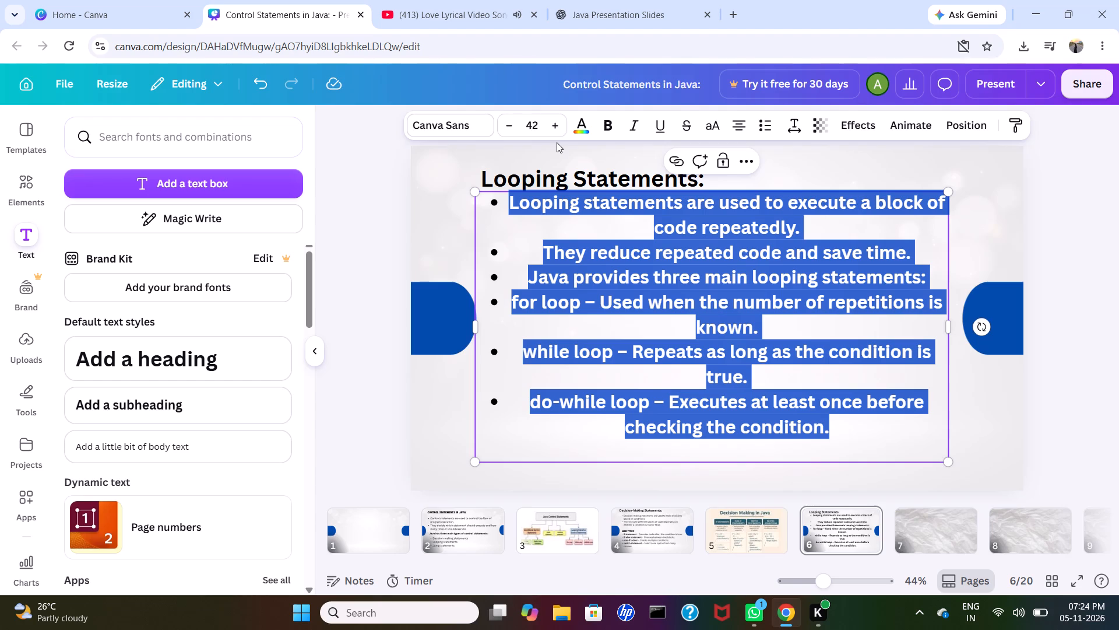
# Remove the bold formatting from all six looping bullets.
pyautogui.click(608, 130)
pyautogui.click(608, 130)
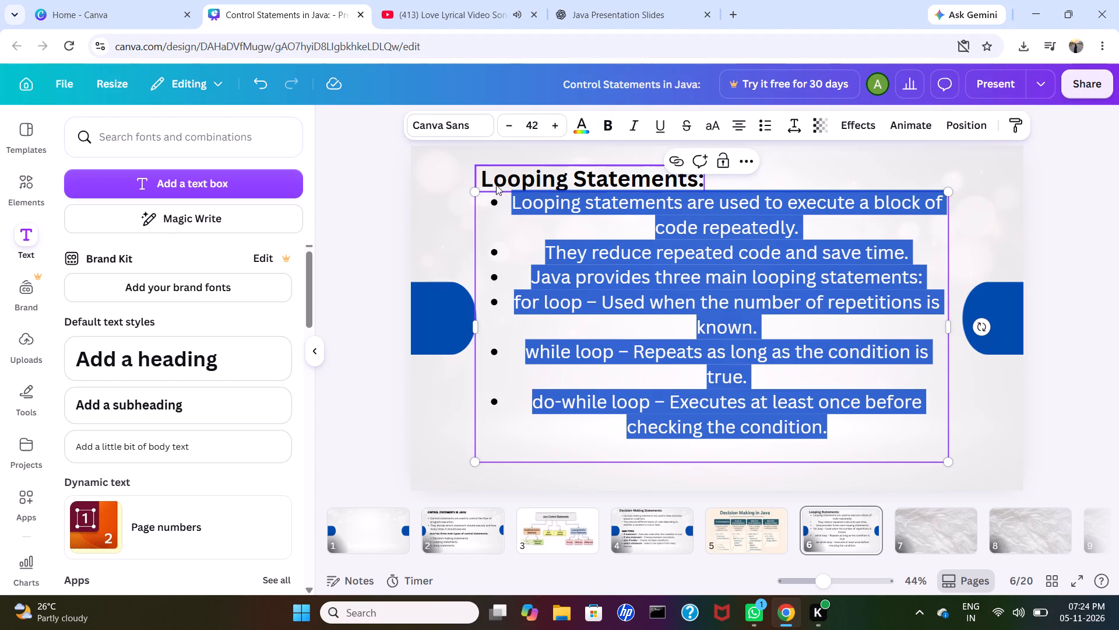
# Set the font size of all six looping bullets to 36.
pyautogui.click(506, 134)
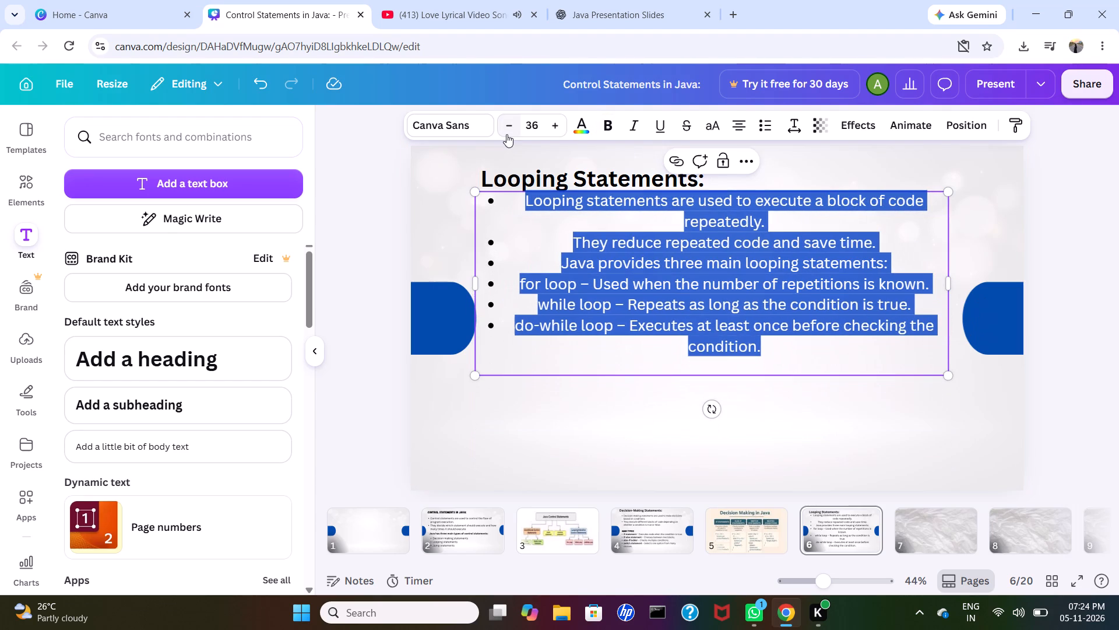
pyautogui.click(555, 133)
# Left-align the six looping bullets.
pyautogui.click(733, 119)
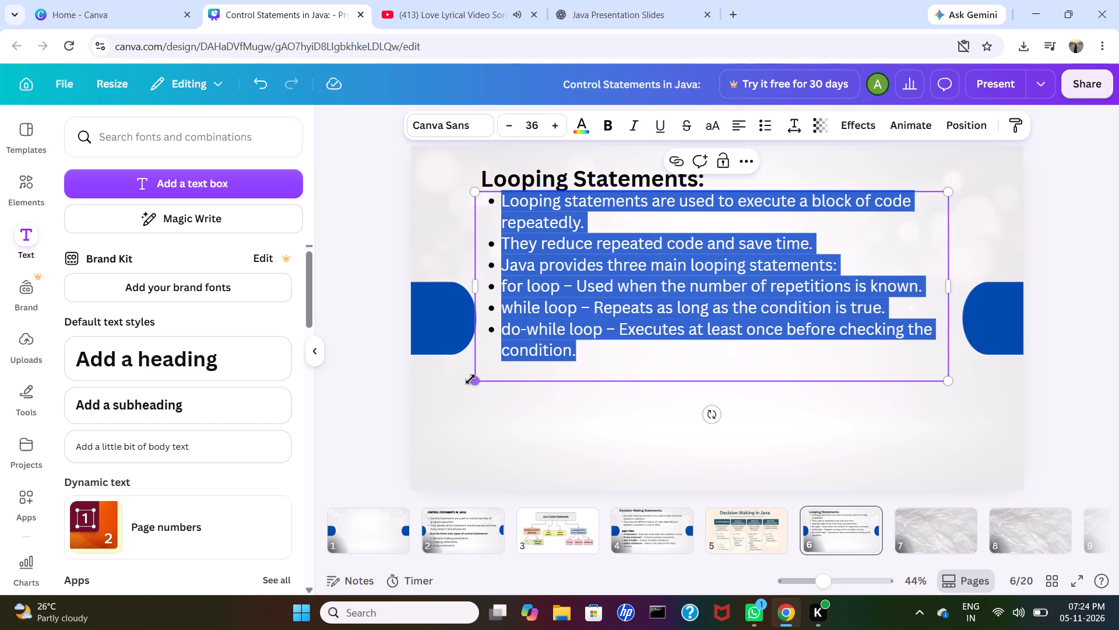
# Scale the bullet text box down from its upper-left corner to font size 32.4, leaving a gap below the heading.
pyautogui.moveTo(470, 377); pyautogui.dragTo(483, 412)
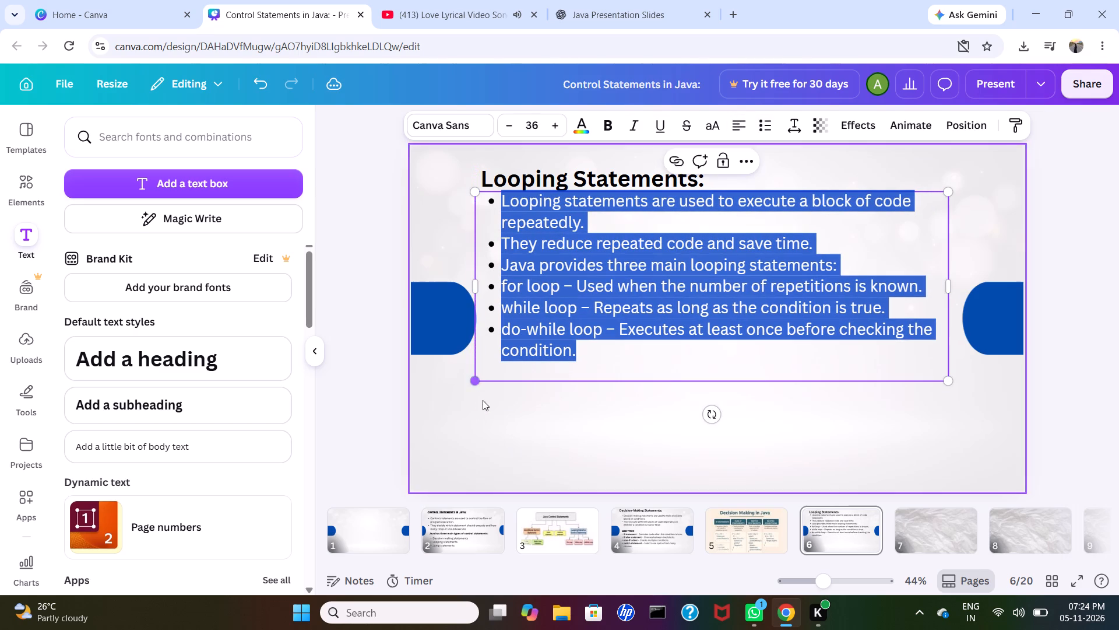
pyautogui.moveTo(475, 192); pyautogui.dragTo(488, 211)
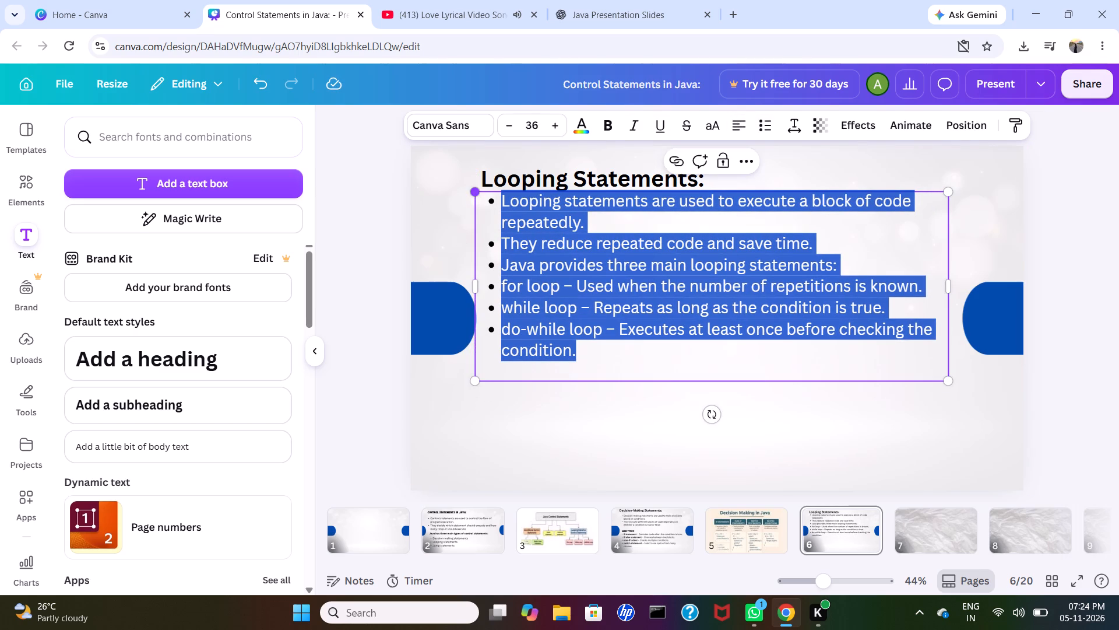
pyautogui.moveTo(488, 211); pyautogui.dragTo(509, 245)
pyautogui.click(917, 281)
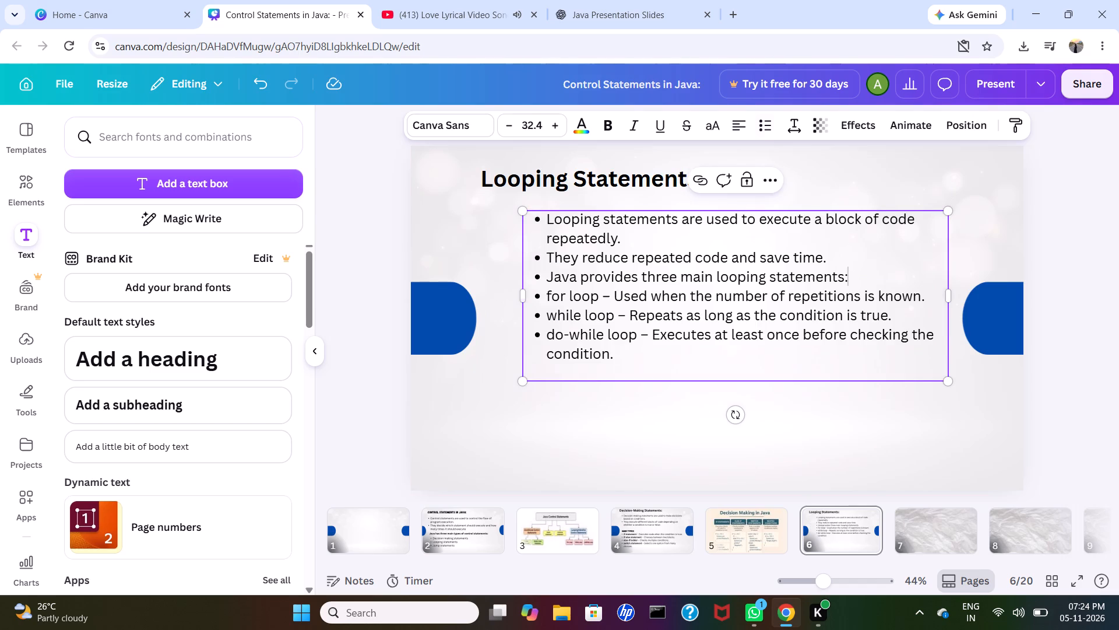
pyautogui.moveTo(902, 311); pyautogui.dragTo(860, 313)
pyautogui.click(835, 402)
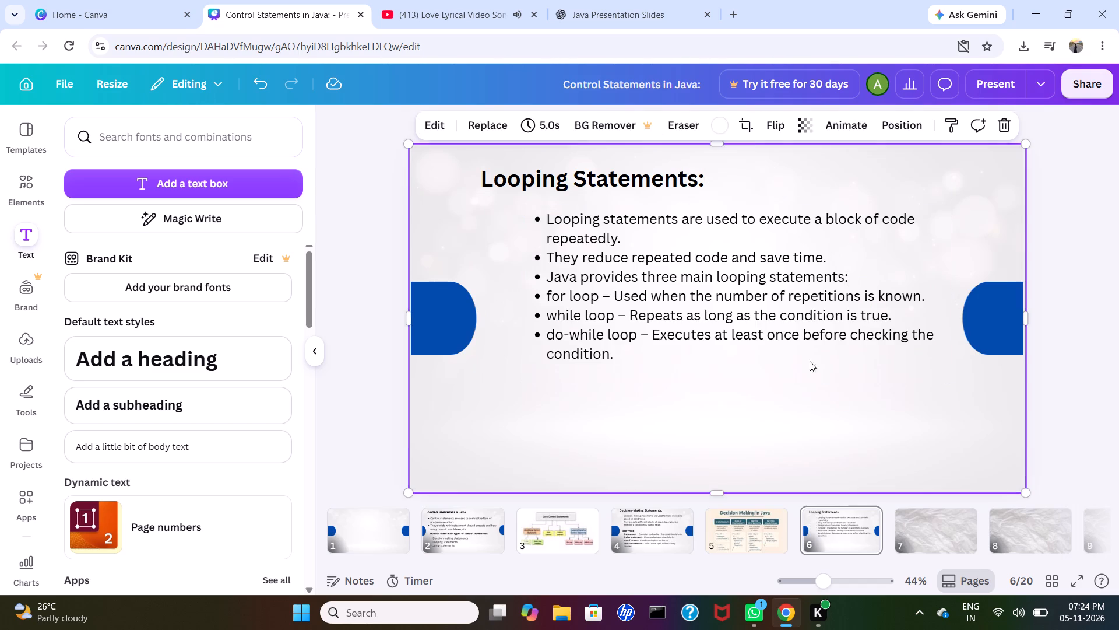
# Move the looping bullet text box beneath the heading's left edge and enlarge it from its lower-right corner to font size 36.3.
pyautogui.moveTo(790, 335); pyautogui.dragTo(750, 349)
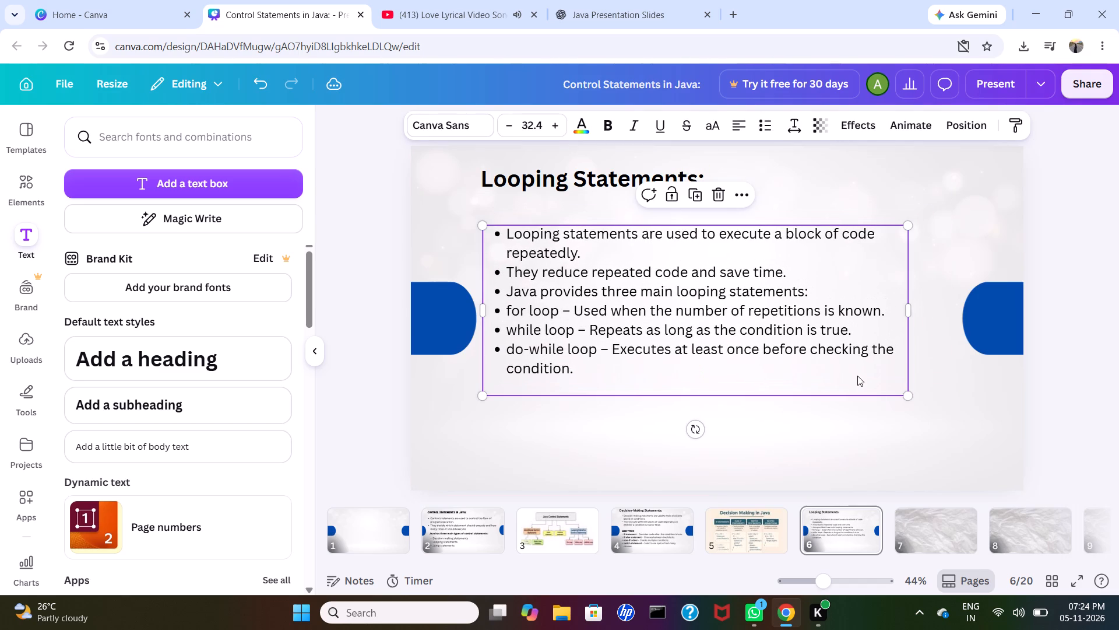
pyautogui.moveTo(910, 398); pyautogui.dragTo(949, 426)
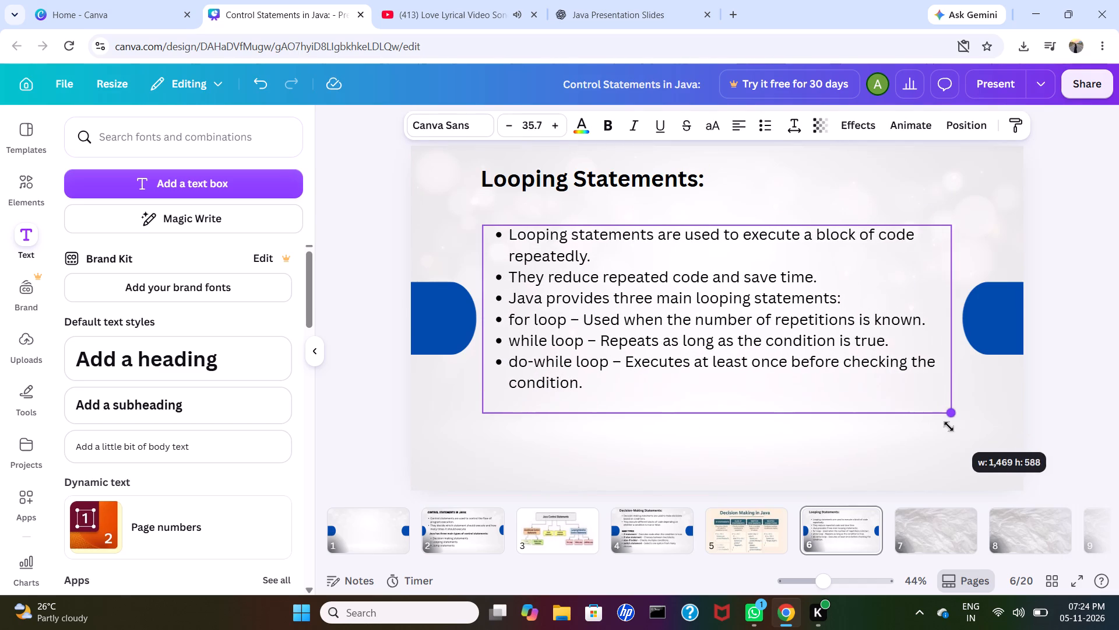
pyautogui.moveTo(949, 426); pyautogui.dragTo(955, 437)
pyautogui.click(420, 399)
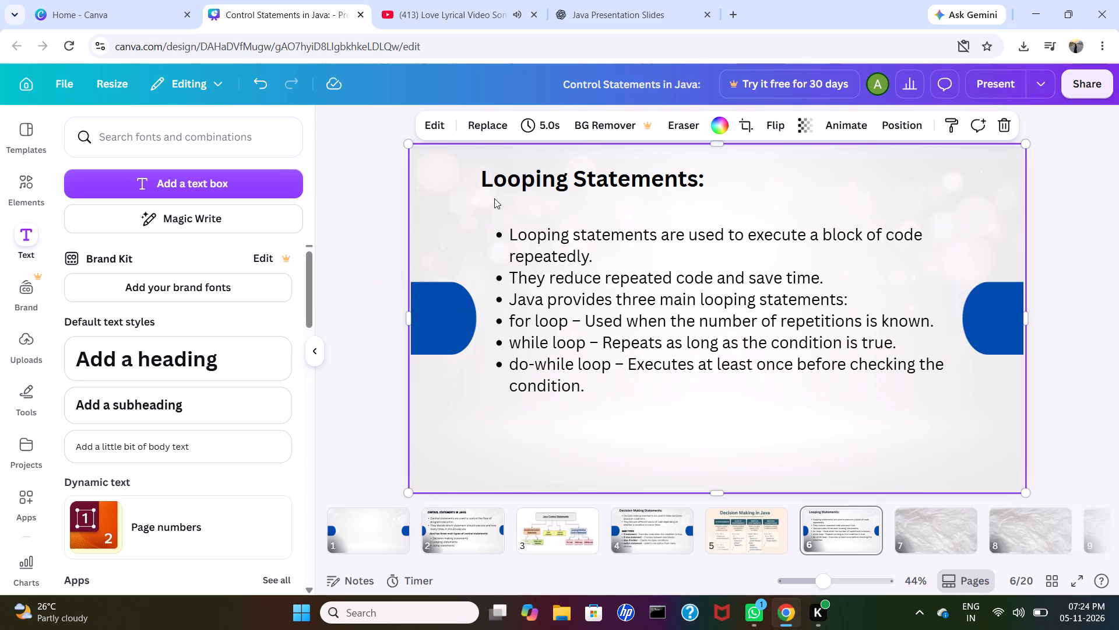
# Move the "Looping Statements:" heading slightly right and down, closer to the bullets.
pyautogui.moveTo(496, 183); pyautogui.dragTo(519, 190)
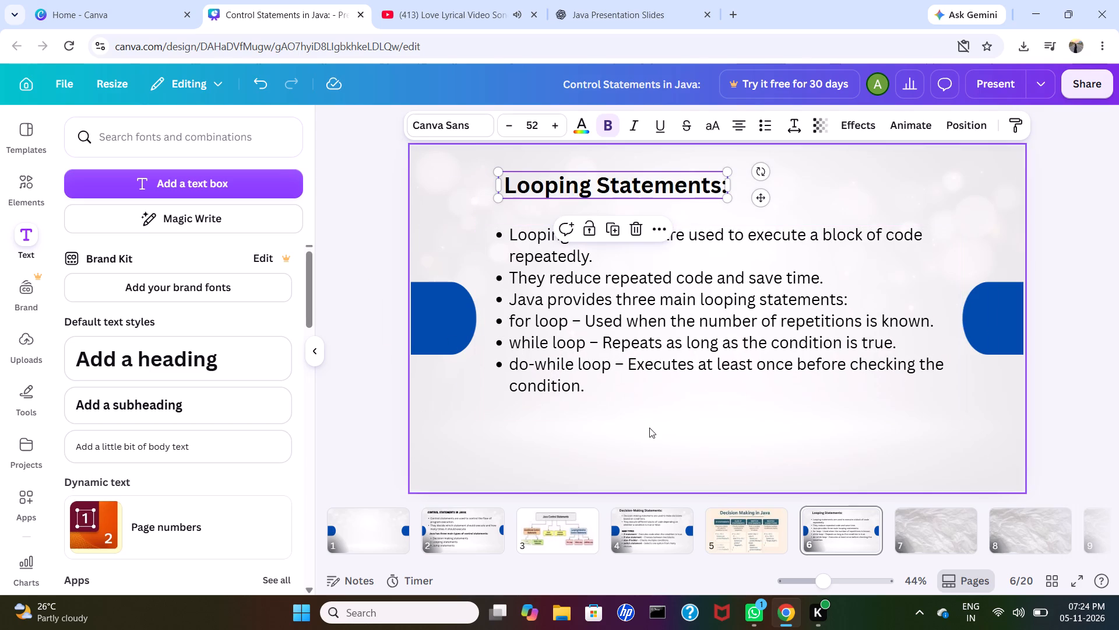
# Scale the bullet text box from its upper-left corner to font size 36.1 and shift it slightly up and left.
pyautogui.click(614, 363)
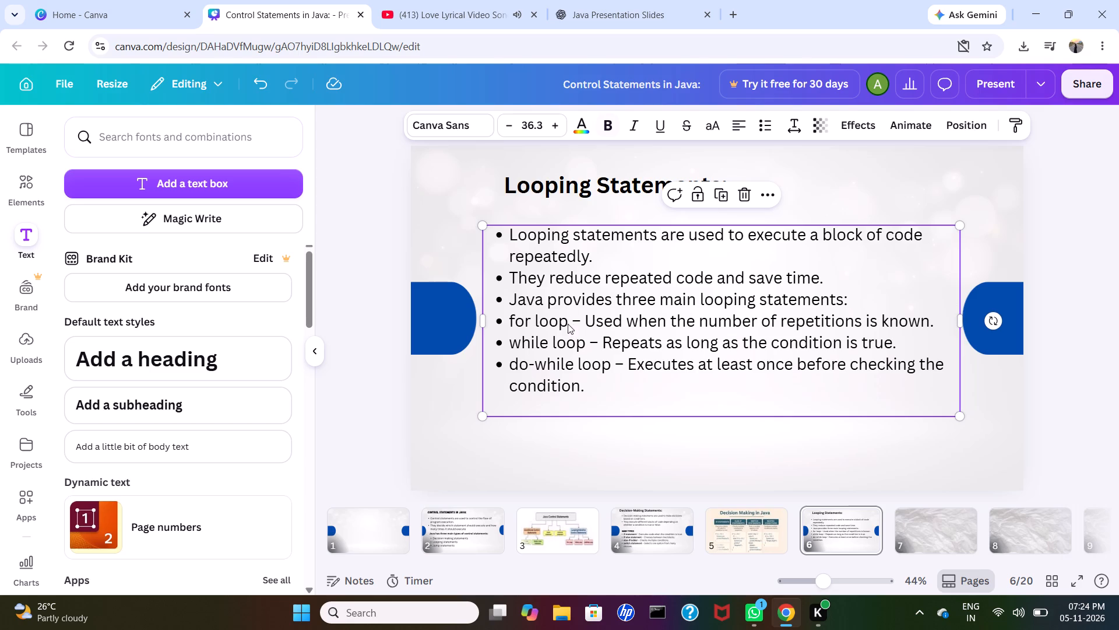
pyautogui.click(484, 224)
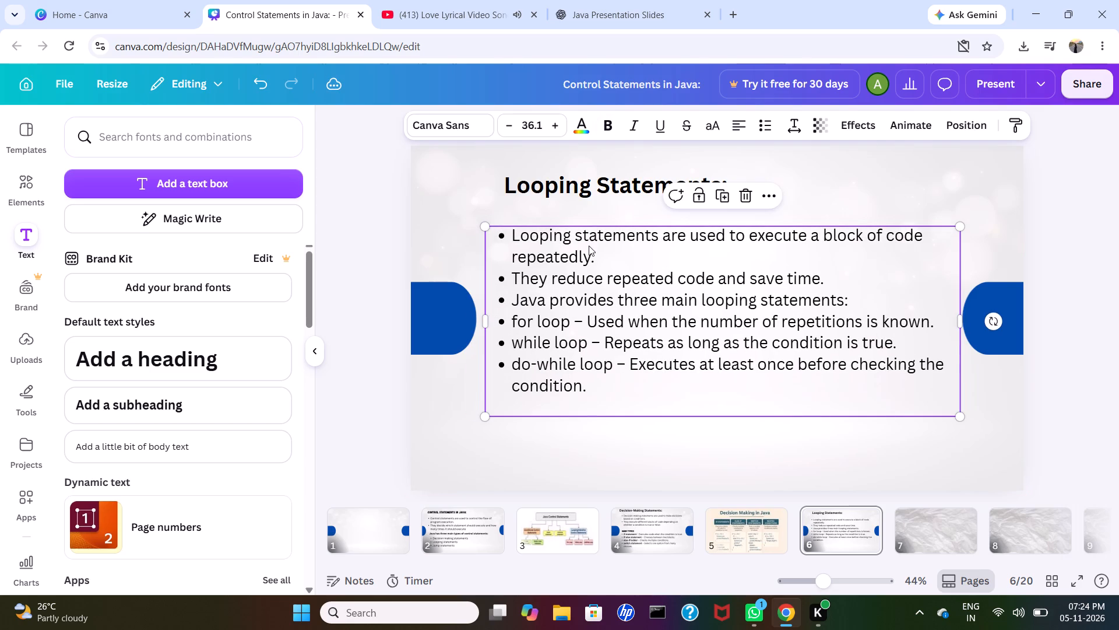
pyautogui.moveTo(595, 246); pyautogui.dragTo(583, 238)
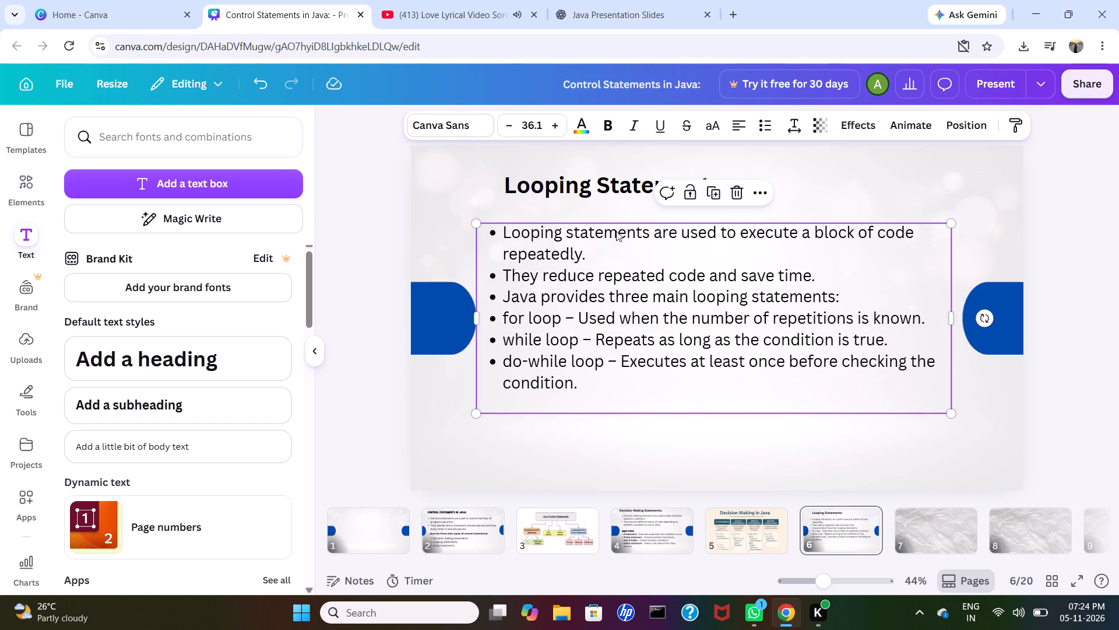
# Make the line "Java provides three main looping statements:" bold.
pyautogui.click(505, 293)
pyautogui.moveTo(505, 293); pyautogui.dragTo(510, 290)
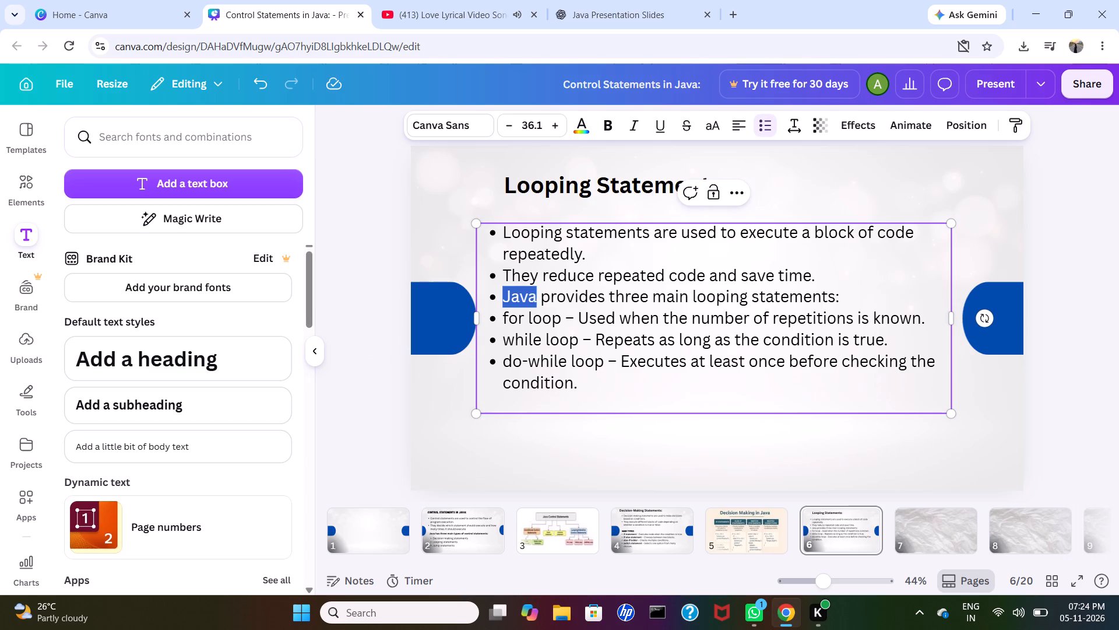
pyautogui.moveTo(510, 290); pyautogui.dragTo(834, 297)
pyautogui.click(600, 125)
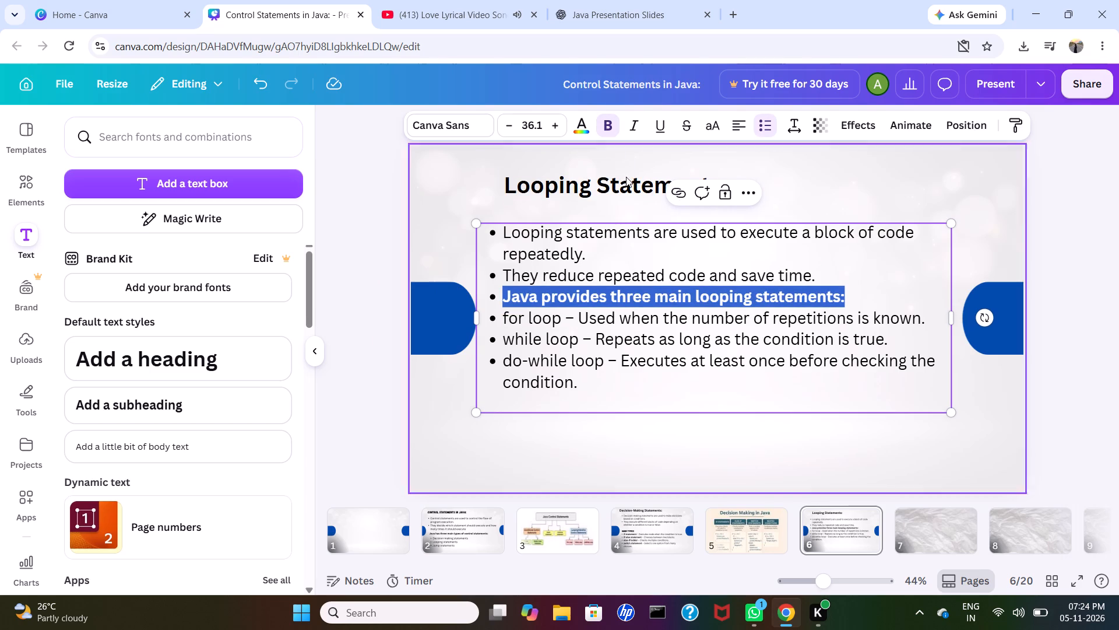
# Insert a blank line without a bullet after "They reduce repeated code and save time.".
pyautogui.click(816, 272)
pyautogui.press('Return')
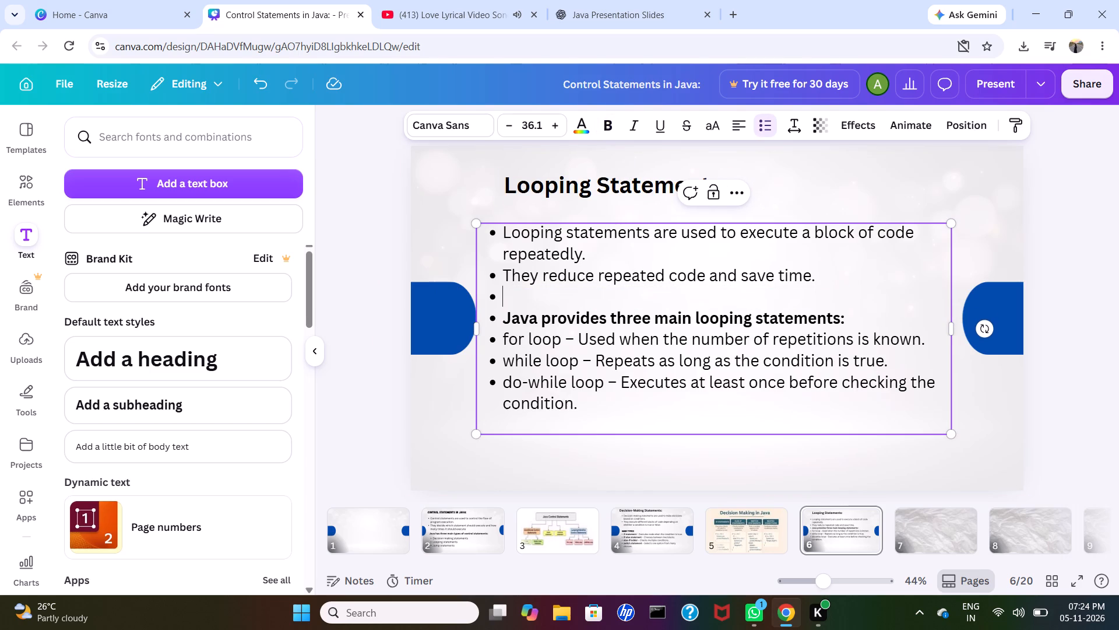
pyautogui.press('BackSpace')
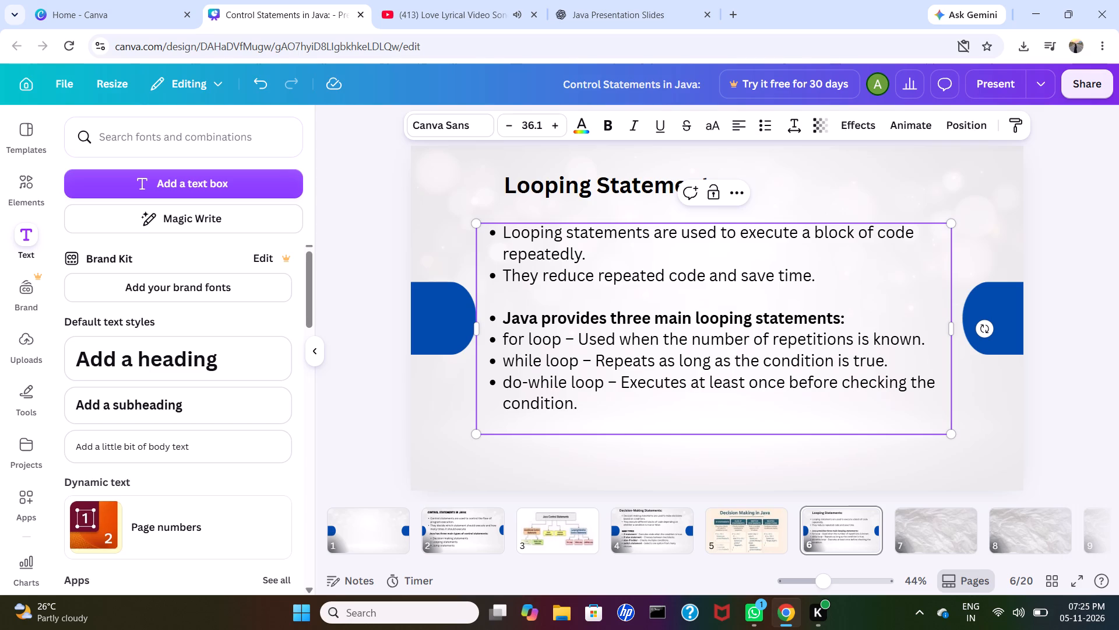
# Remove the bullet from "Java provides three main looping statements:" and indent the line with four spaces to align with the bullet markers below.
pyautogui.click(500, 321)
pyautogui.press('BackSpace')
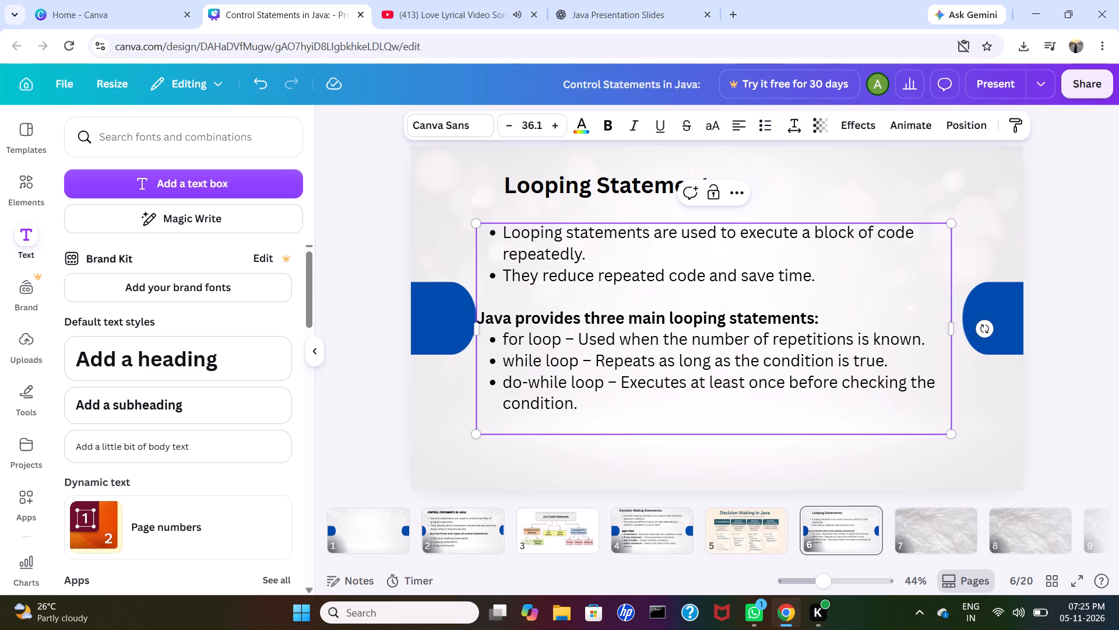
pyautogui.press('space')
pyautogui.press('space')
pyautogui.press('space')
pyautogui.press('space')
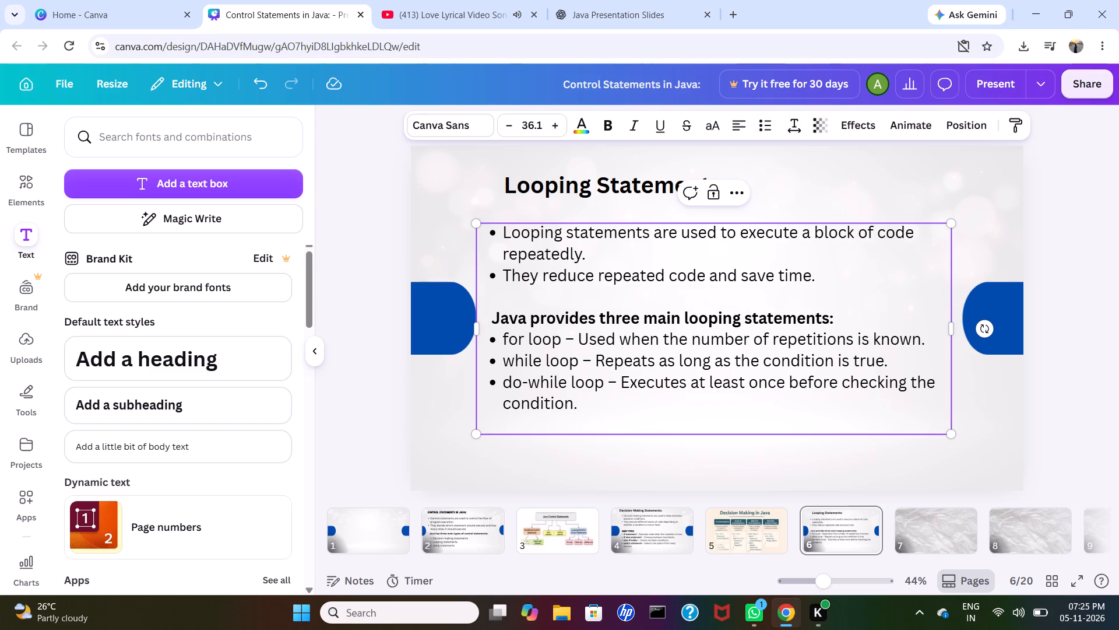
pyautogui.press('space')
pyautogui.press('space')
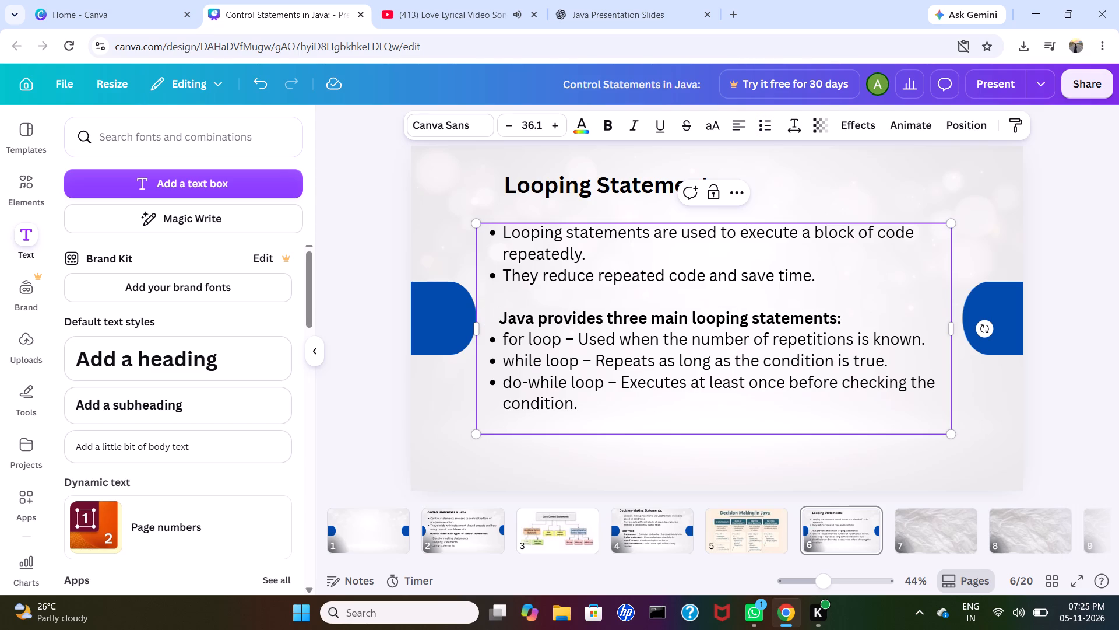
pyautogui.press('BackSpace')
pyautogui.press('BackSpace')
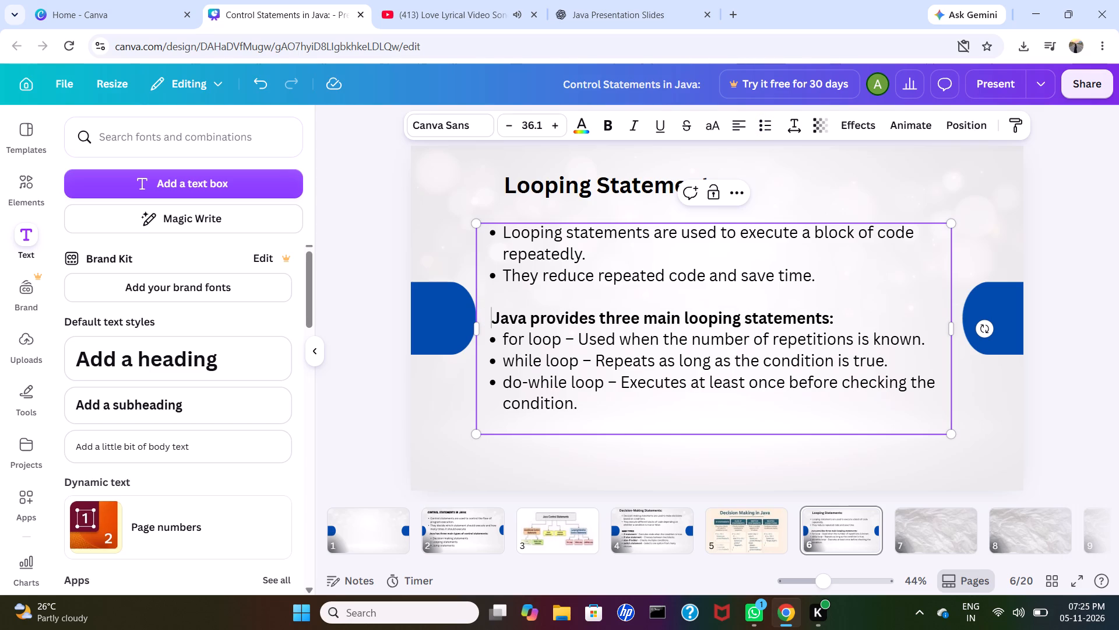
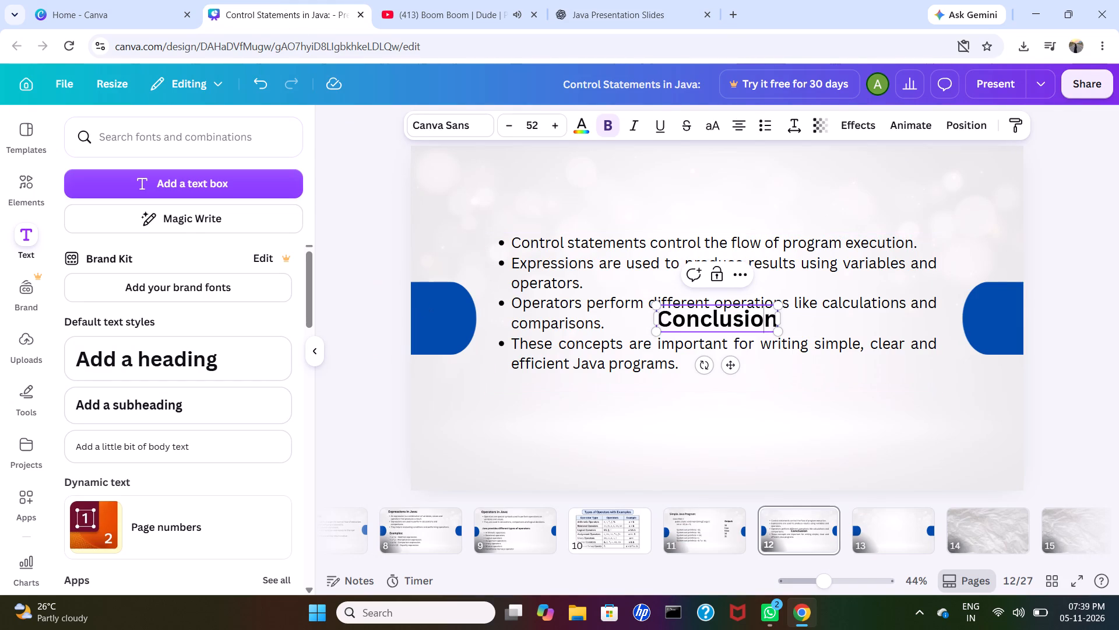
pyautogui.press('Right')
pyautogui.hotkey('shift', ':')
pyautogui.click(771, 415)
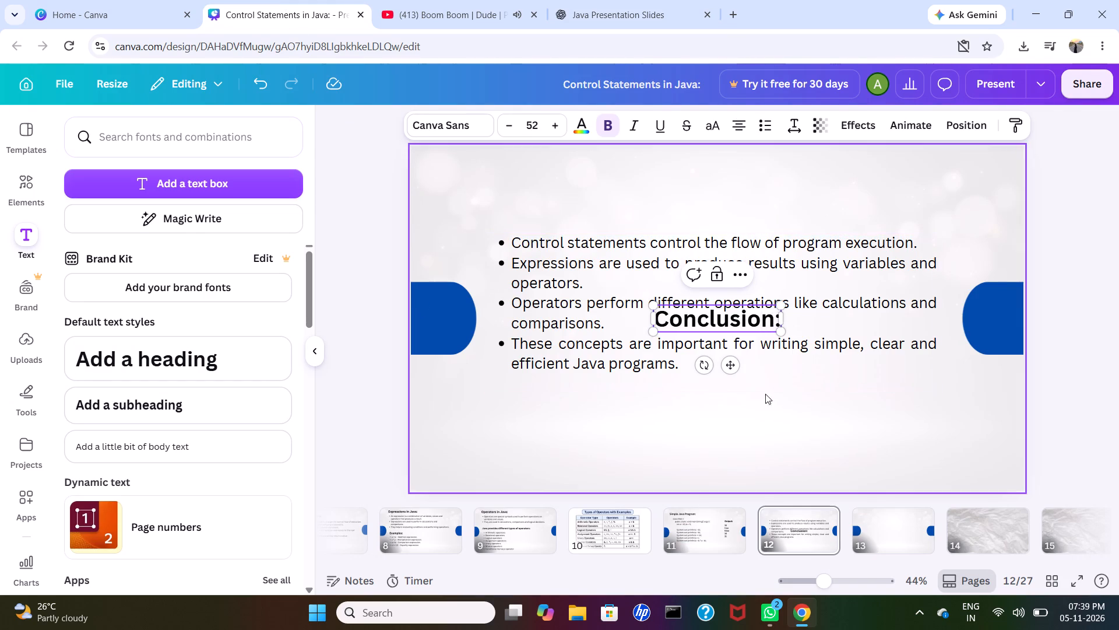
pyautogui.moveTo(725, 325); pyautogui.dragTo(568, 214)
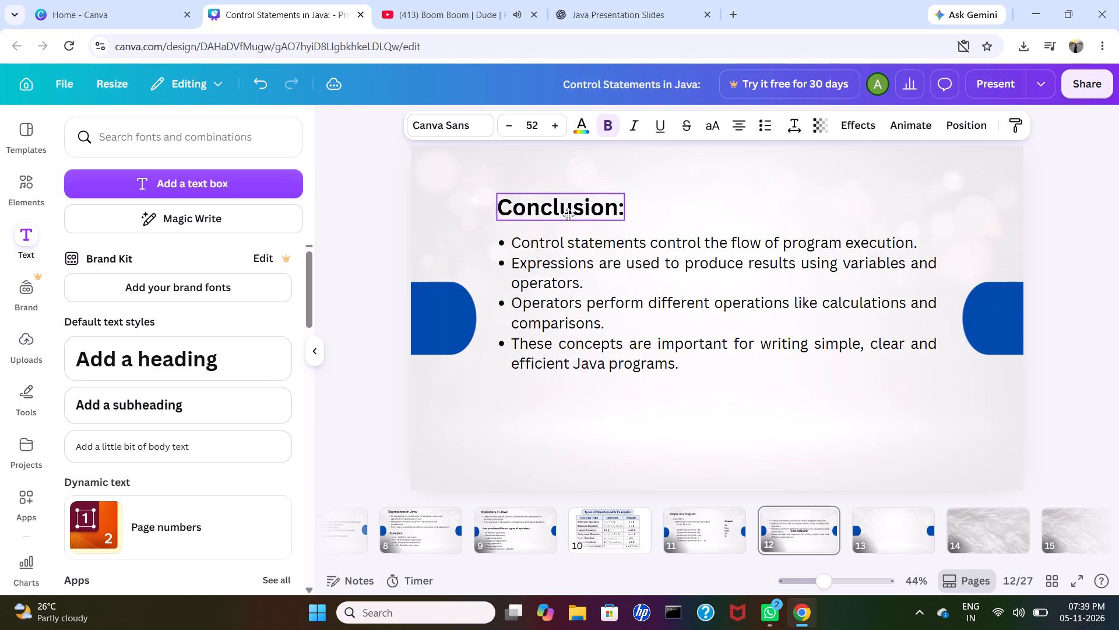
pyautogui.moveTo(568, 214); pyautogui.dragTo(565, 211)
# Move both blue shapes slightly outward past the page edges and nudge the bullets' text box slightly left and down.
pyautogui.moveTo(431, 303); pyautogui.dragTo(425, 313)
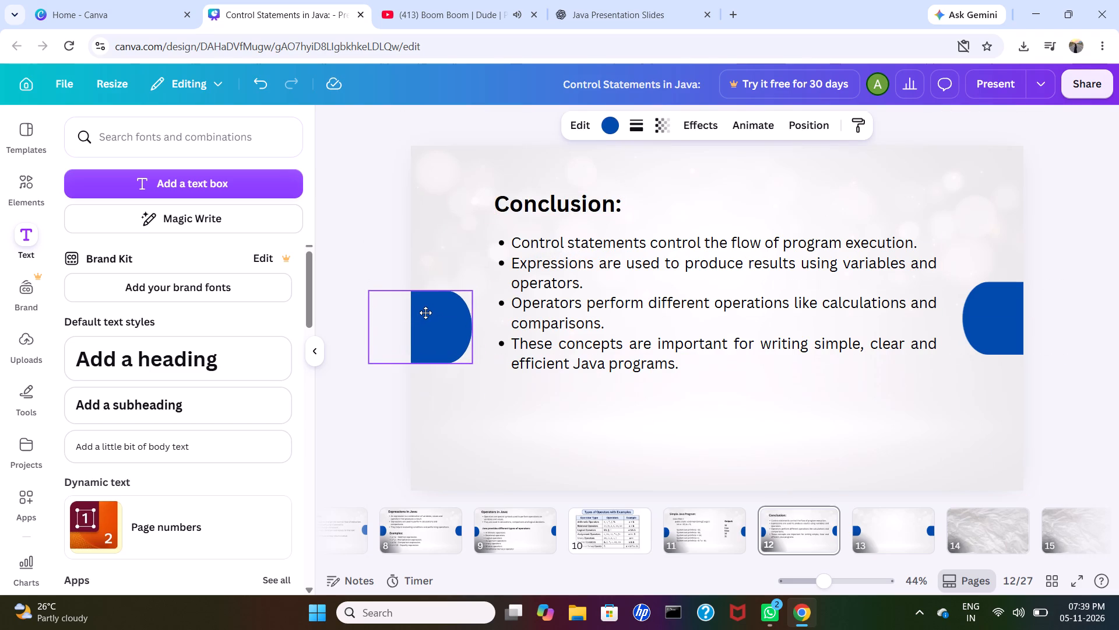
pyautogui.moveTo(425, 313); pyautogui.dragTo(418, 310)
pyautogui.moveTo(998, 313); pyautogui.dragTo(1024, 308)
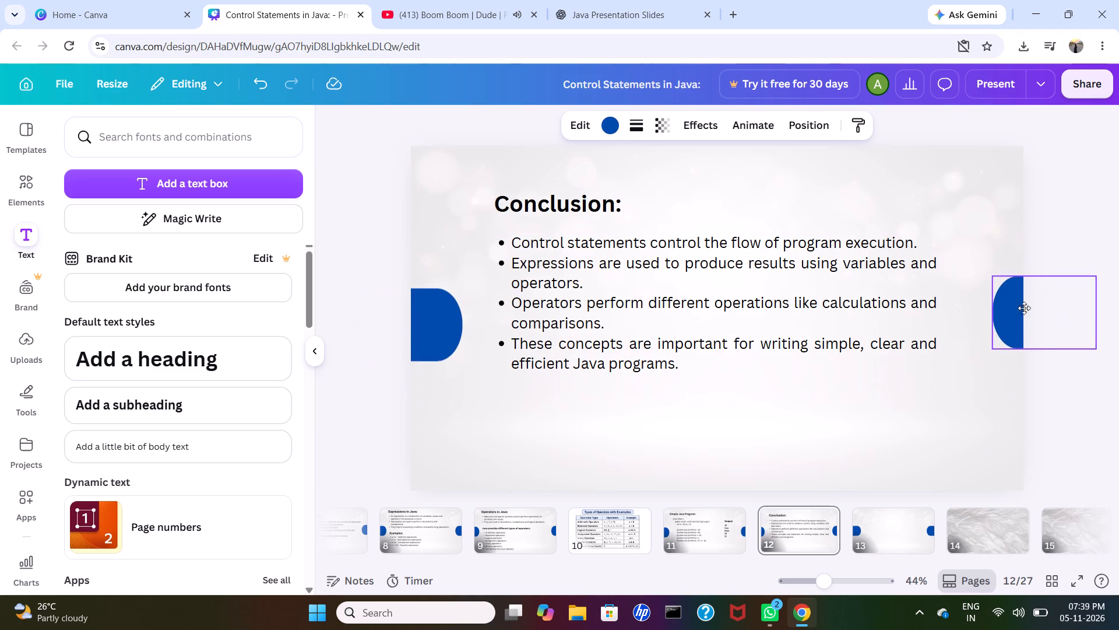
pyautogui.moveTo(1024, 308); pyautogui.dragTo(1010, 309)
pyautogui.moveTo(643, 362); pyautogui.dragTo(632, 355)
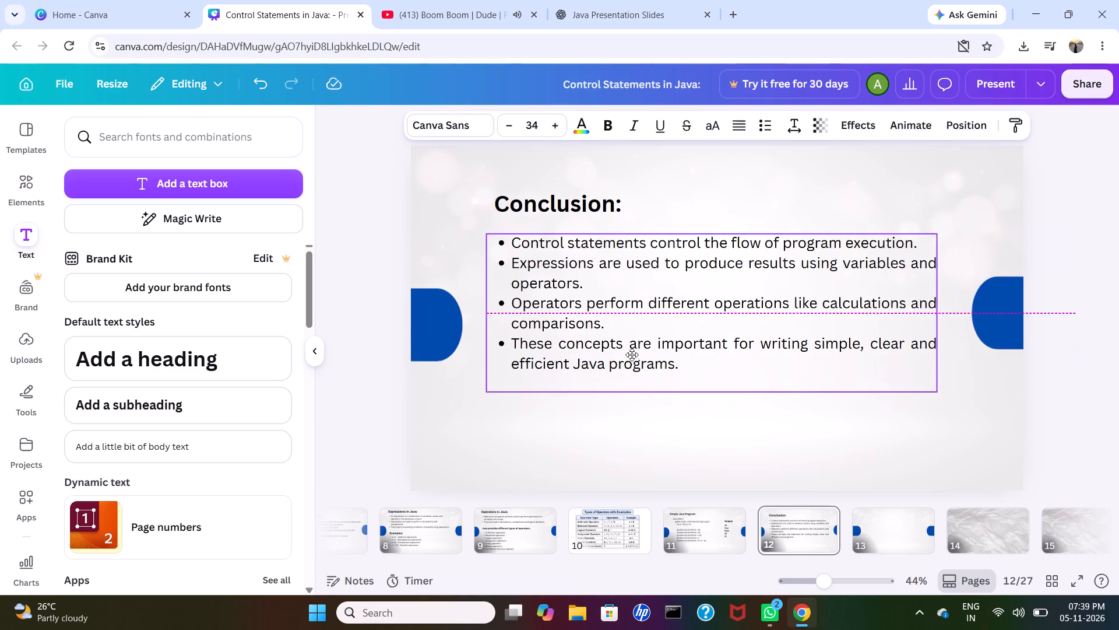
pyautogui.moveTo(632, 355); pyautogui.dragTo(632, 365)
# Set the font size of the "Conclusion:" heading to 53 and of the bullet text to 38.
pyautogui.click(578, 212)
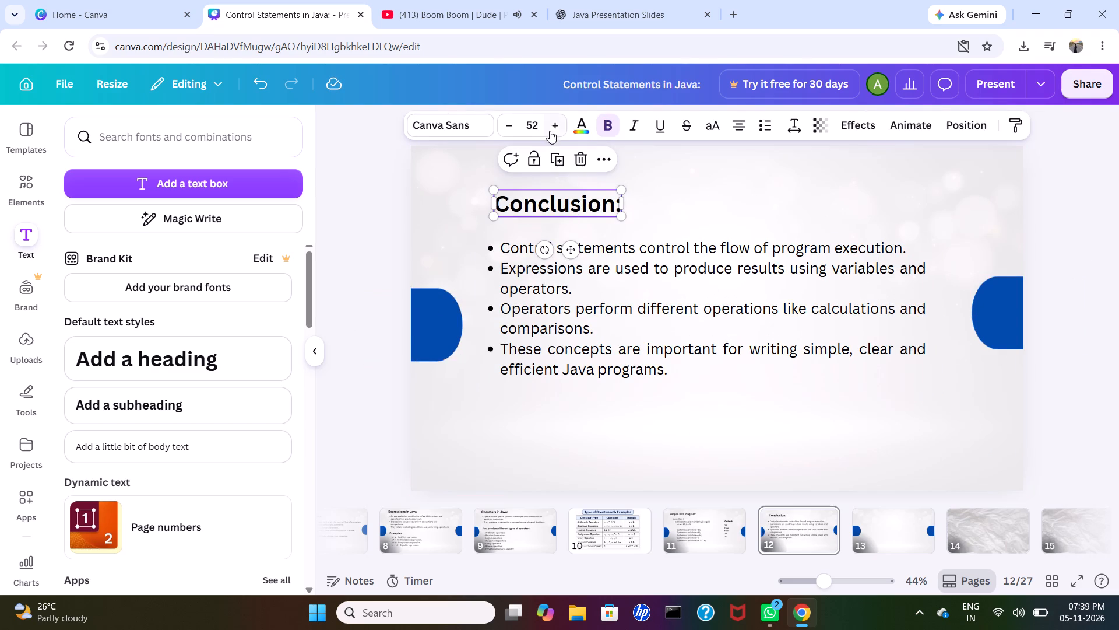
pyautogui.click(551, 127)
pyautogui.click(636, 348)
pyautogui.click(562, 124)
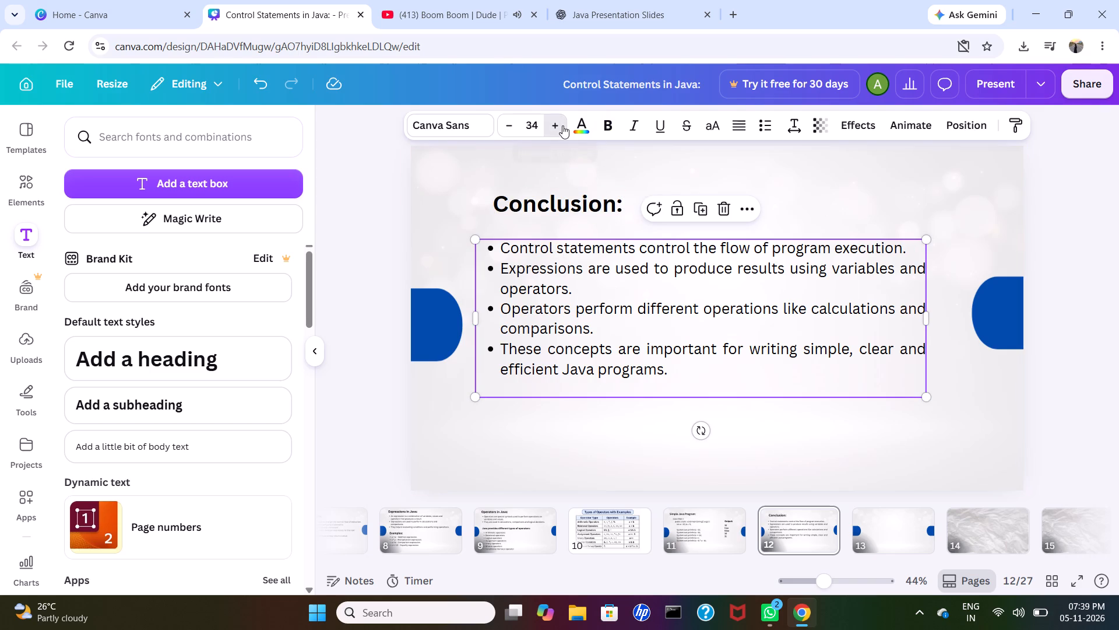
pyautogui.moveTo(562, 126); pyautogui.dragTo(561, 134)
pyautogui.click(560, 134)
pyautogui.doubleClick(559, 135)
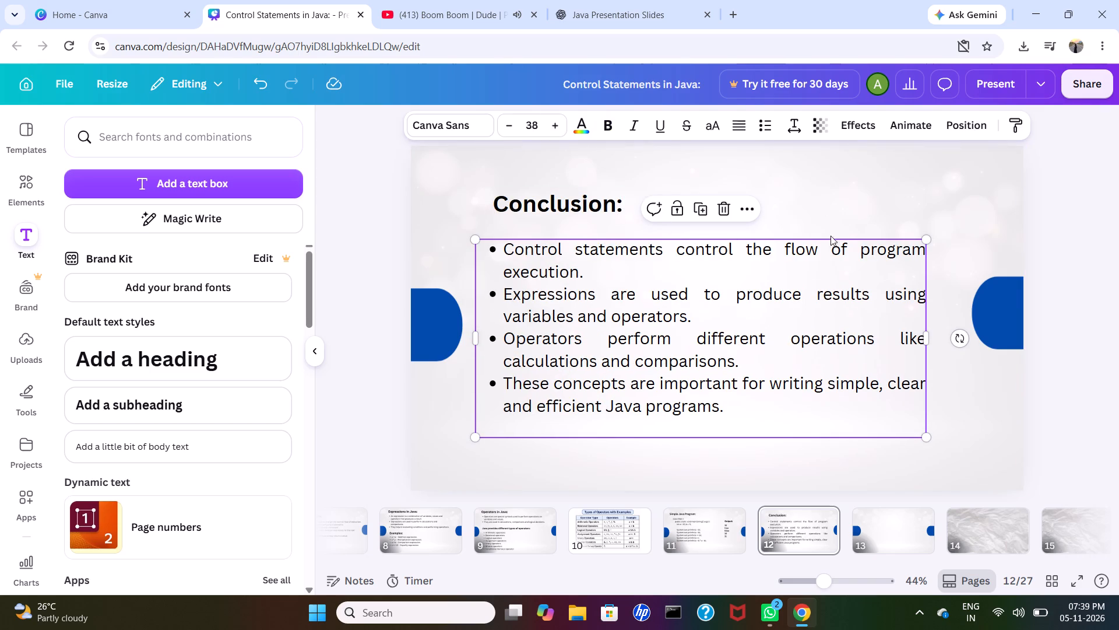
pyautogui.click(822, 220)
# Move the bullets' text box slightly up, and the "Conclusion:" heading slightly up and left above it.
pyautogui.moveTo(753, 314); pyautogui.dragTo(751, 306)
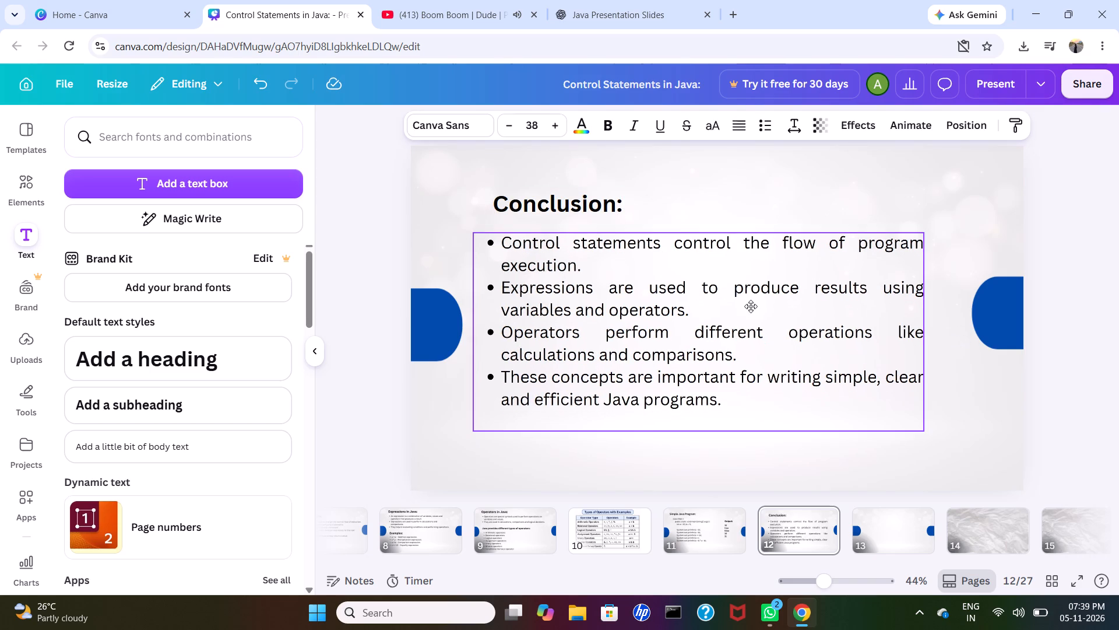
pyautogui.moveTo(751, 306); pyautogui.dragTo(751, 306)
pyautogui.moveTo(607, 203); pyautogui.dragTo(597, 203)
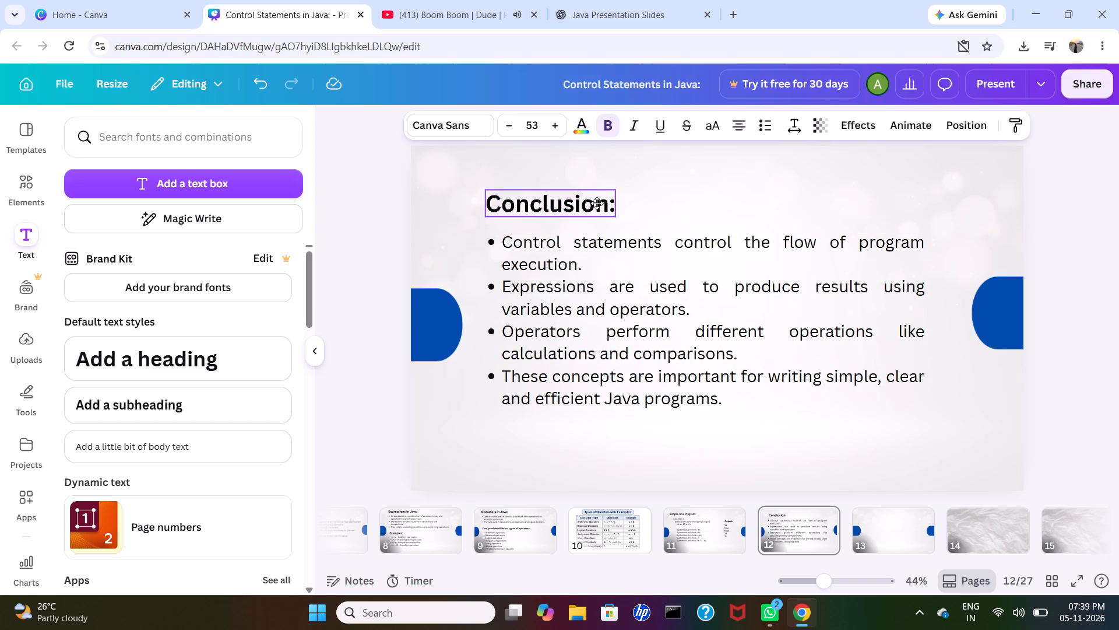
pyautogui.moveTo(597, 203); pyautogui.dragTo(597, 197)
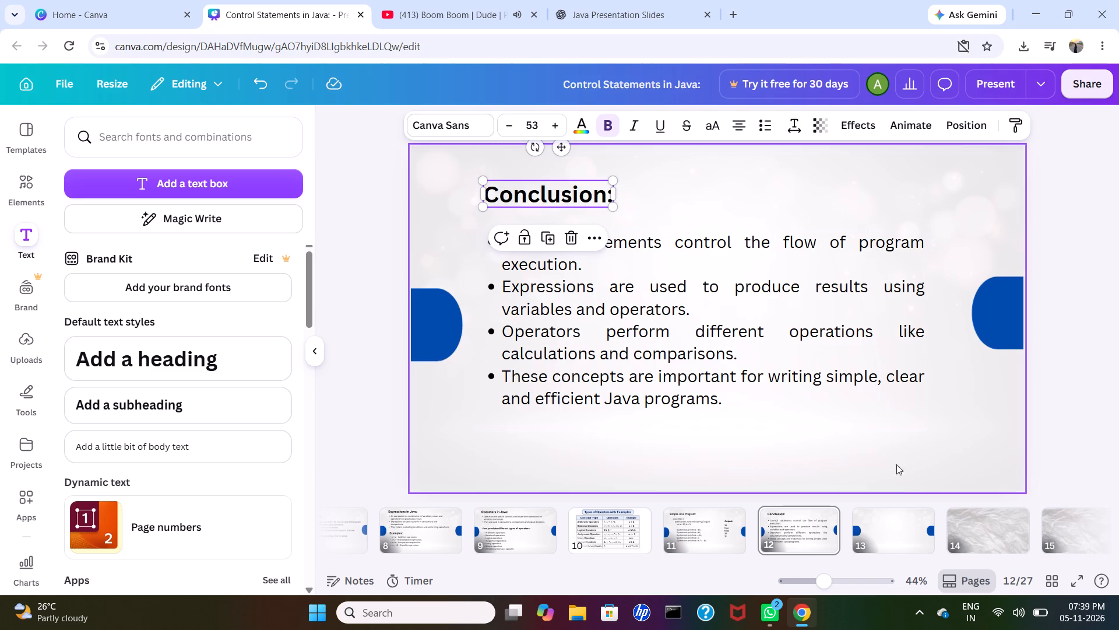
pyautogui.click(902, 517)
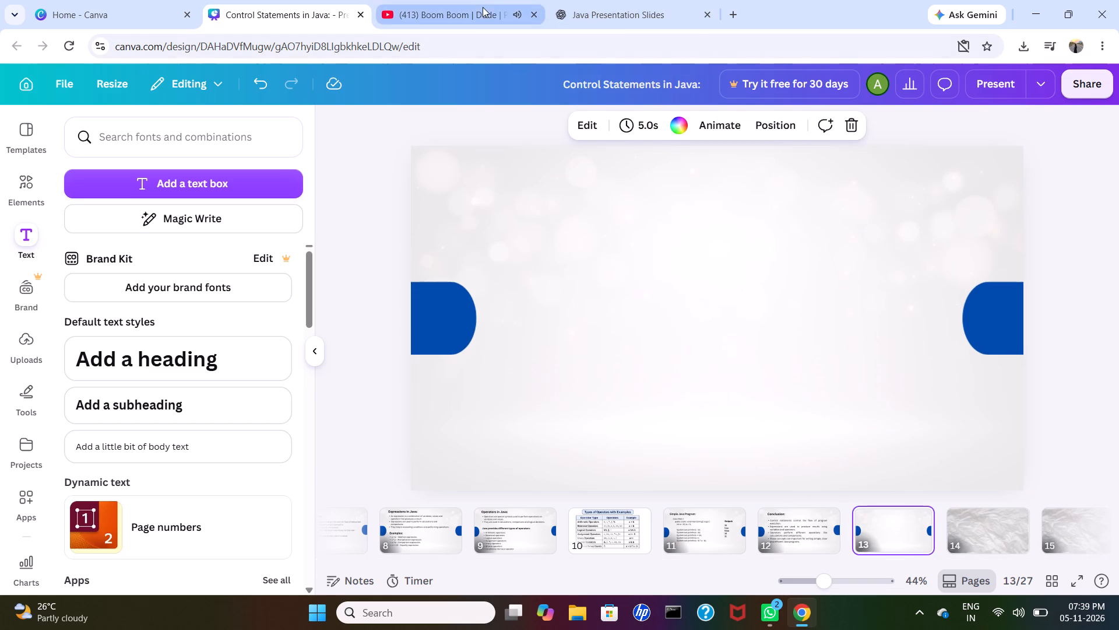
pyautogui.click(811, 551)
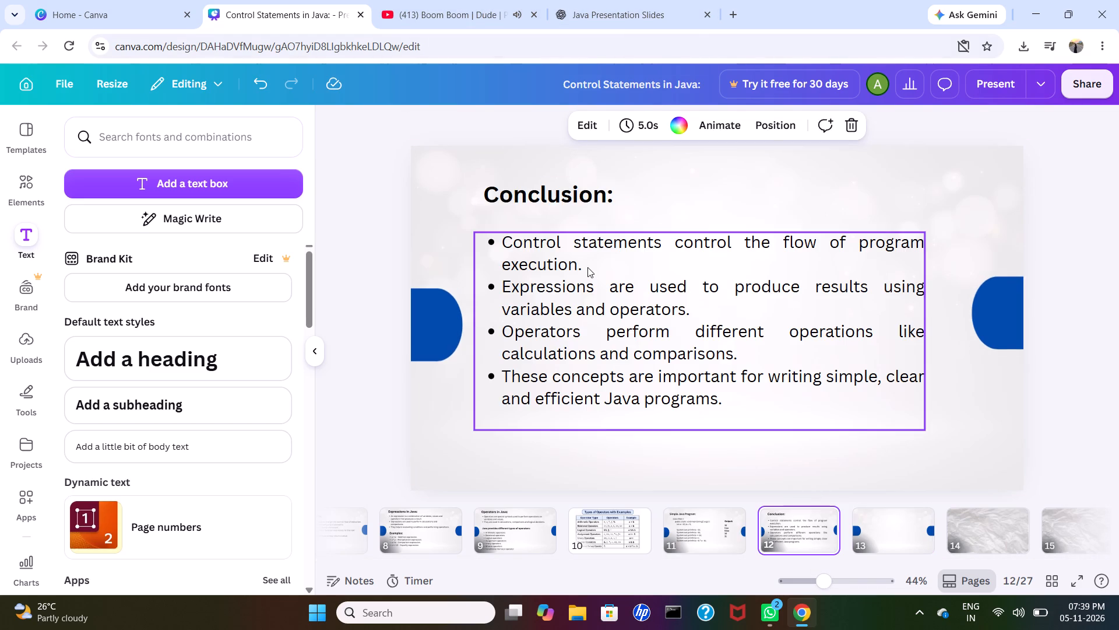
# Left-align all four conclusion bullets on page 12 and readjust their text box's position beneath the heading.
pyautogui.click(500, 239)
pyautogui.moveTo(500, 239); pyautogui.dragTo(540, 261)
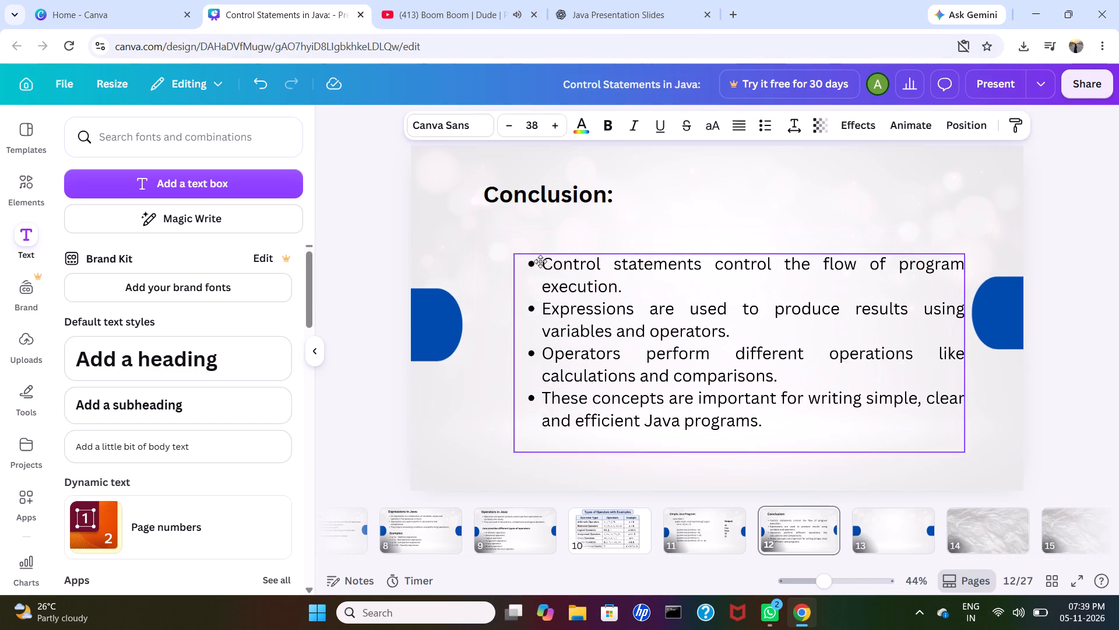
pyautogui.moveTo(540, 261); pyautogui.dragTo(520, 238)
pyautogui.click(520, 238)
pyautogui.moveTo(520, 238); pyautogui.dragTo(806, 434)
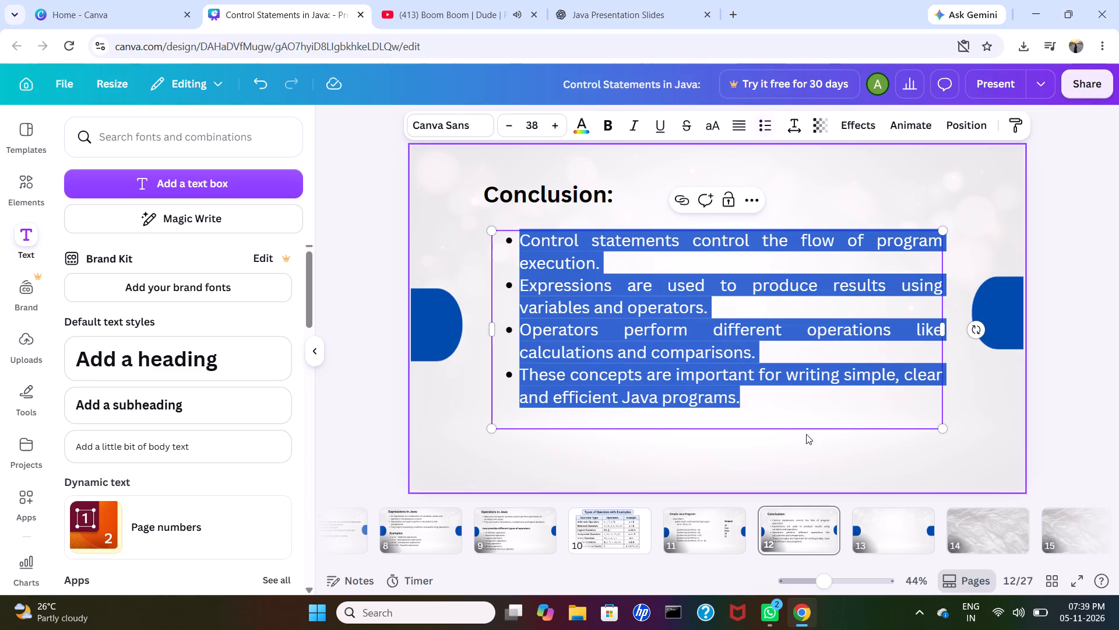
pyautogui.click(736, 122)
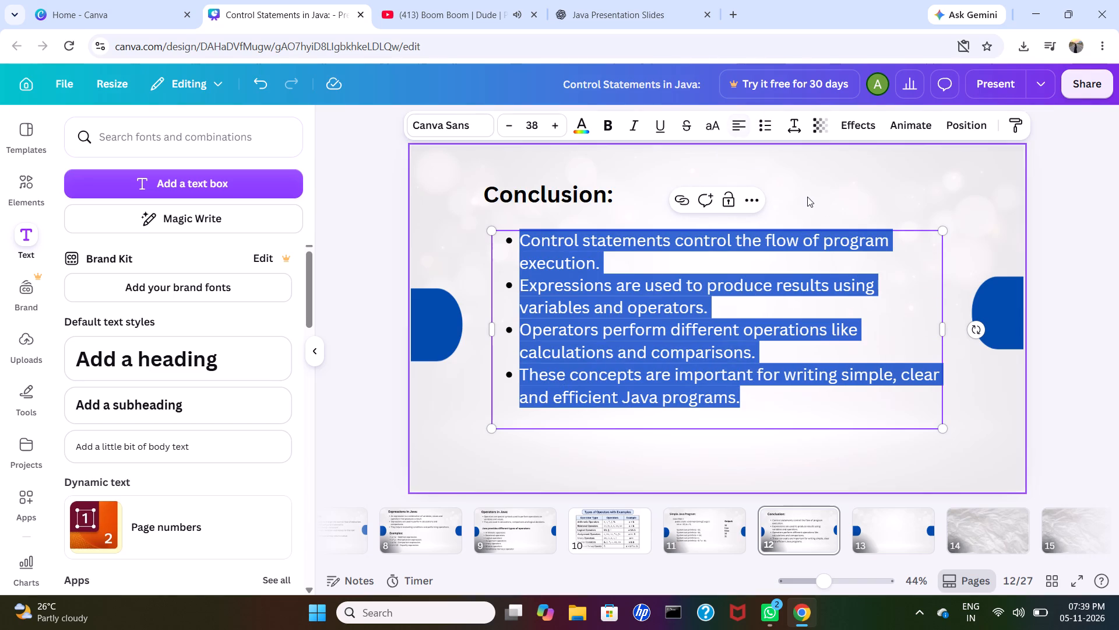
pyautogui.click(807, 192)
pyautogui.moveTo(760, 281); pyautogui.dragTo(743, 278)
# Add a heading reading "THANK YOU" between the two blue shapes on page 13.
pyautogui.click(897, 521)
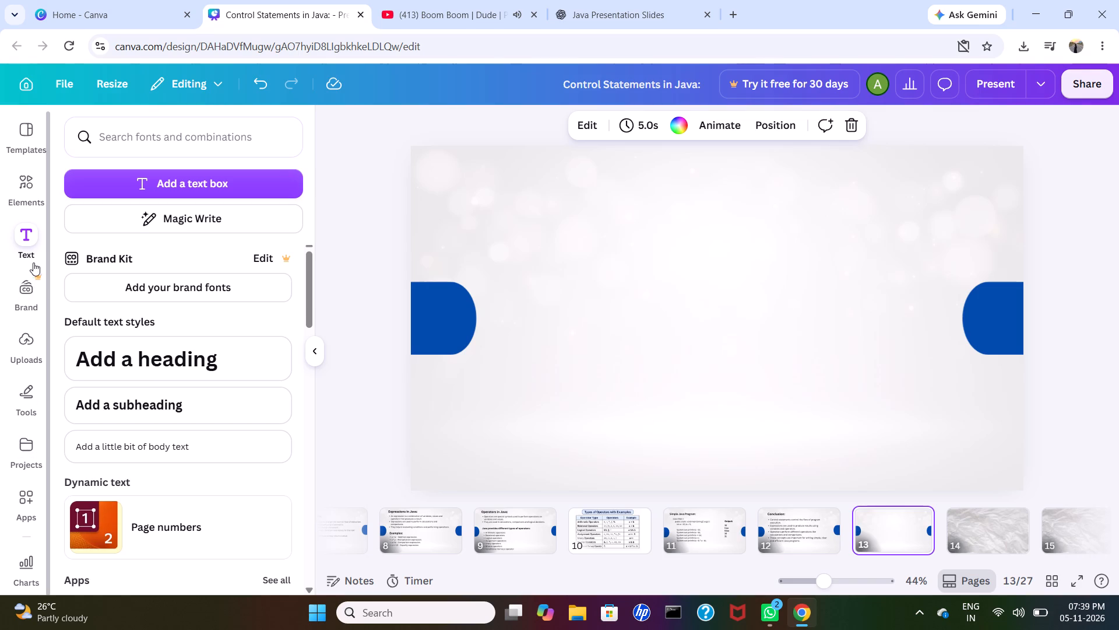
pyautogui.click(28, 233)
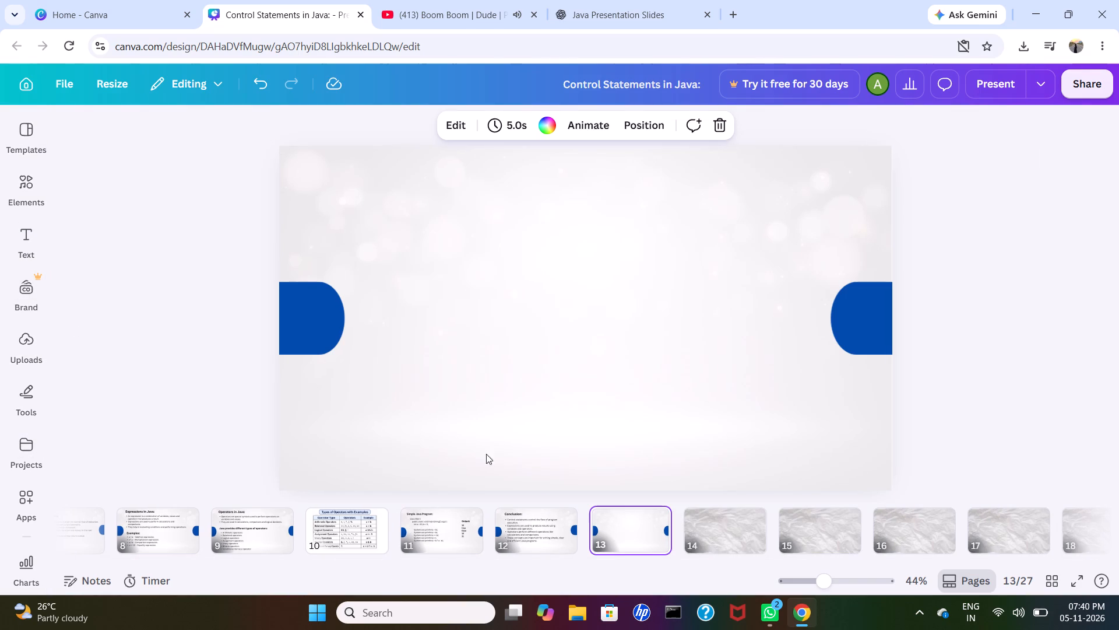
pyautogui.click(34, 247)
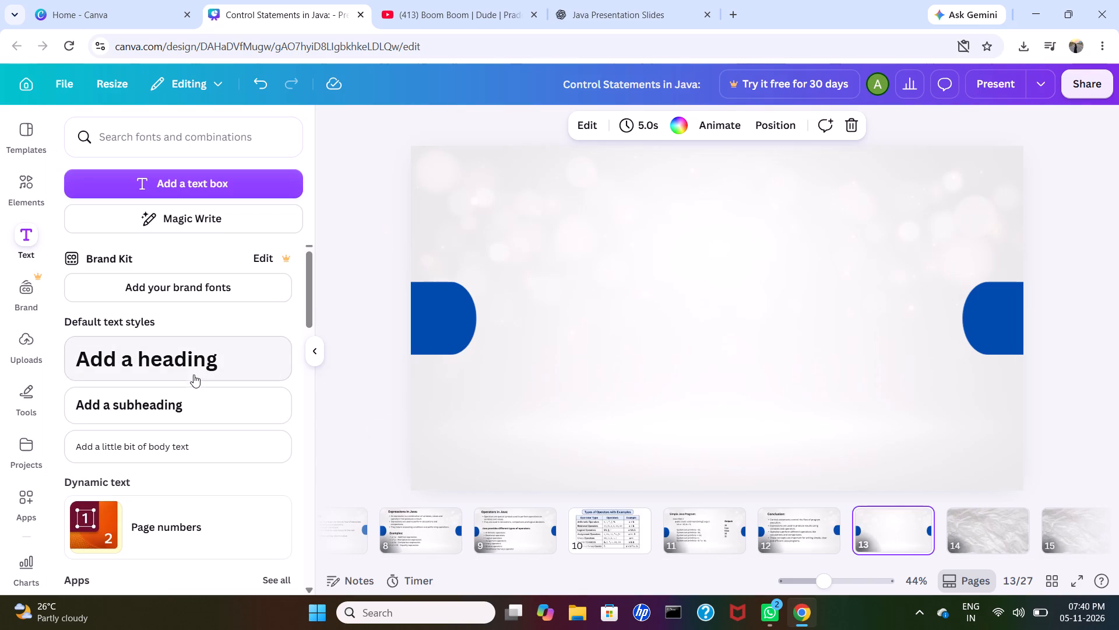
pyautogui.click(193, 372)
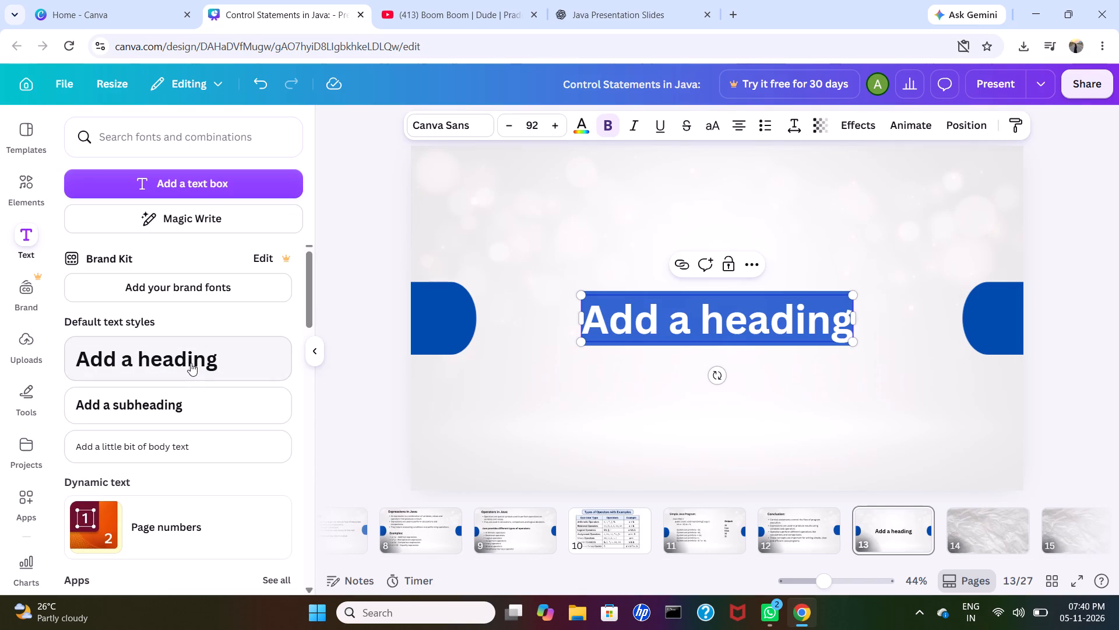
pyautogui.write('THANK YOU')
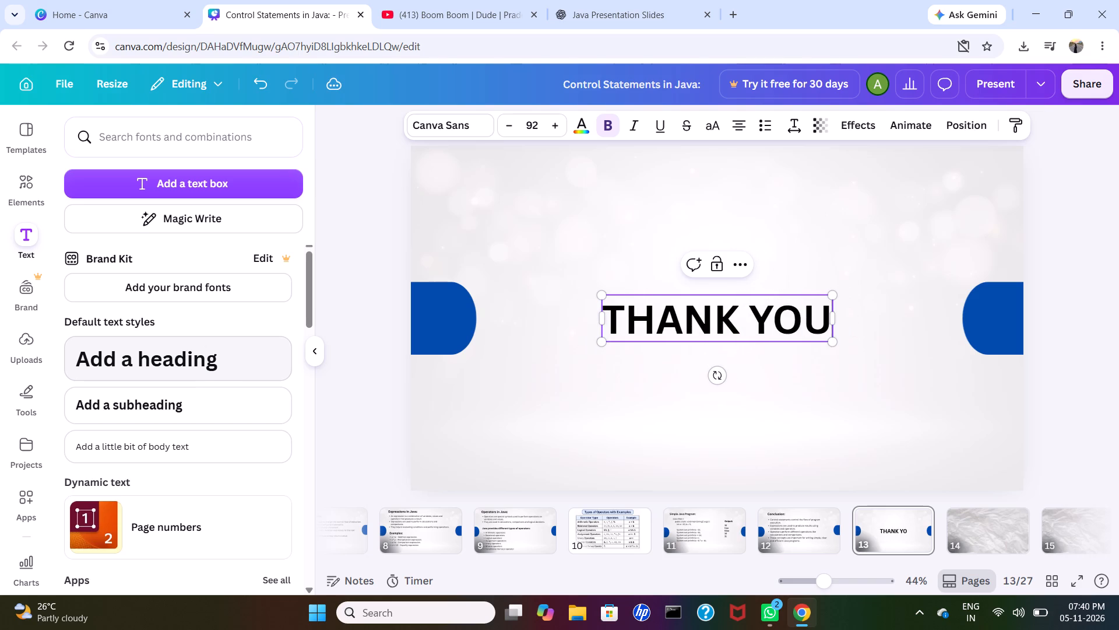
# Nudge the "THANK YOU" heading slightly up between the two blue shapes on page 13.
pyautogui.click(856, 372)
pyautogui.moveTo(758, 321); pyautogui.dragTo(748, 310)
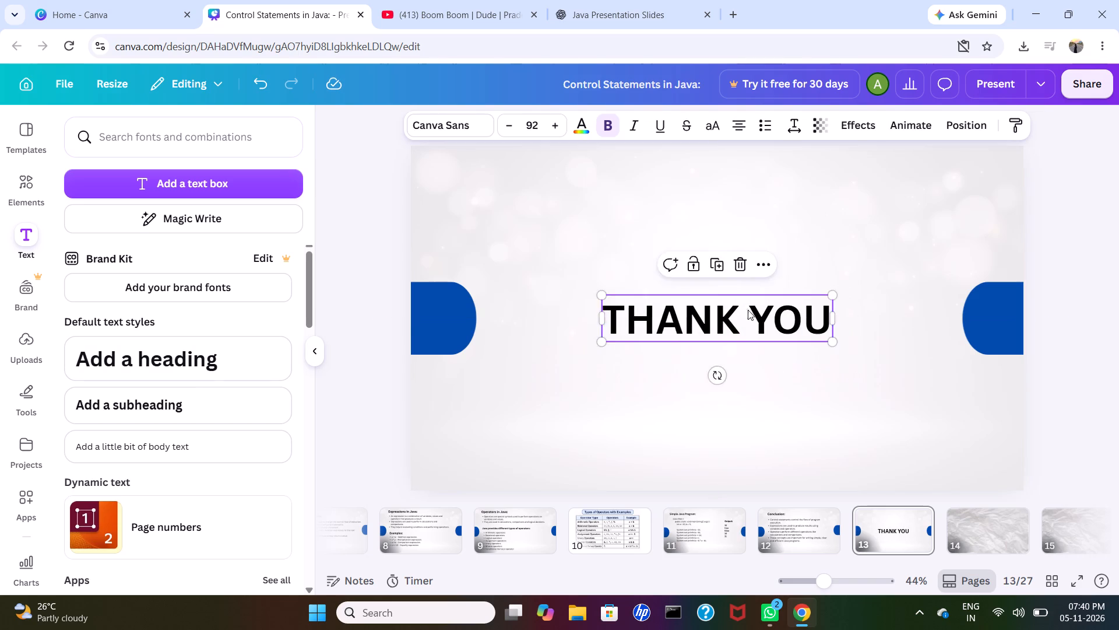
pyautogui.moveTo(748, 310); pyautogui.dragTo(745, 307)
pyautogui.moveTo(761, 310); pyautogui.dragTo(775, 318)
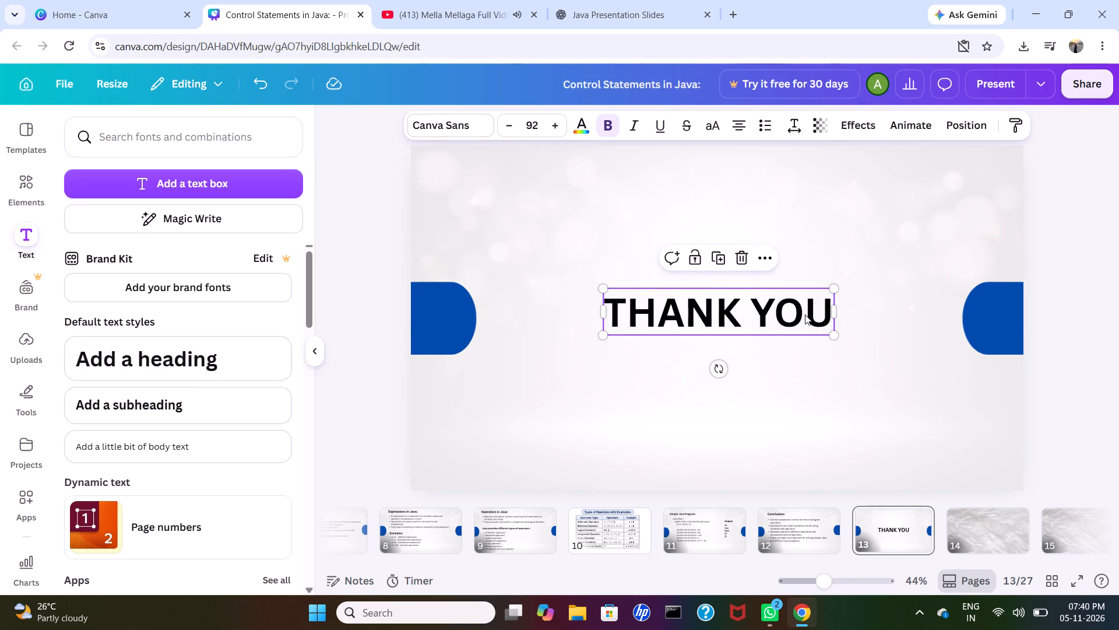
# Change the font of the "THANK YOU" heading to Horizon.
pyautogui.click(824, 314)
pyautogui.moveTo(824, 314); pyautogui.dragTo(653, 315)
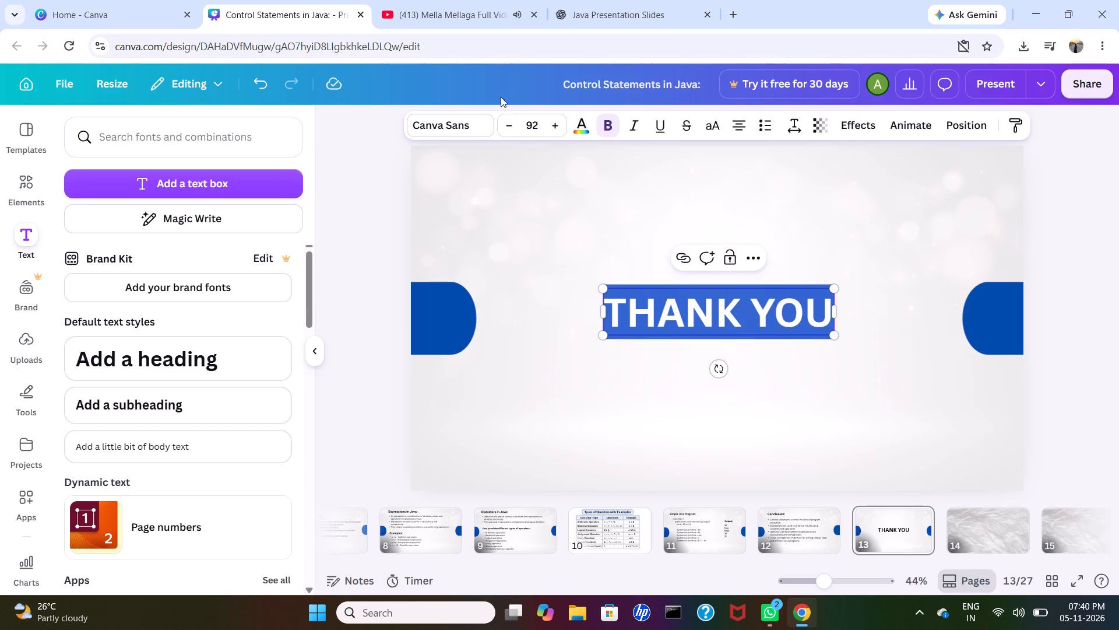
pyautogui.click(441, 117)
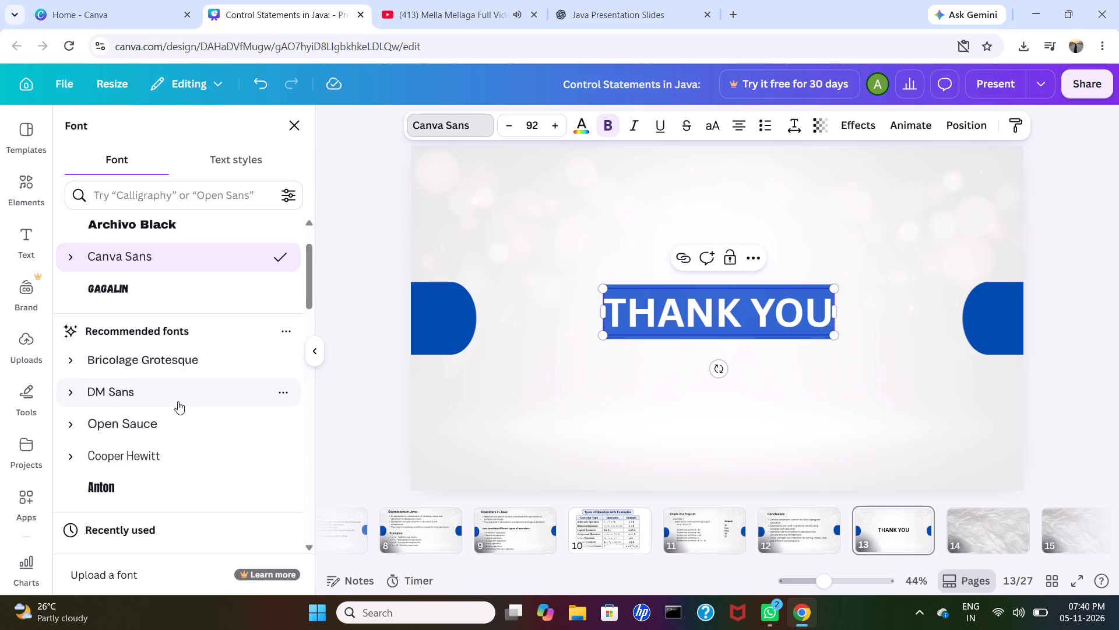
pyautogui.scroll(-2, 154, 477)
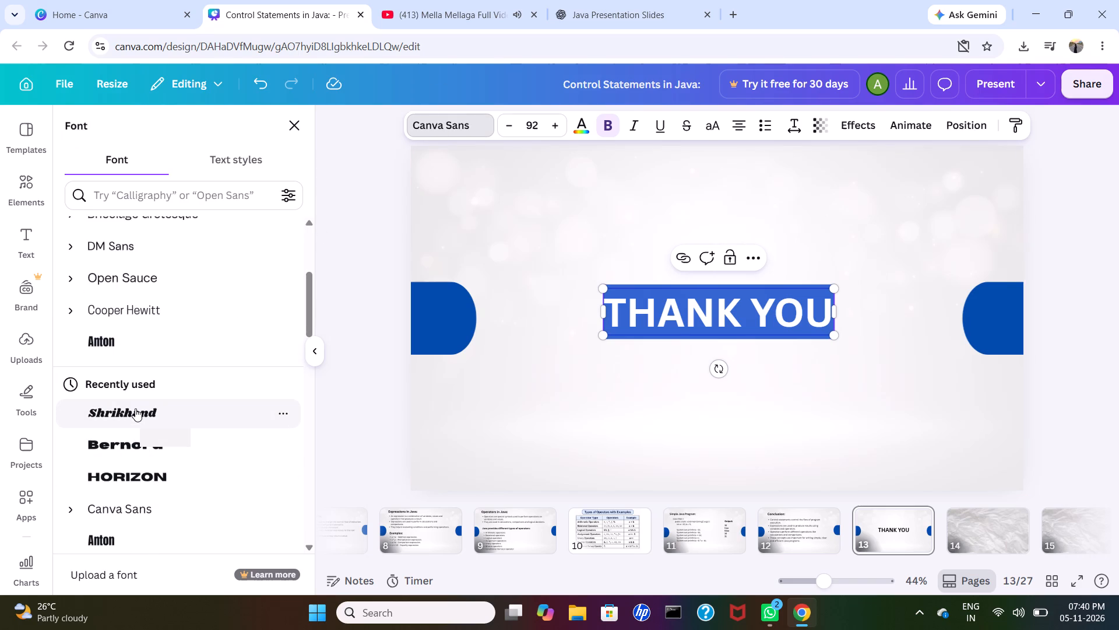
pyautogui.click(114, 481)
pyautogui.click(523, 374)
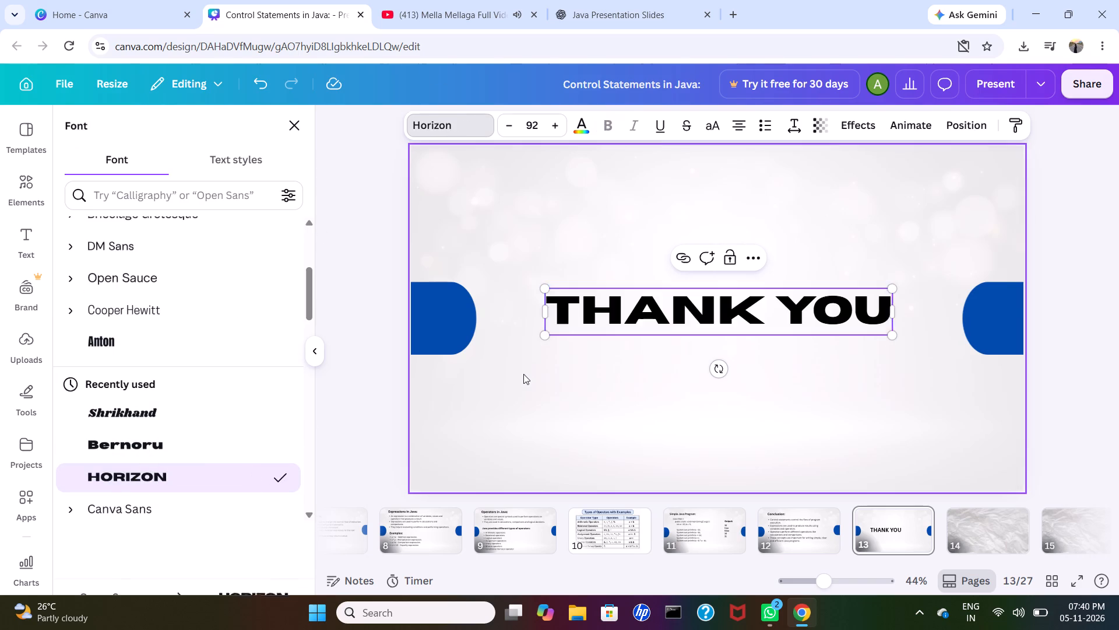
# Review the finished slides one by one, going from page 12 back to page 1.
pyautogui.click(779, 543)
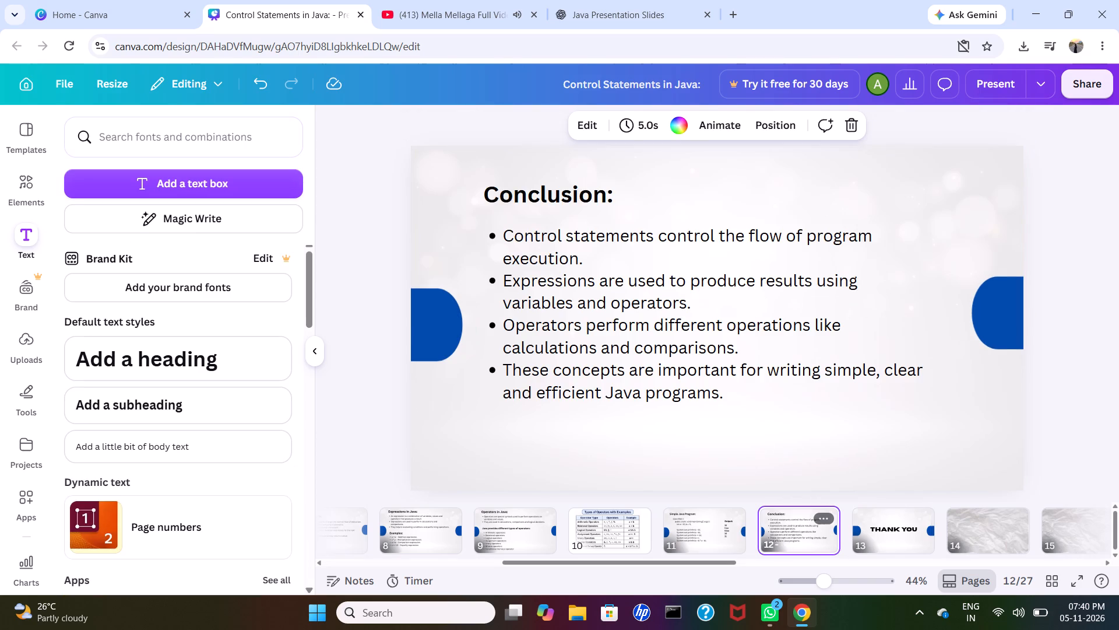
pyautogui.press('Left')
pyautogui.press('Left')
pyautogui.press('Left')
pyautogui.press('Left')
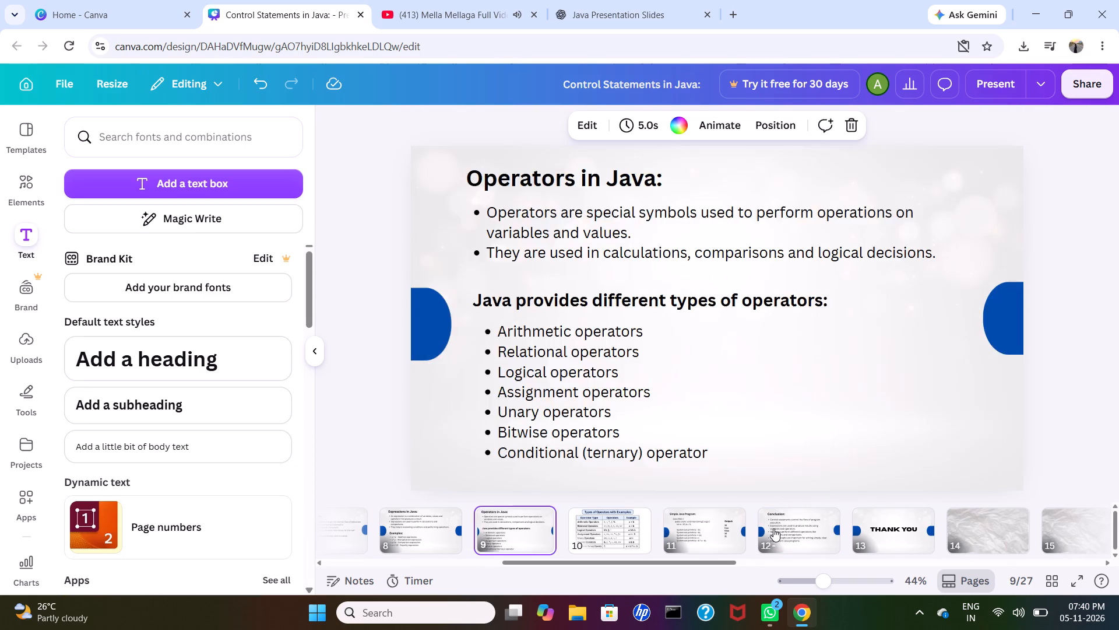
pyautogui.press('Left')
pyautogui.press('Left')
pyautogui.press('Left')
pyautogui.press('Left')
pyautogui.press('Left')
pyautogui.press('Left')
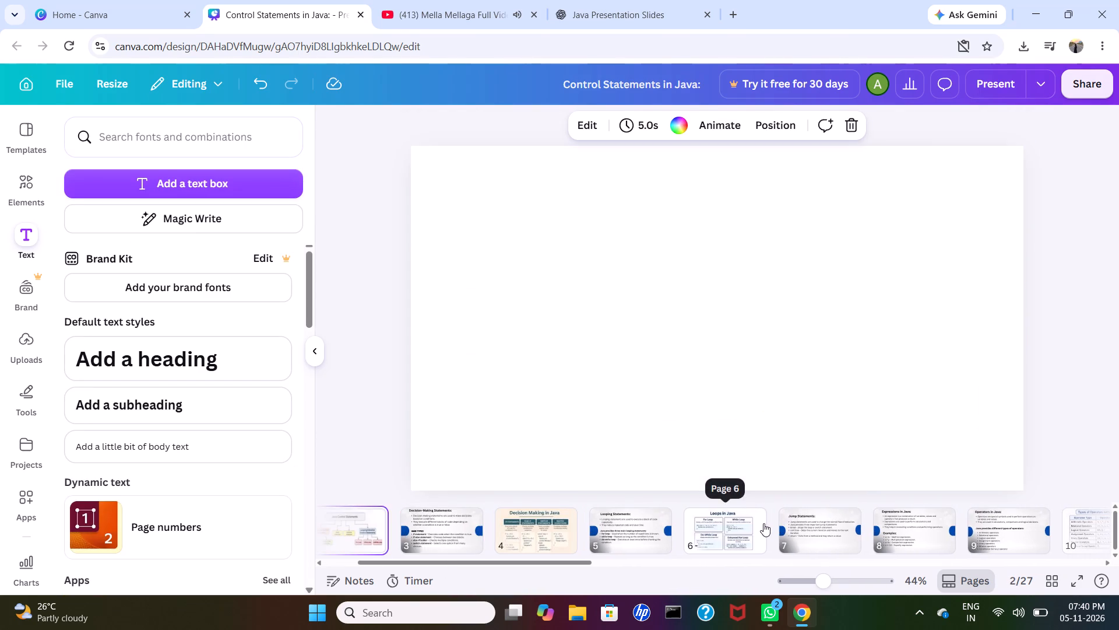
pyautogui.press('Left')
pyautogui.press('Left')
pyautogui.press('Left')
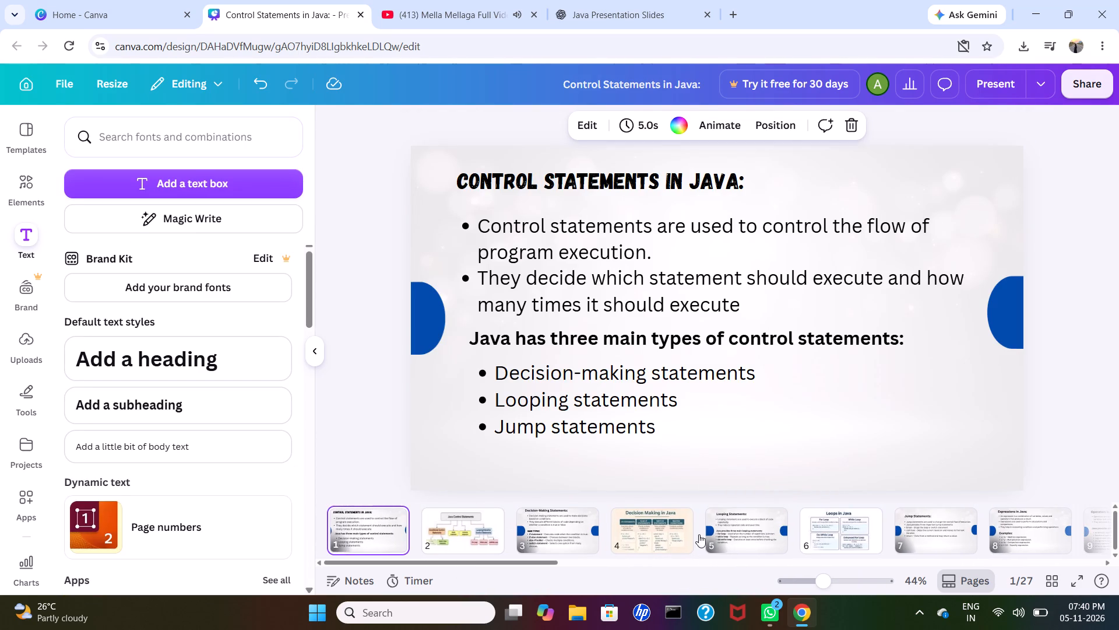
# Delete the last four blank crumpled-paper pages, 27 down to 24.
pyautogui.hscroll(-8, 901, 527)
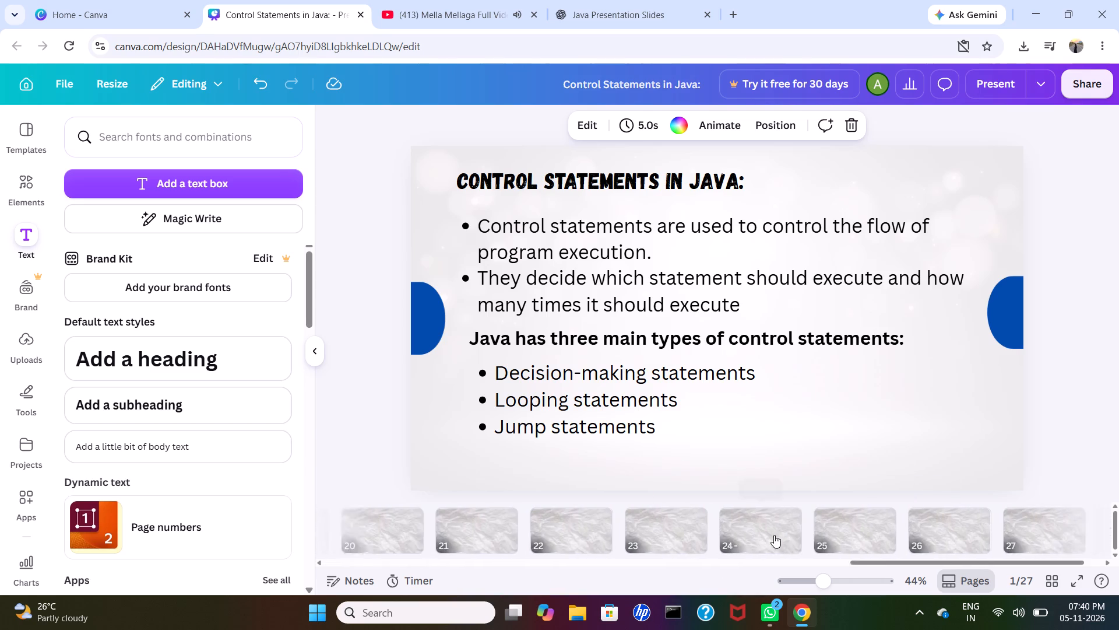
pyautogui.hscroll(8, 774, 535)
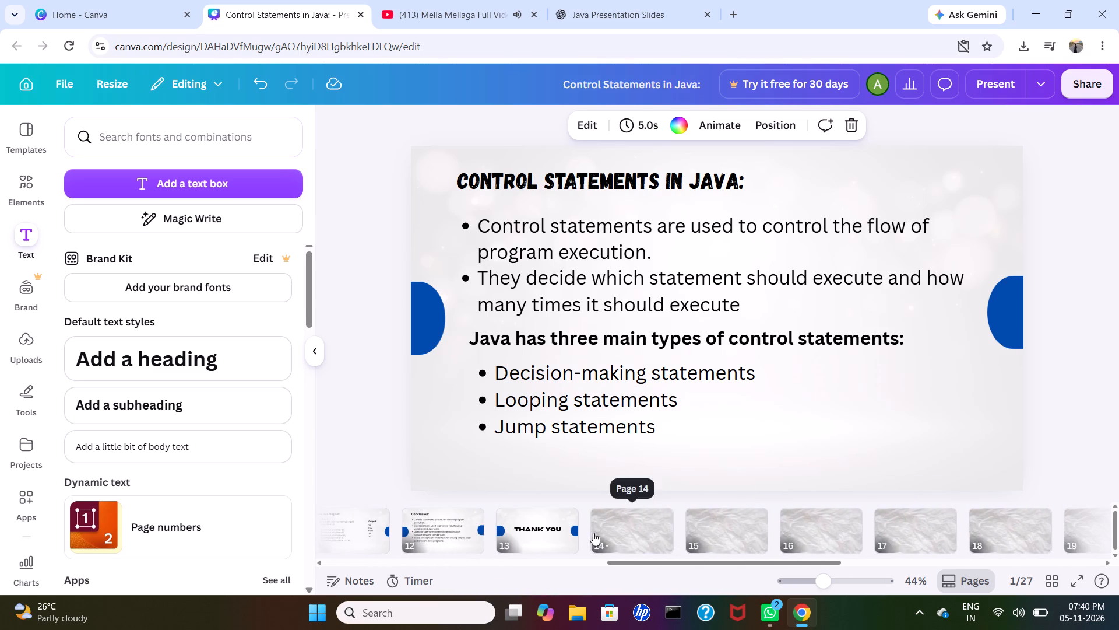
pyautogui.hscroll(6, 561, 533)
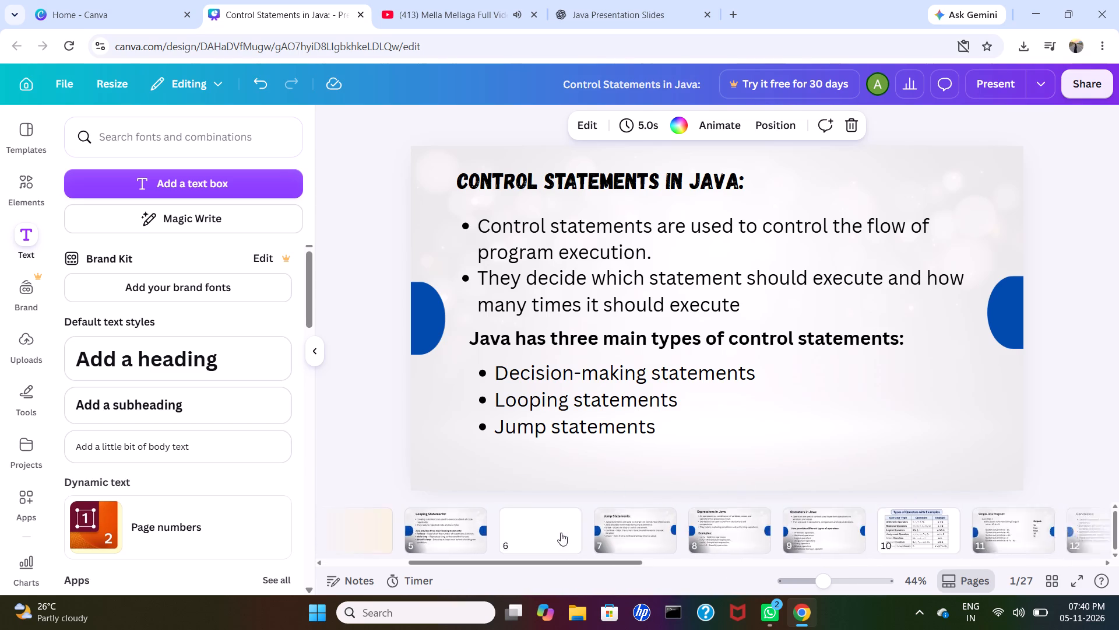
pyautogui.hscroll(6, 561, 533)
pyautogui.hscroll(-8, 561, 531)
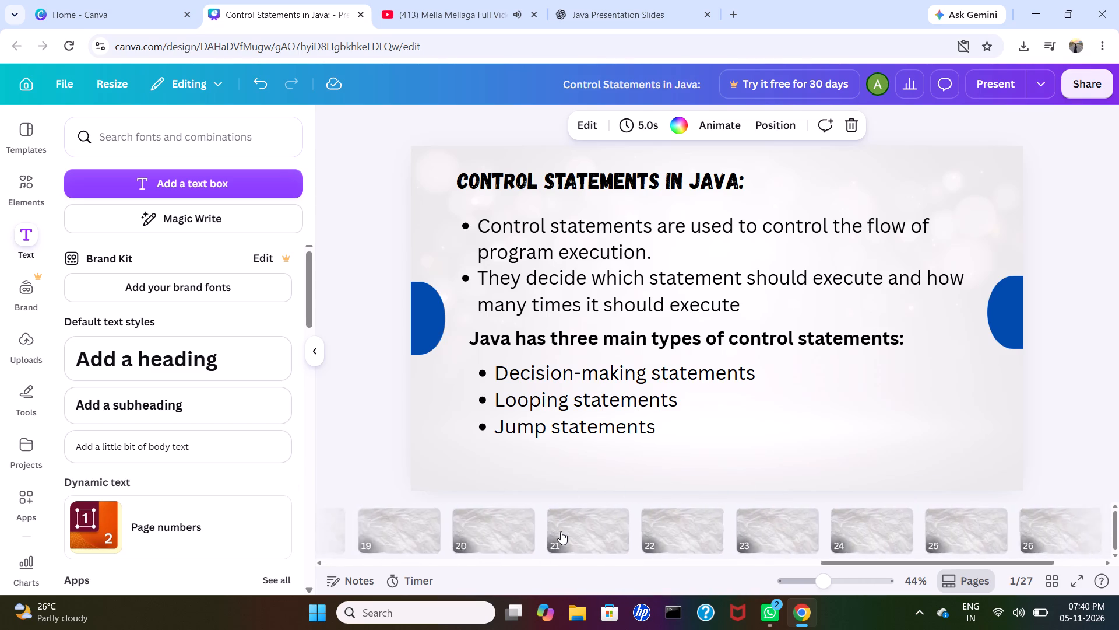
pyautogui.click(995, 538)
pyautogui.click(989, 519)
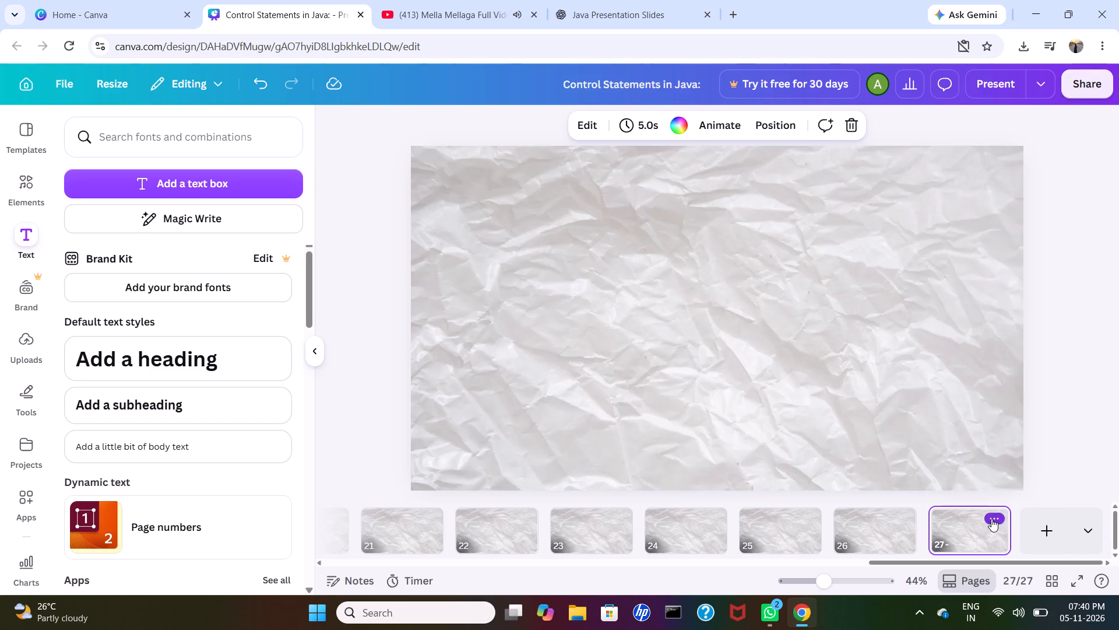
pyautogui.click(951, 240)
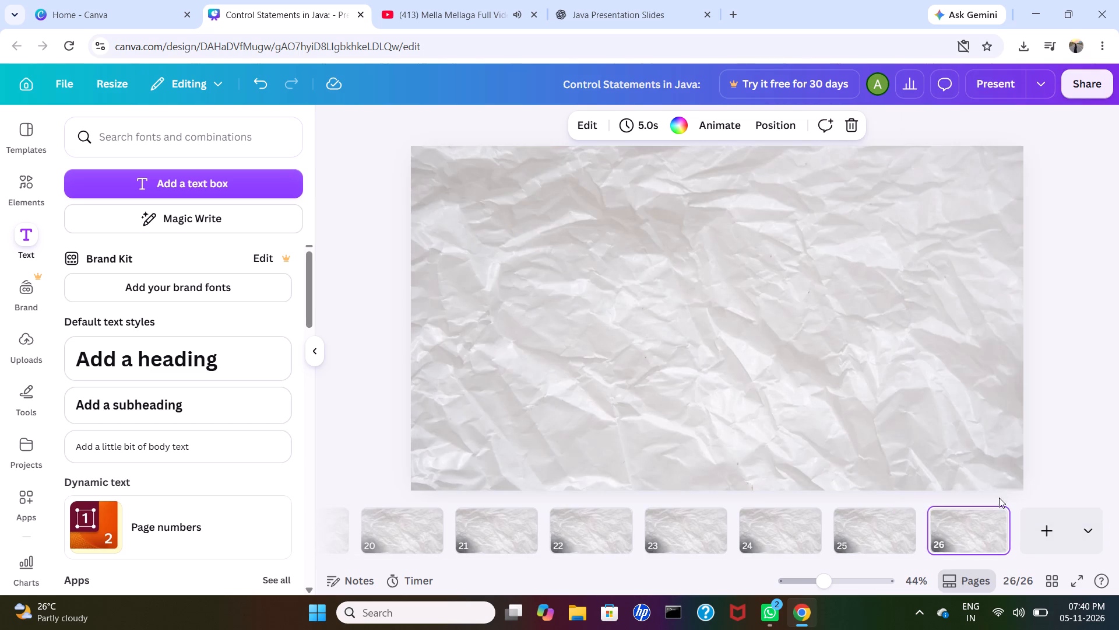
pyautogui.click(1001, 514)
pyautogui.click(934, 241)
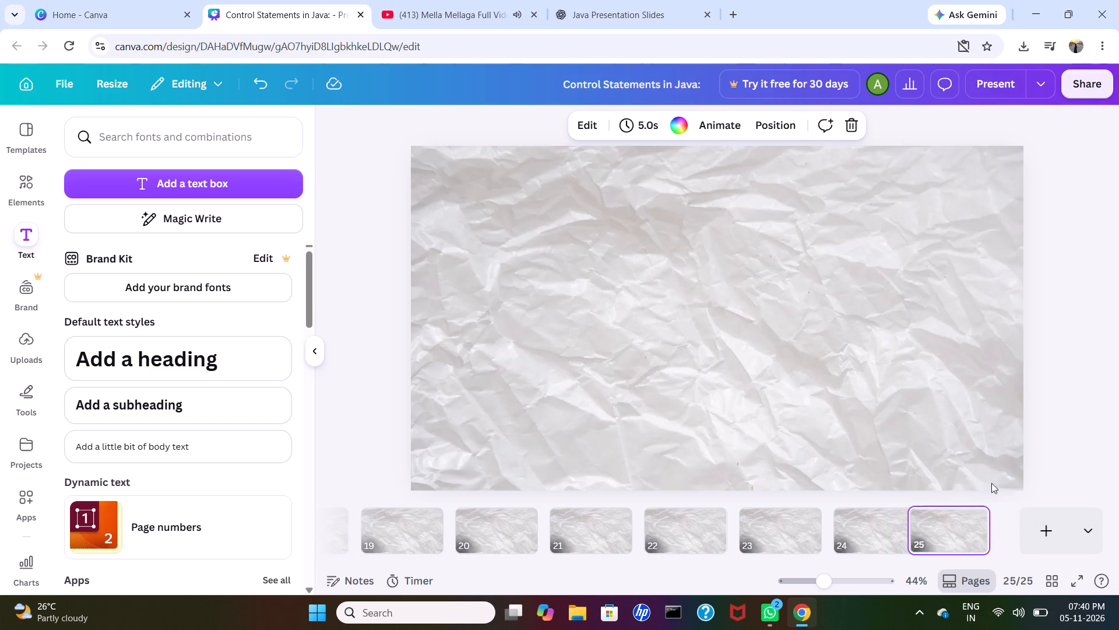
pyautogui.click(992, 517)
pyautogui.click(941, 240)
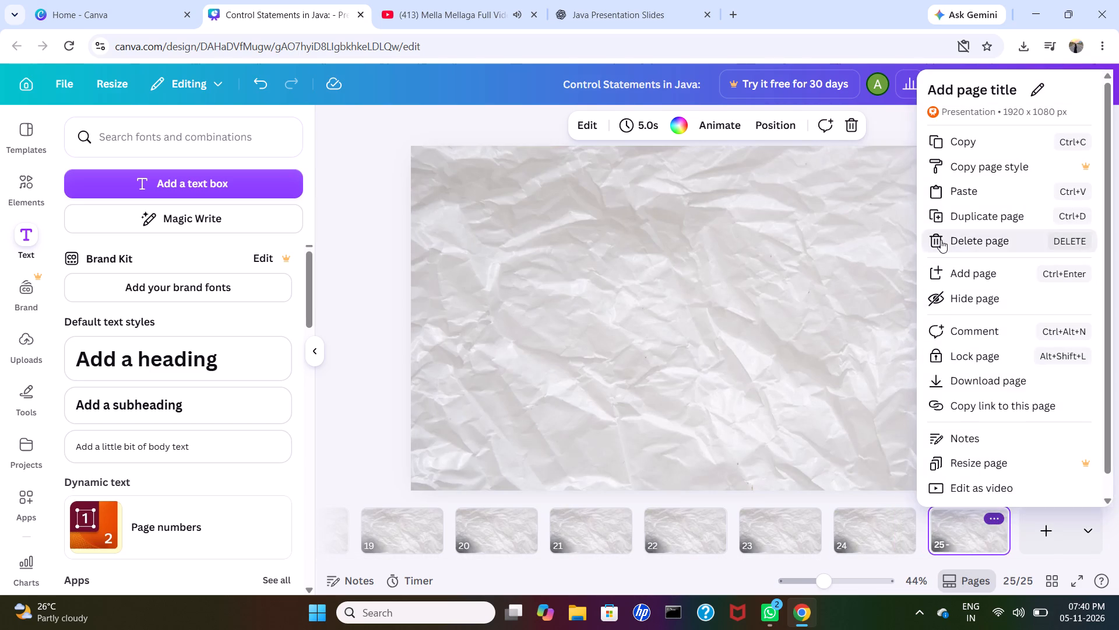
pyautogui.click(1002, 521)
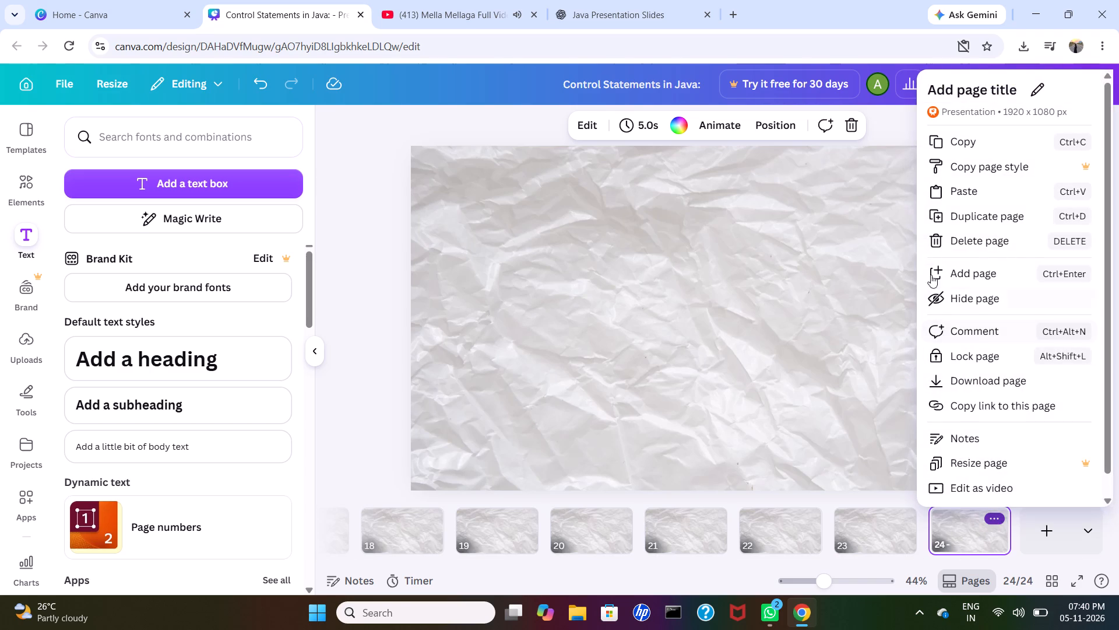
pyautogui.click(927, 250)
# Delete the next five blank pages from the end of the presentation, 23 down to 19.
pyautogui.click(1005, 520)
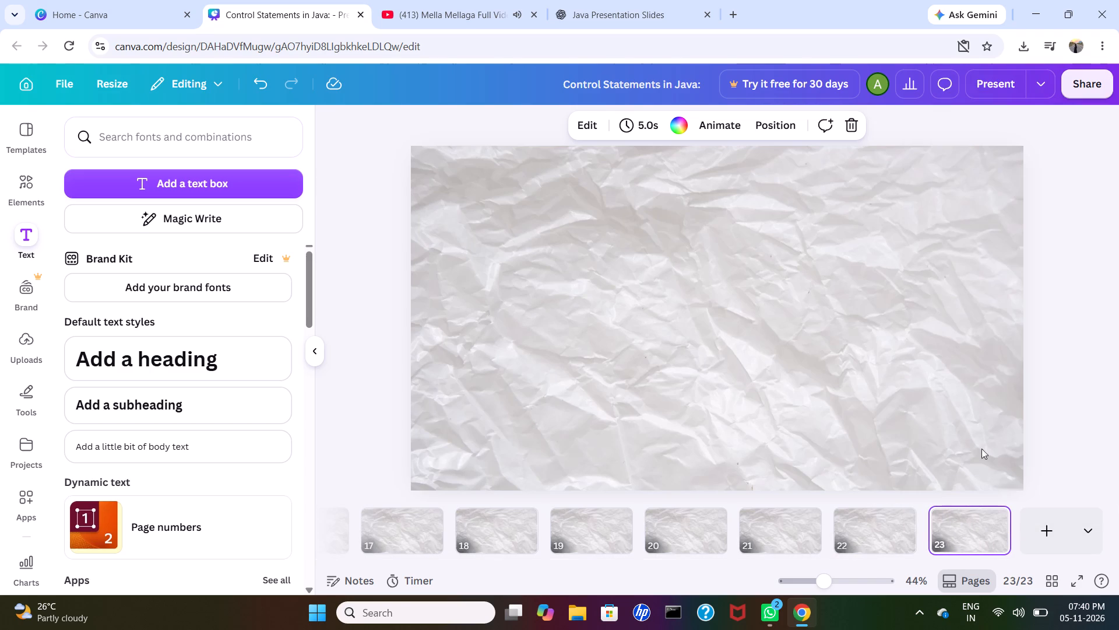
pyautogui.click(991, 518)
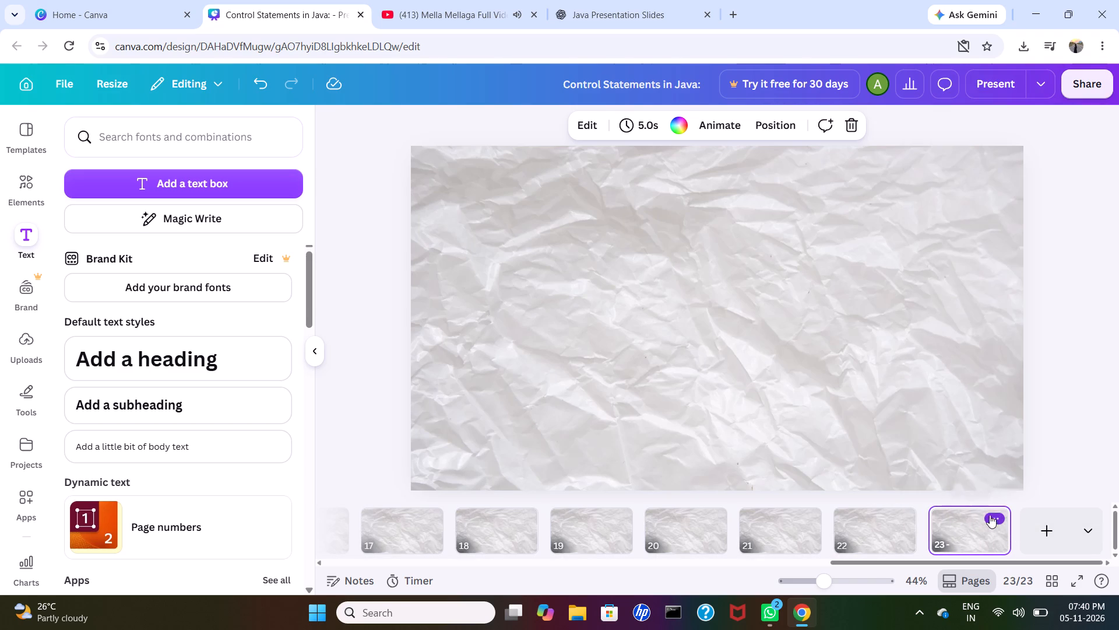
pyautogui.click(927, 249)
pyautogui.click(998, 516)
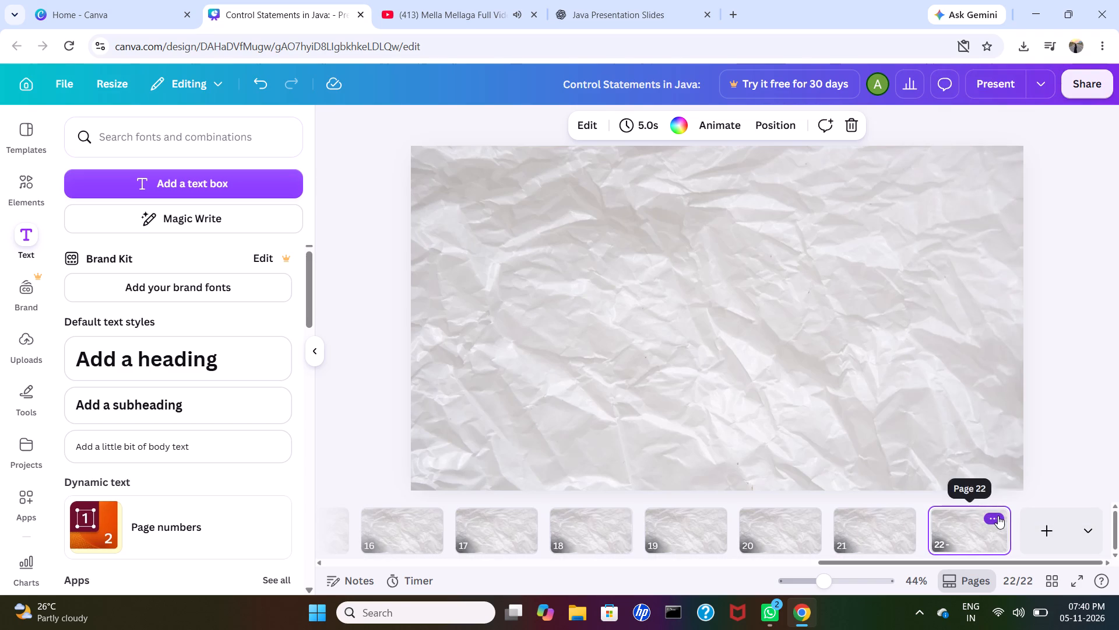
pyautogui.click(937, 249)
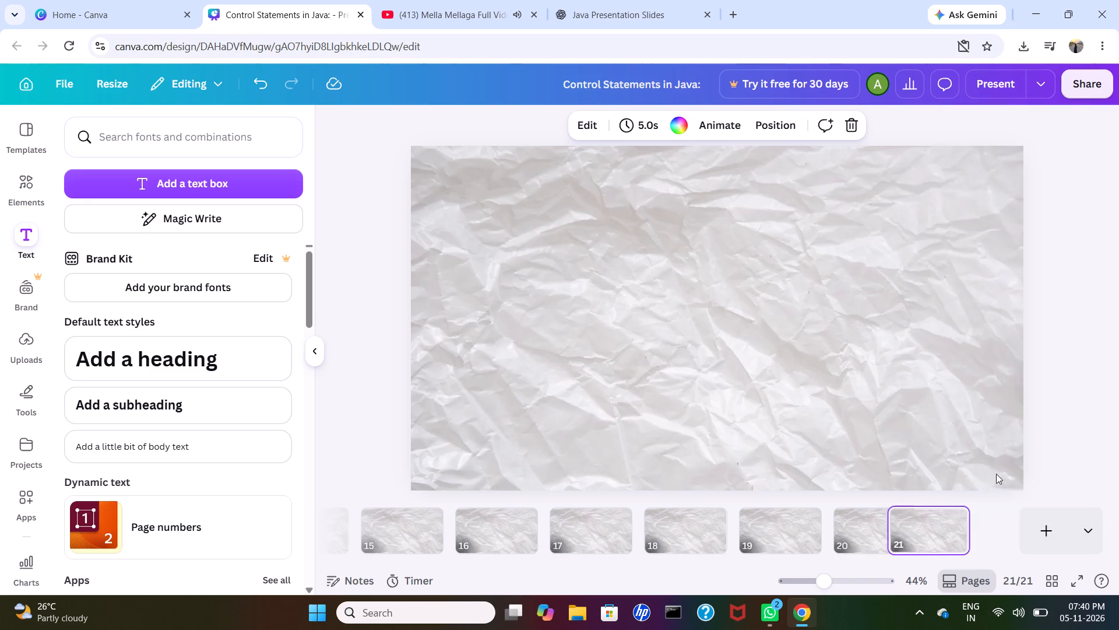
pyautogui.click(1002, 518)
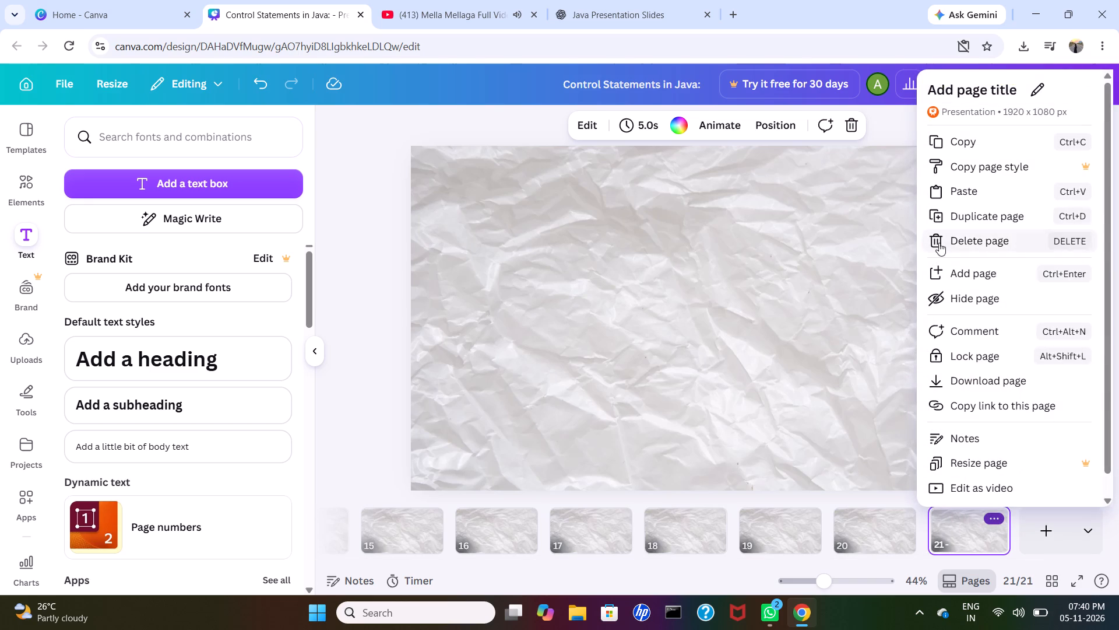
pyautogui.click(939, 243)
pyautogui.click(995, 514)
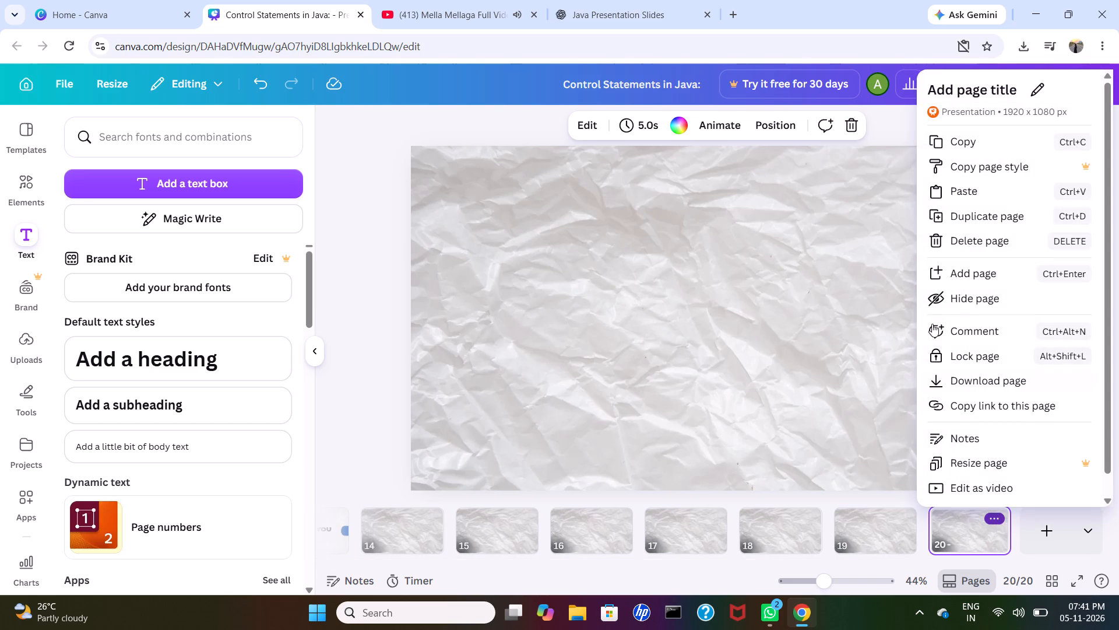
pyautogui.click(937, 249)
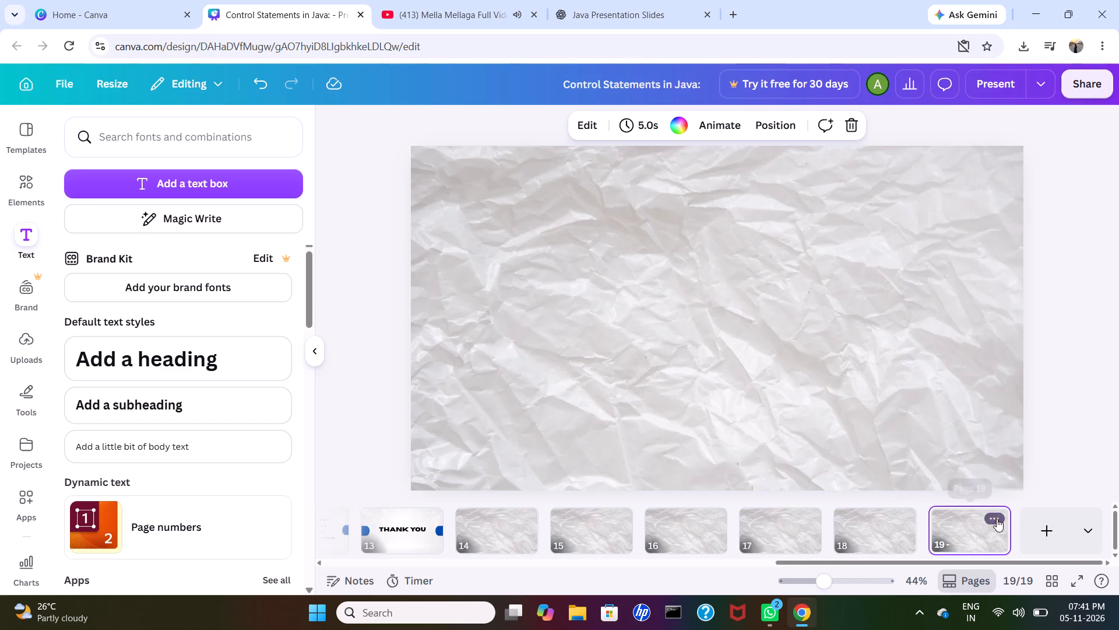
pyautogui.click(994, 514)
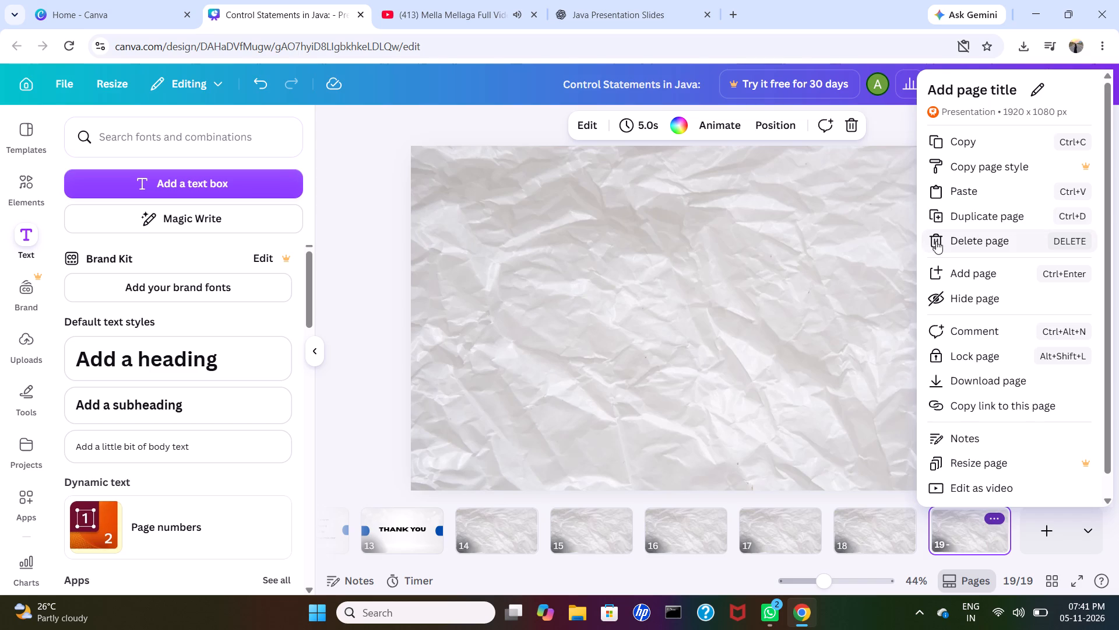
pyautogui.click(936, 241)
# Delete the remaining blank pages, 18 down to 14, so the presentation ends with the "THANK YOU" page.
pyautogui.click(994, 515)
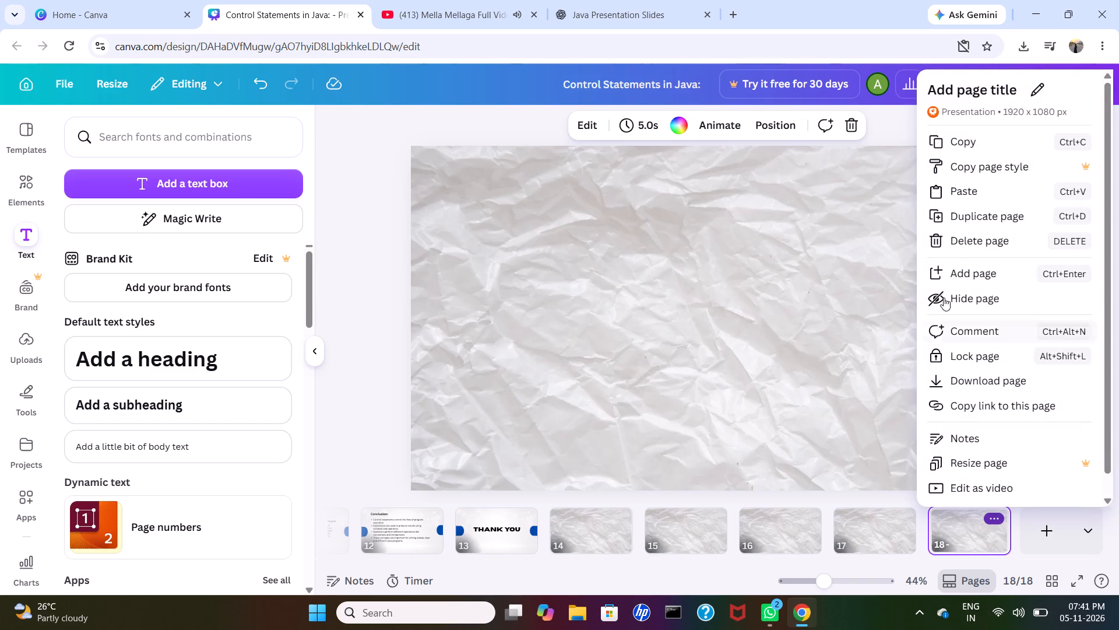
pyautogui.click(959, 248)
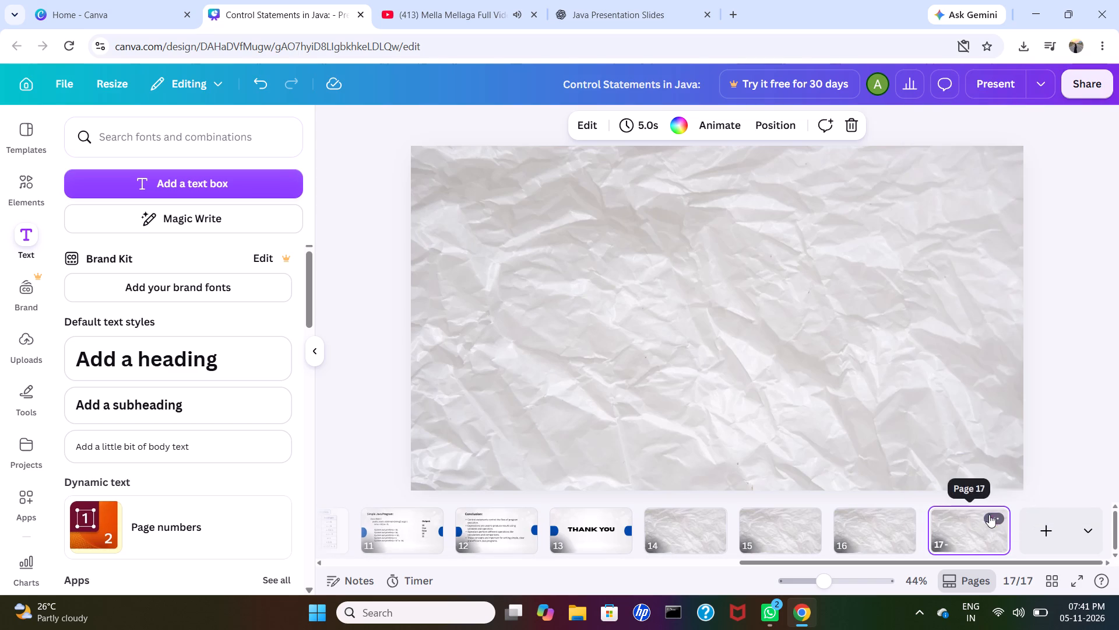
pyautogui.click(989, 512)
pyautogui.click(991, 512)
pyautogui.click(994, 518)
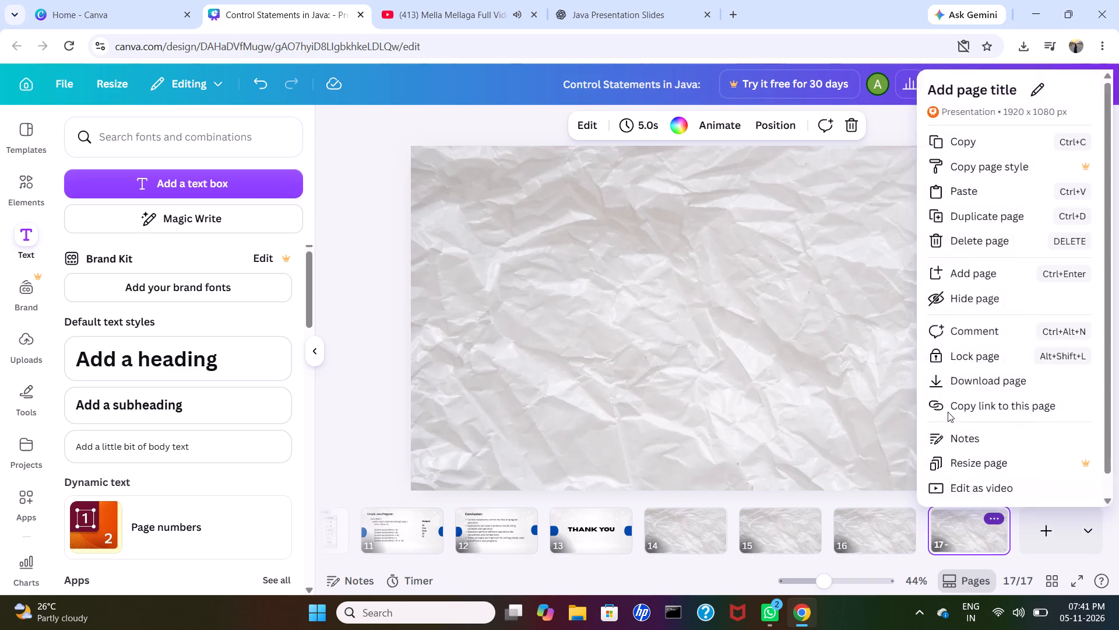
pyautogui.click(947, 246)
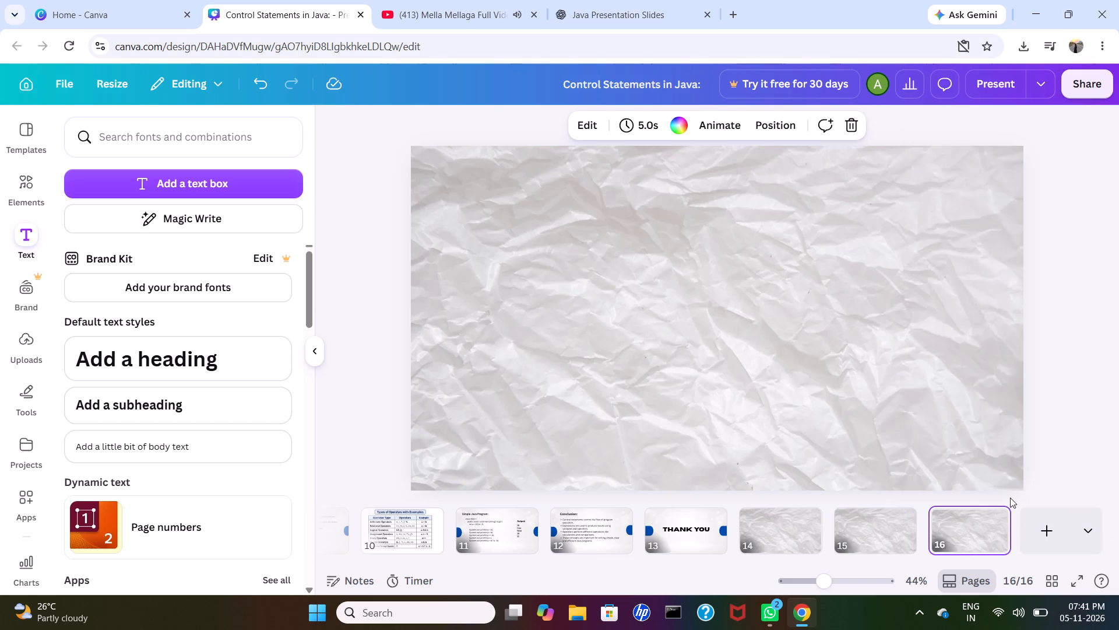
pyautogui.click(997, 517)
pyautogui.click(942, 247)
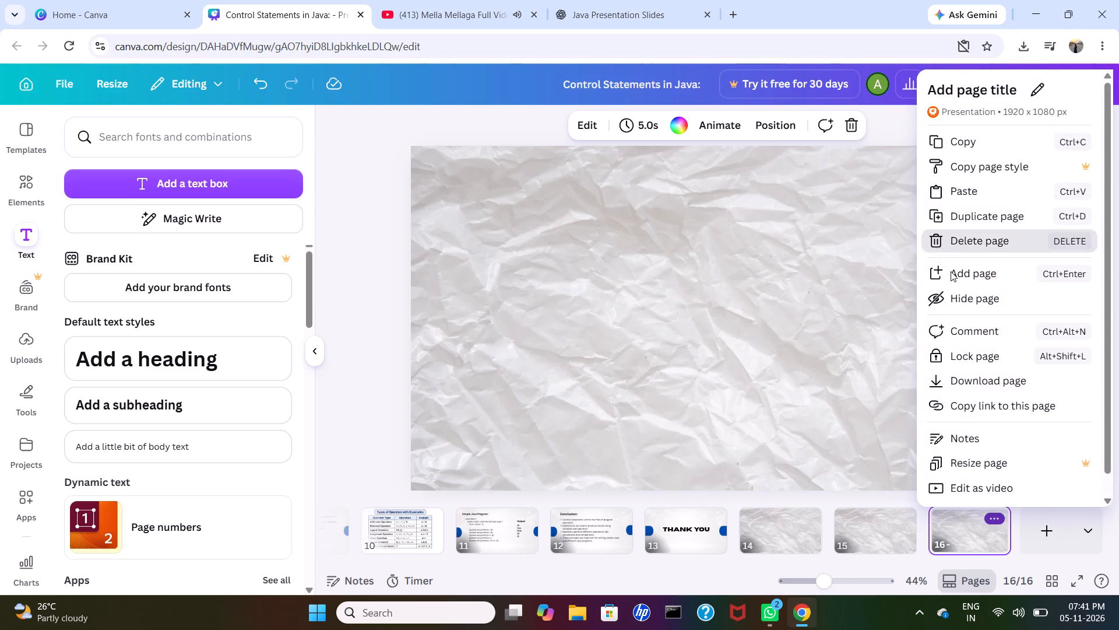
pyautogui.click(993, 513)
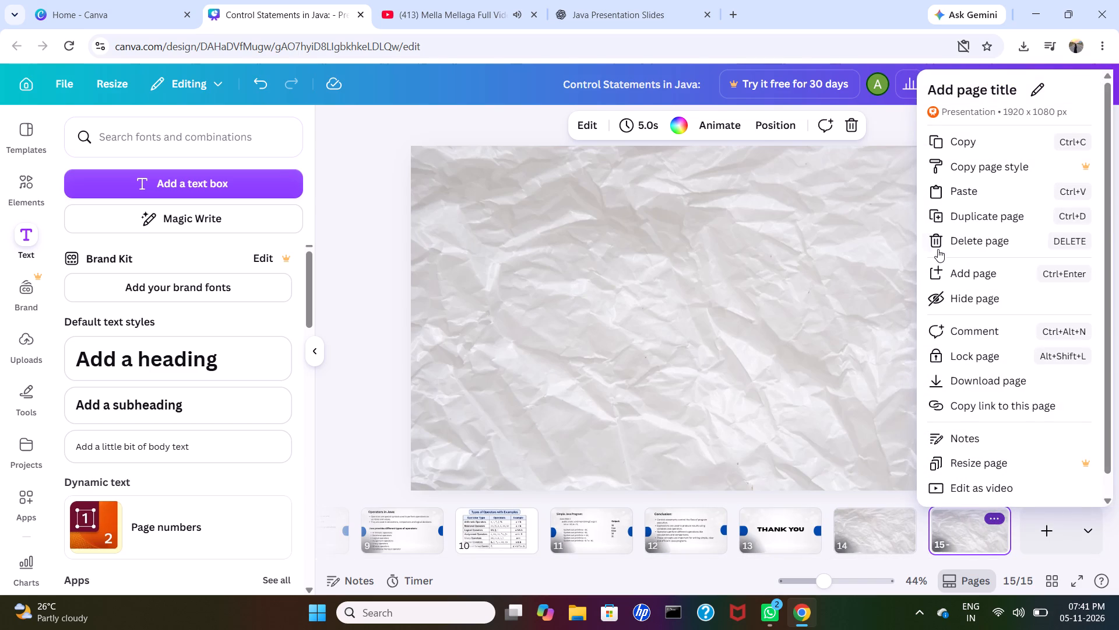
pyautogui.click(939, 244)
pyautogui.click(1004, 515)
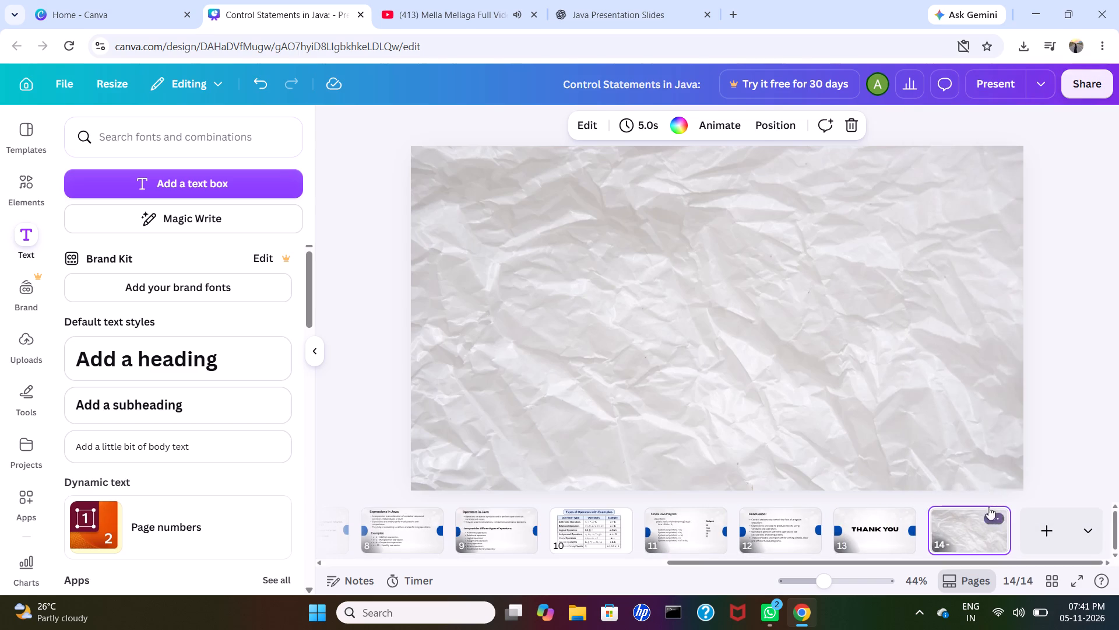
pyautogui.click(982, 520)
pyautogui.click(992, 522)
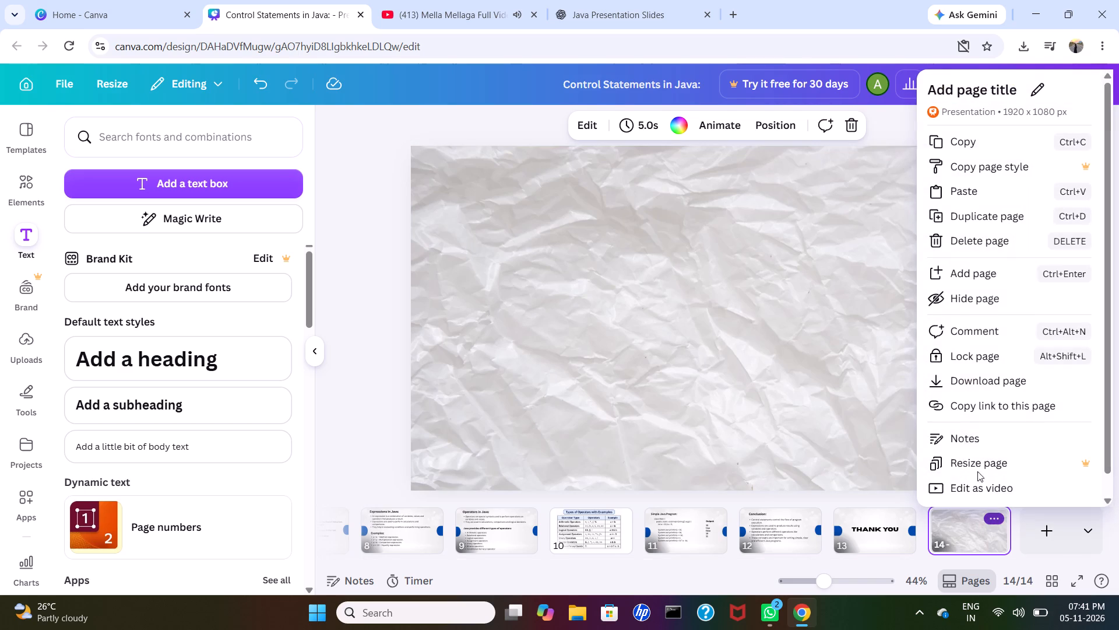
pyautogui.moveTo(943, 246); pyautogui.dragTo(946, 251)
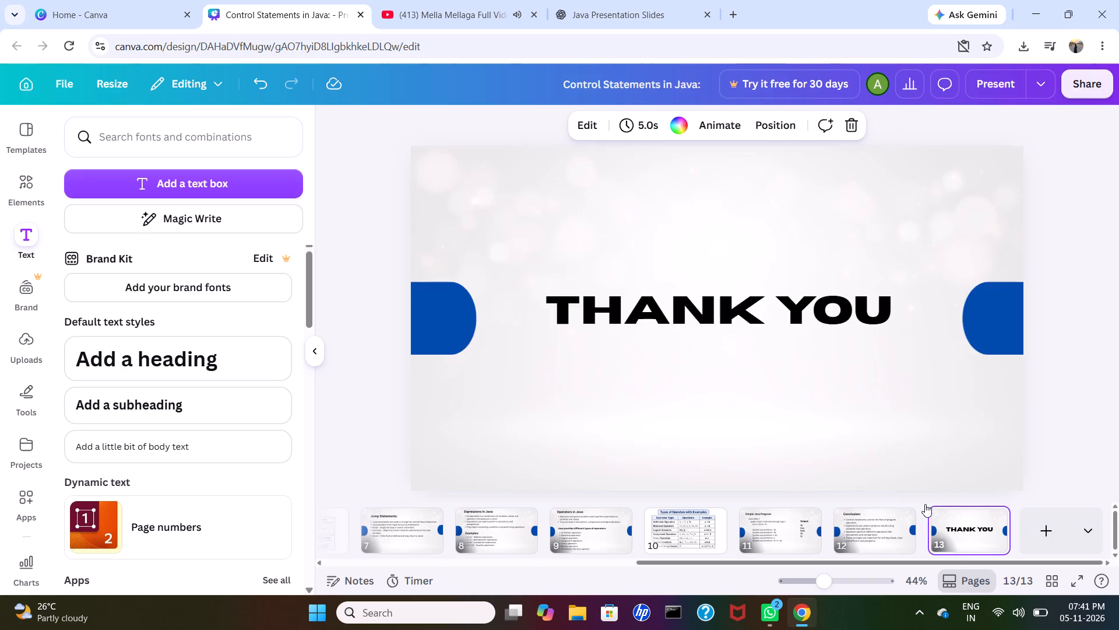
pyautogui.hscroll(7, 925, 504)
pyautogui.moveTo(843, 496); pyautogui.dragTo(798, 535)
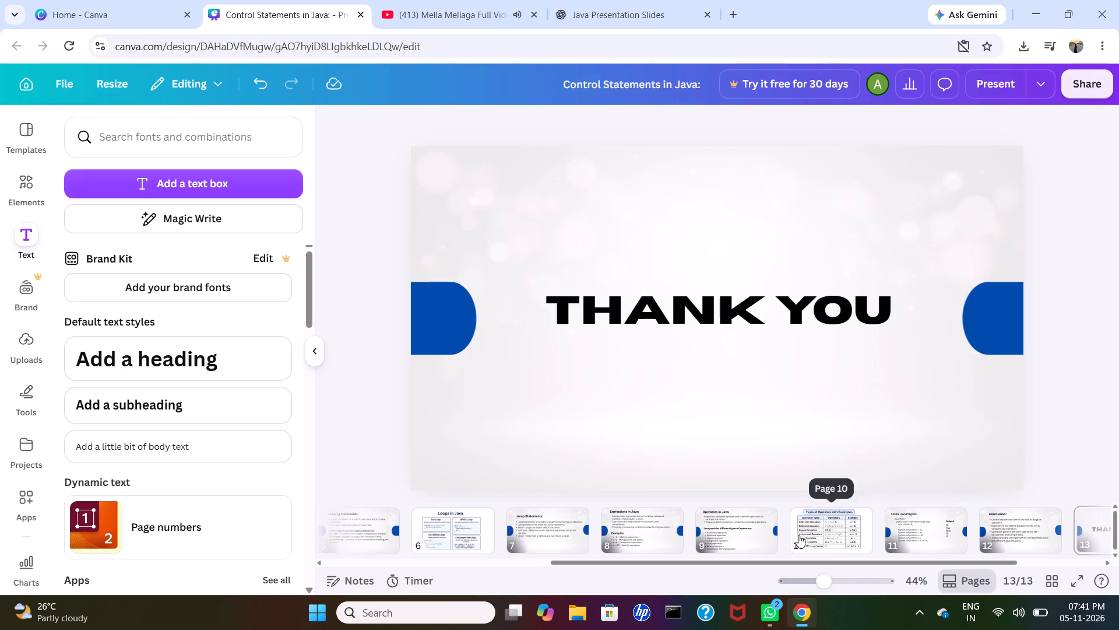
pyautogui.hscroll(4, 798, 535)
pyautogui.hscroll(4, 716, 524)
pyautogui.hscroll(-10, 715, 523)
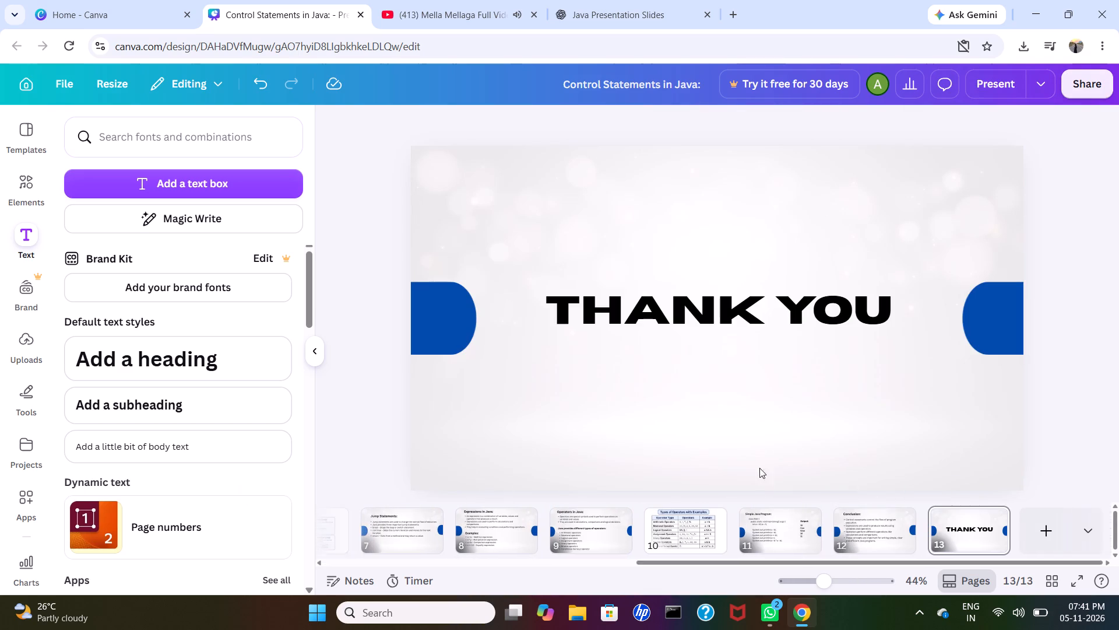
# Select the "THANK YOU" heading on page 13.
pyautogui.click(790, 306)
pyautogui.click(741, 264)
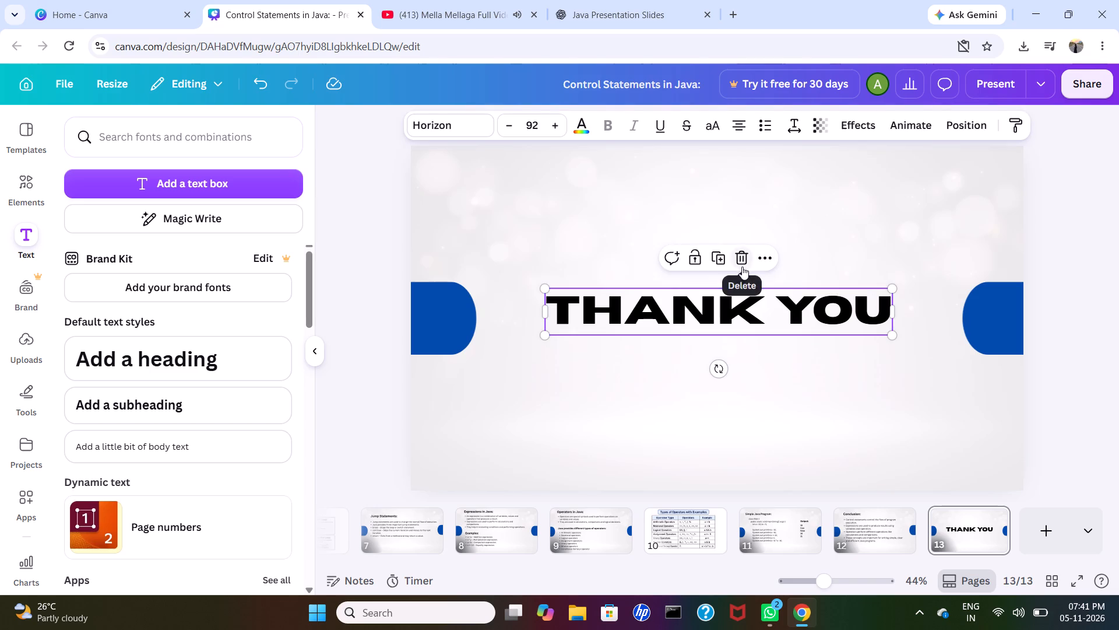
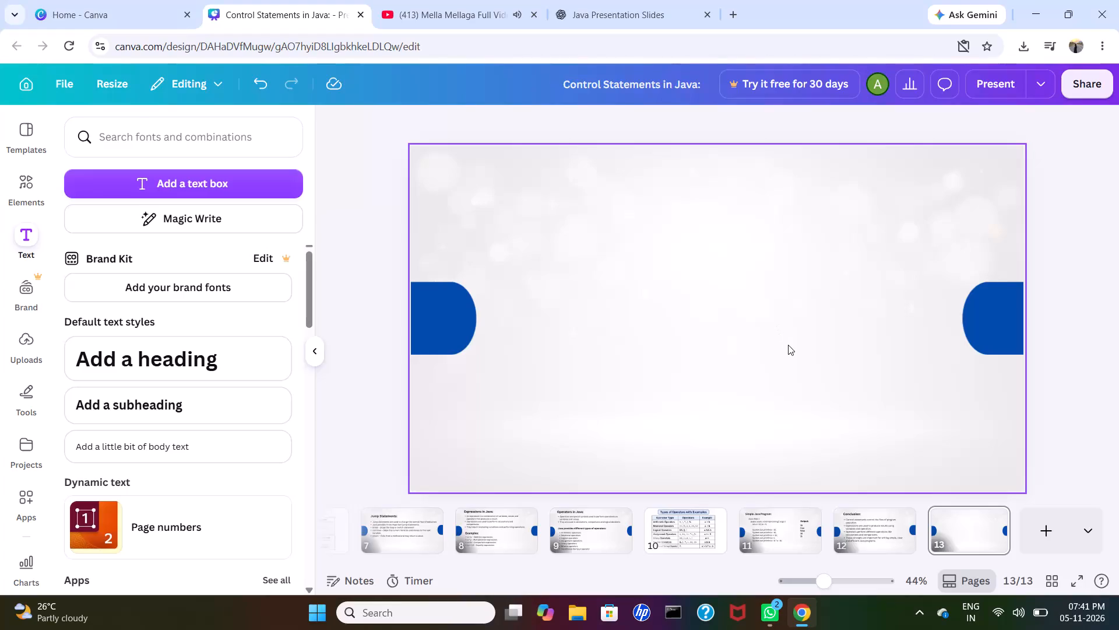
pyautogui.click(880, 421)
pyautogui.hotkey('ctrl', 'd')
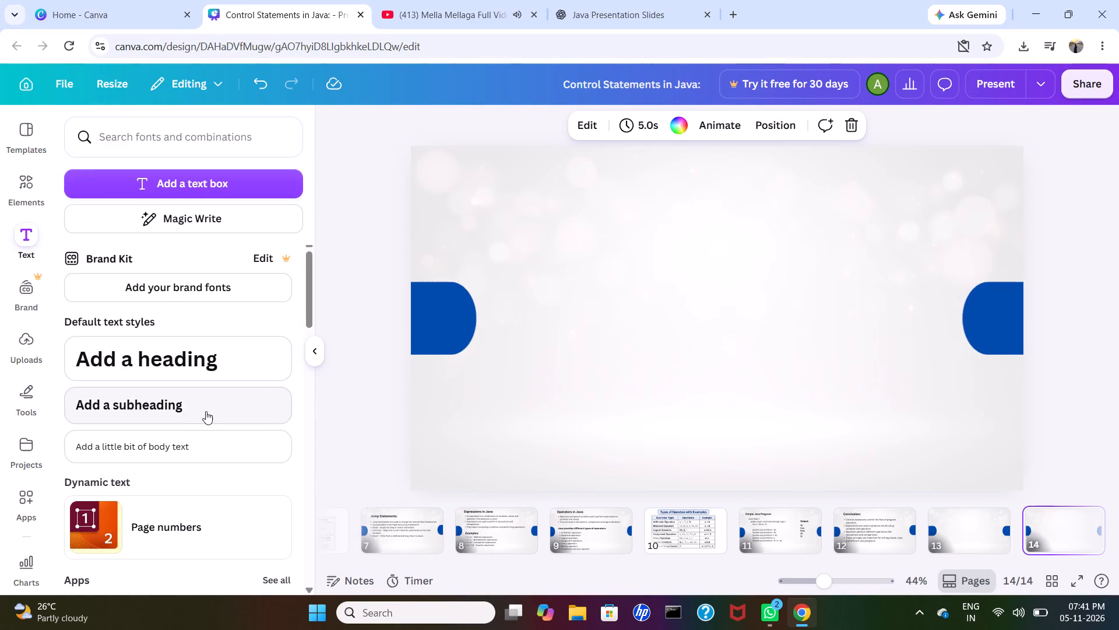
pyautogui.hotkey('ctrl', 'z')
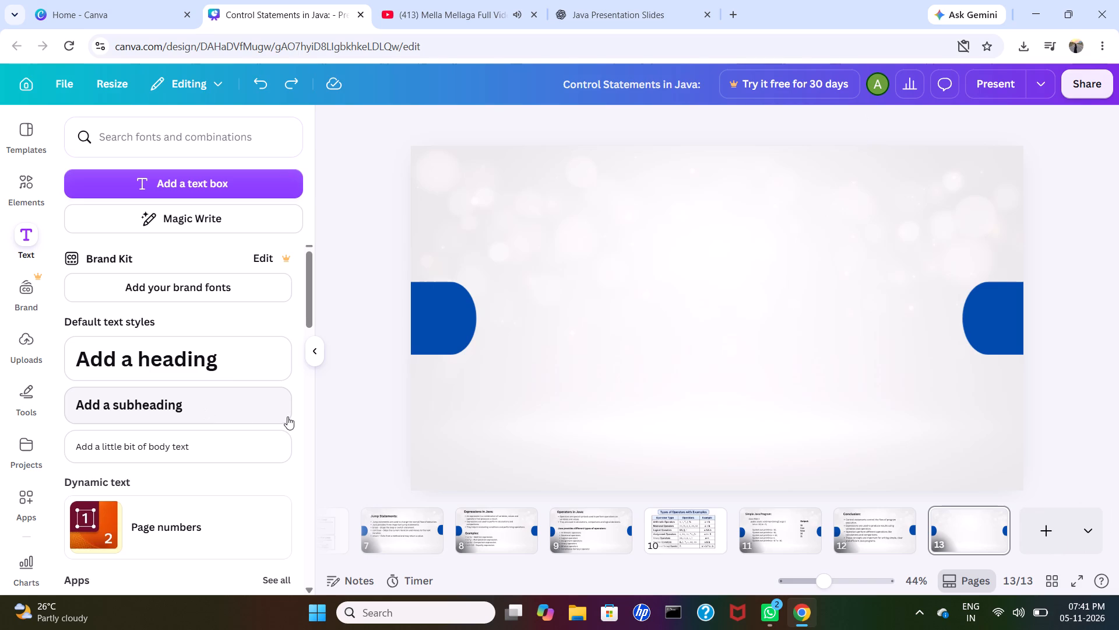
# Duplicate the blank page 13 to get a closing page with the same background and blue side shapes.
pyautogui.hotkey('ctrl', 'd')
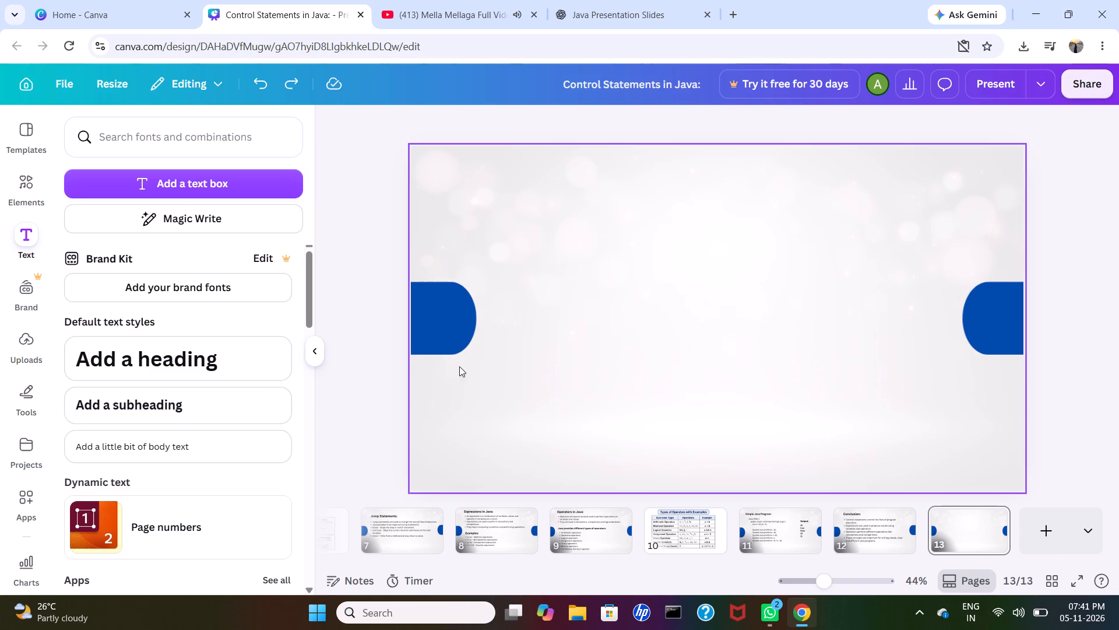
pyautogui.click(515, 344)
pyautogui.hotkey('ctrl', 'd')
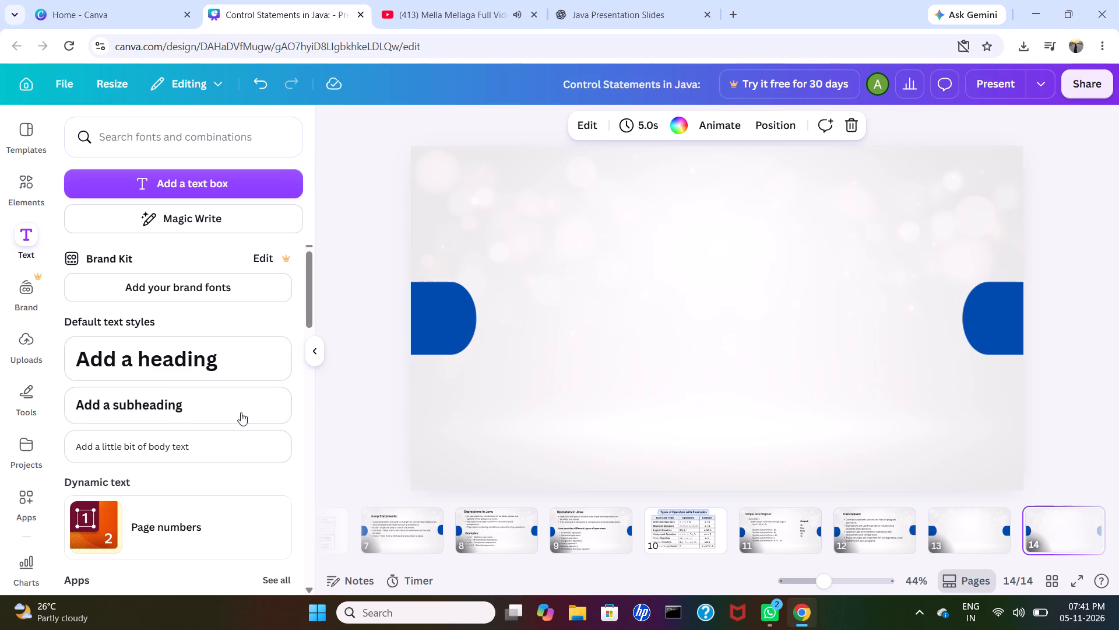
# Add a heading text box on page 14 that reads "THANK YOU".
pyautogui.click(180, 359)
pyautogui.press('t')
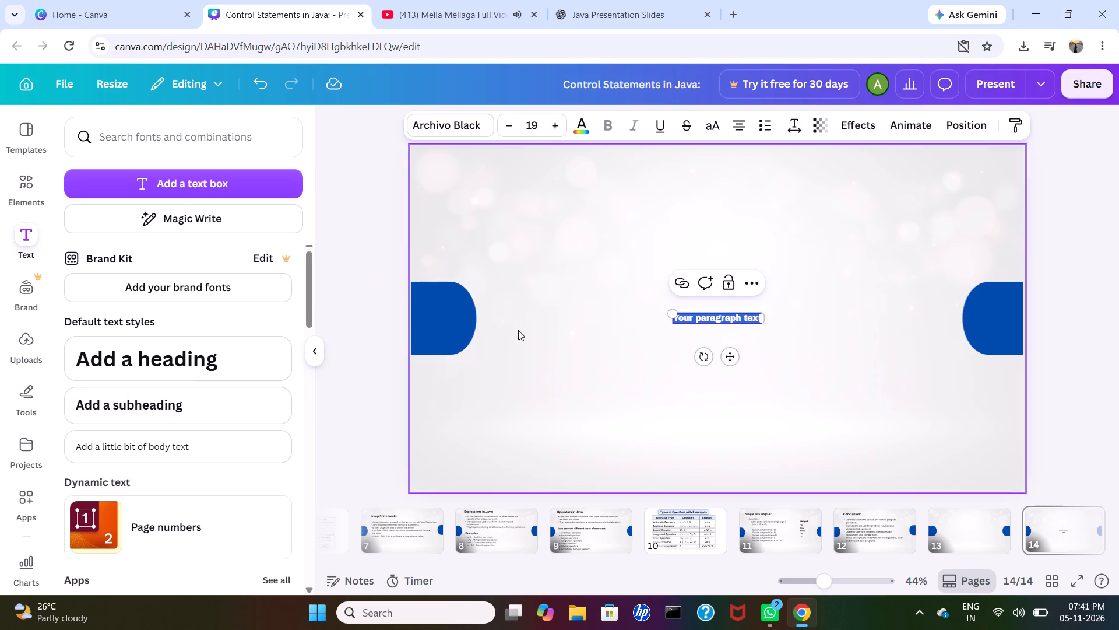
pyautogui.click(199, 367)
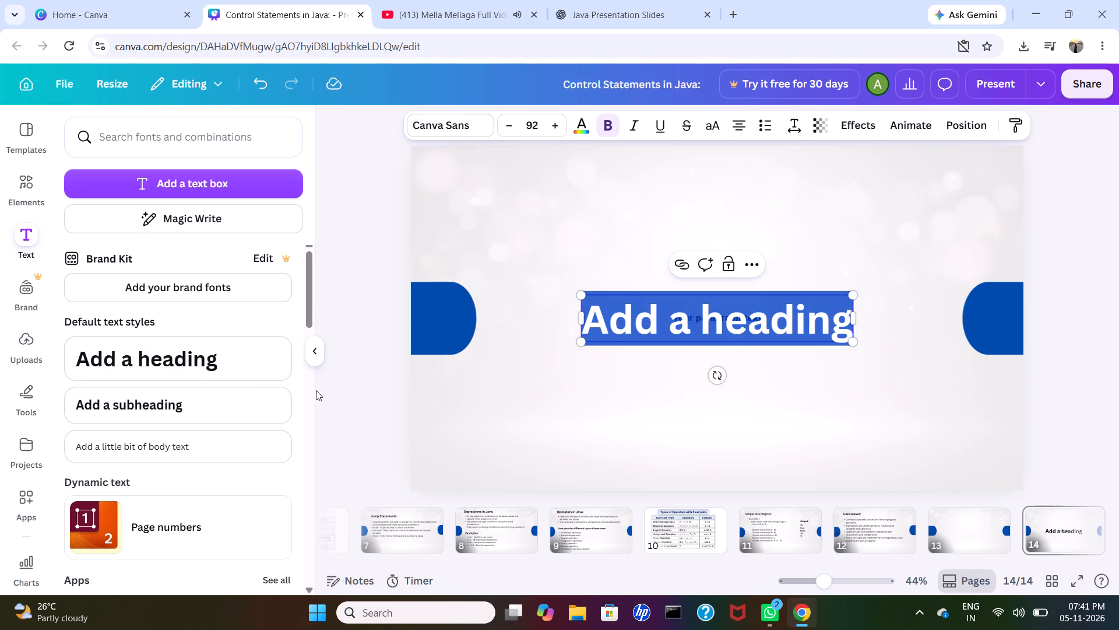
pyautogui.write('TH')
pyautogui.press('a')
pyautogui.press('b')
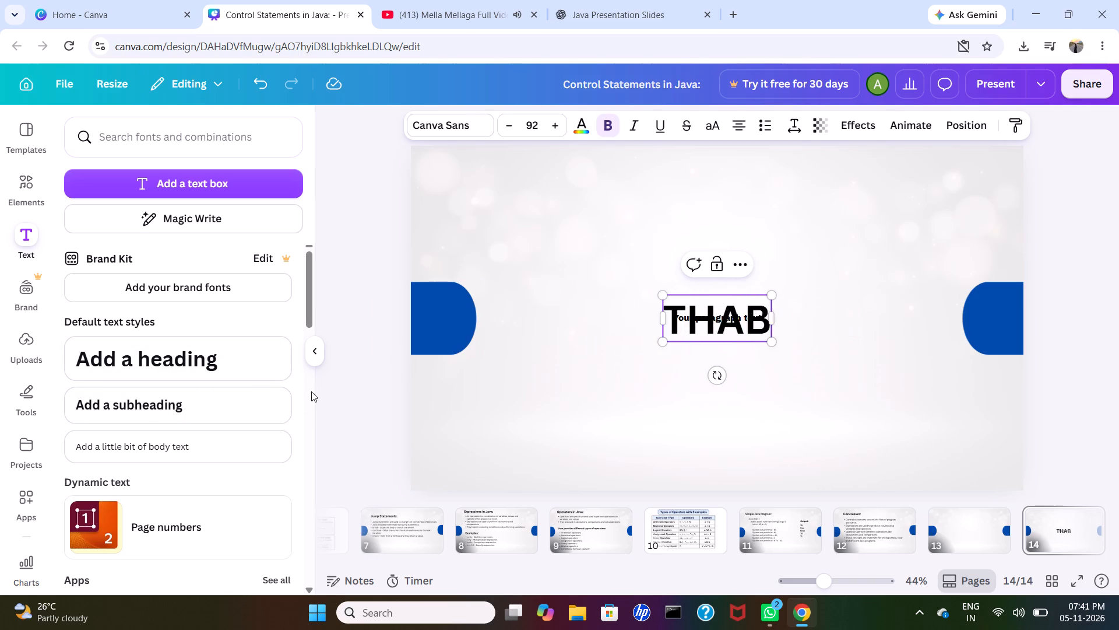
pyautogui.press('k')
pyautogui.press('BackSpace')
pyautogui.press('BackSpace')
pyautogui.write('NK')
pyautogui.press('space')
pyautogui.write('YO')
pyautogui.press('u')
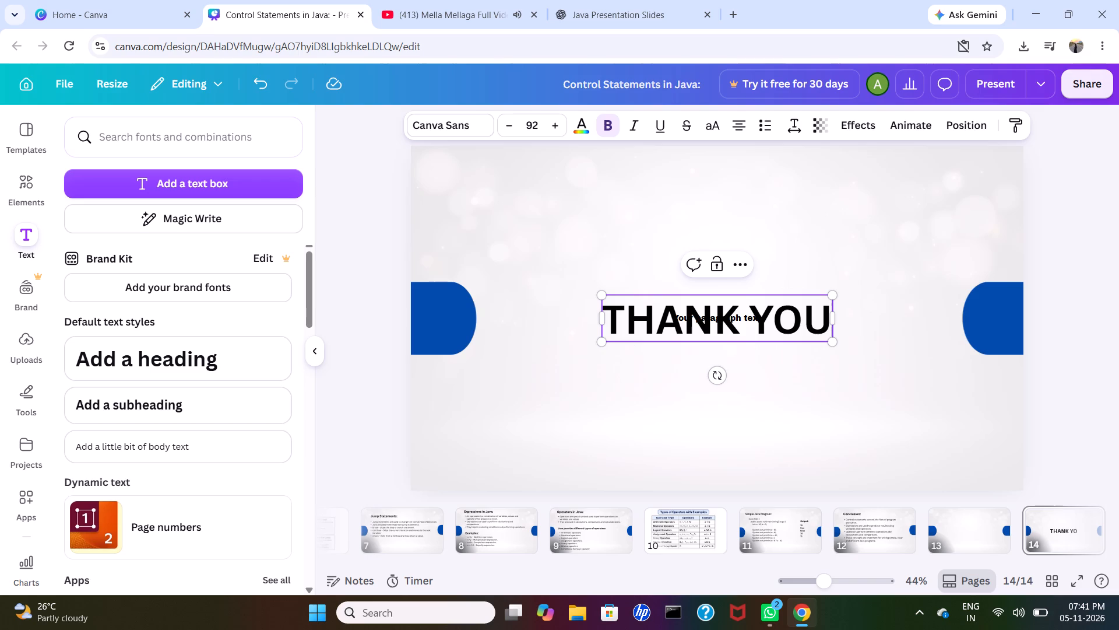
# Delete the stray paragraph text box behind the THANK YOU heading and place the heading midway between the blue shapes.
pyautogui.click(642, 356)
pyautogui.moveTo(658, 334); pyautogui.dragTo(650, 307)
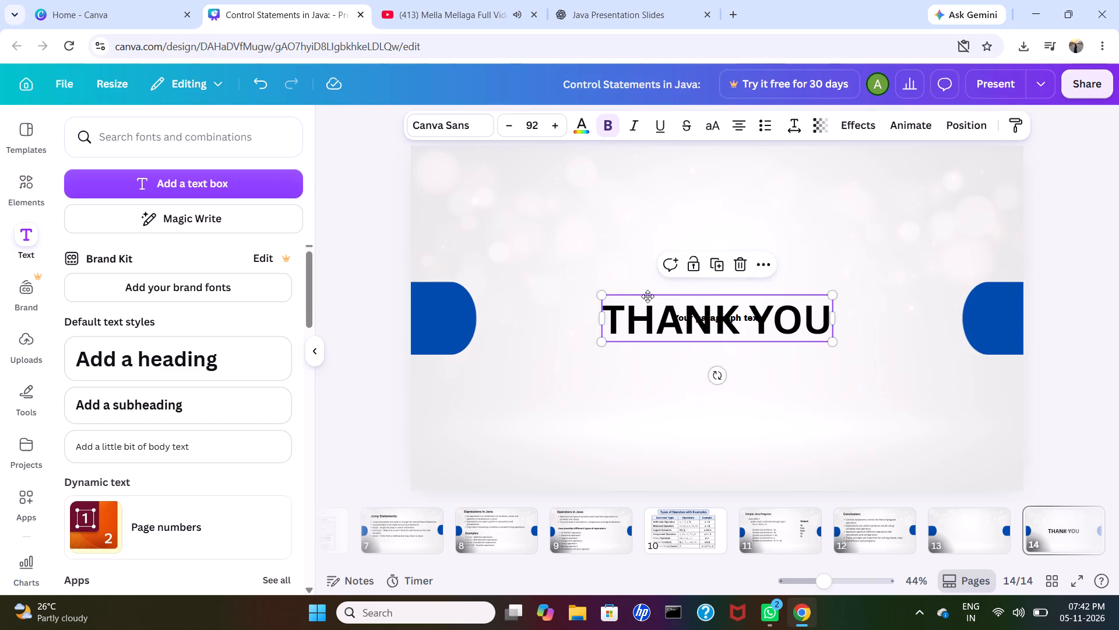
pyautogui.click(676, 316)
pyautogui.click(699, 323)
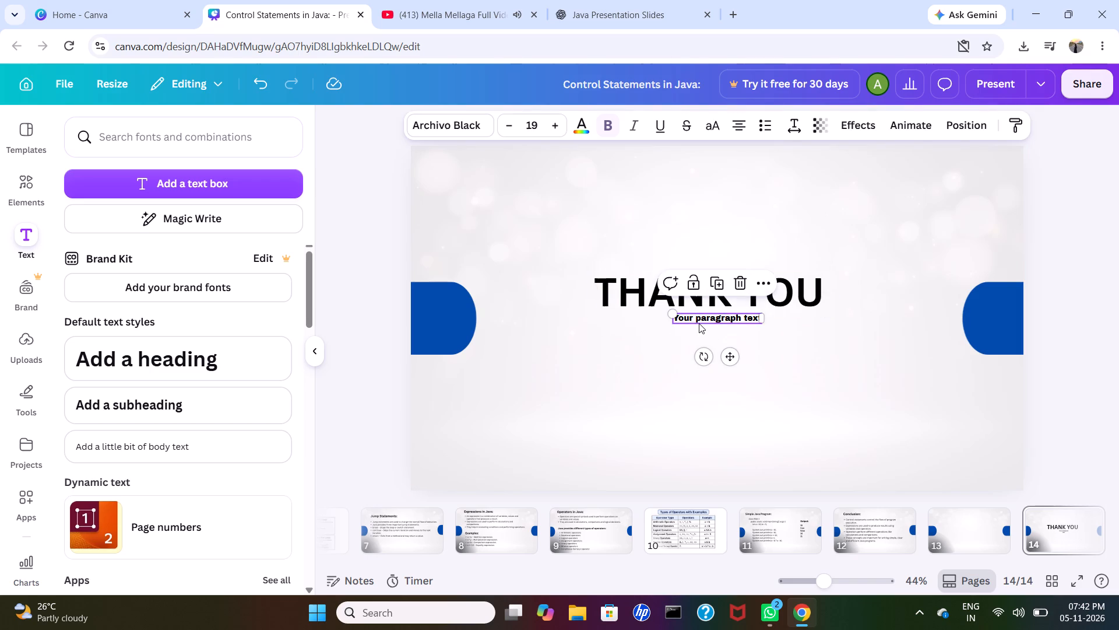
pyautogui.click(737, 279)
pyautogui.click(648, 346)
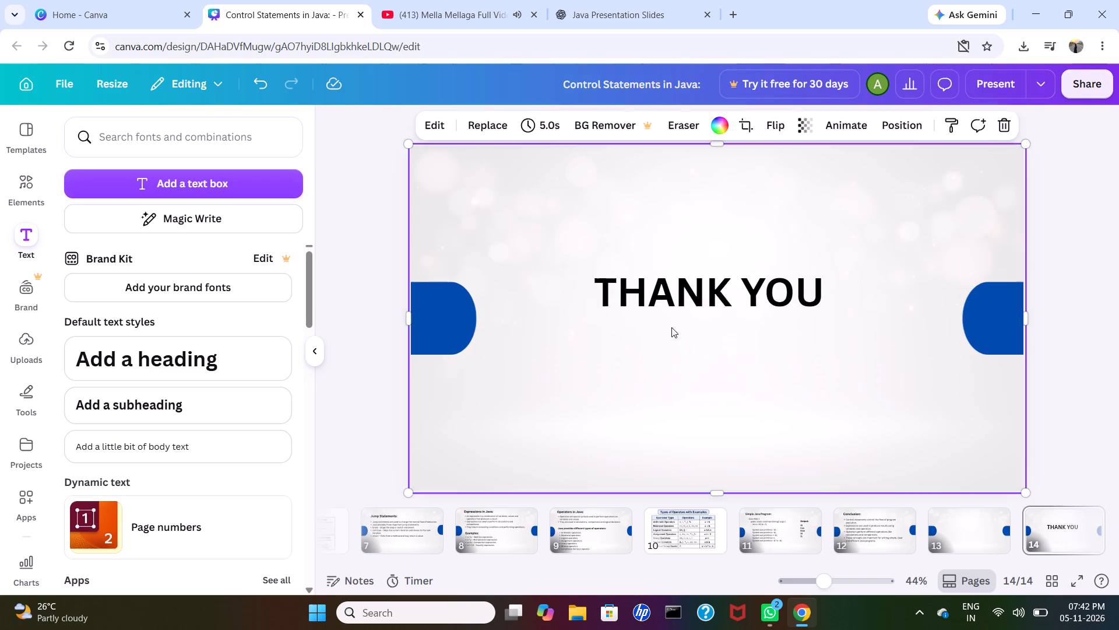
pyautogui.moveTo(677, 296); pyautogui.dragTo(687, 318)
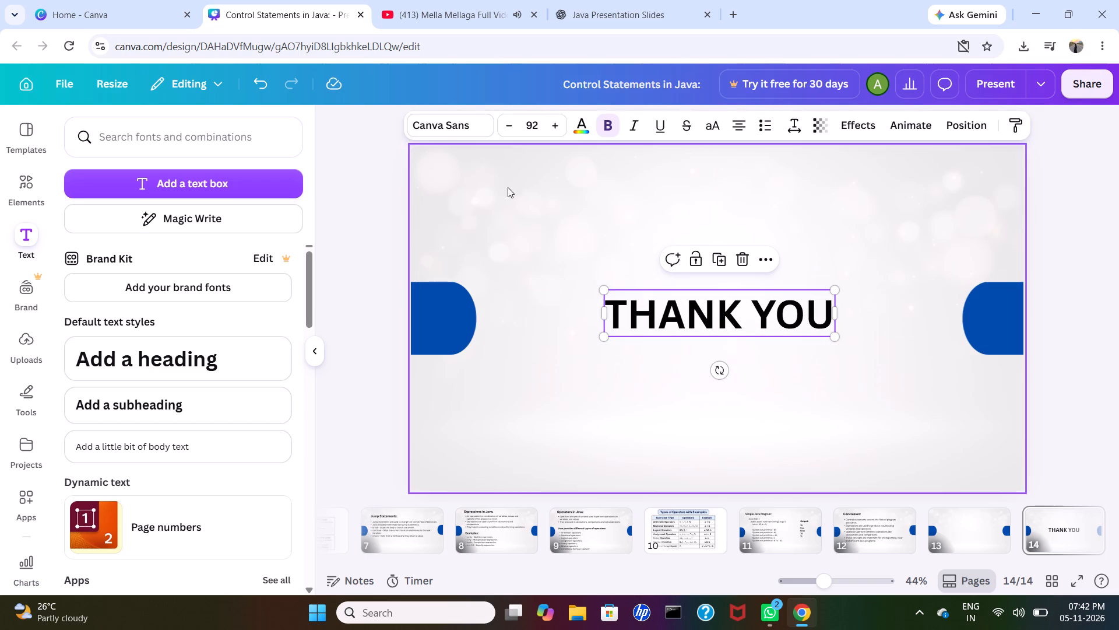
# Set the THANK YOU heading's font to Horizon.
pyautogui.click(438, 127)
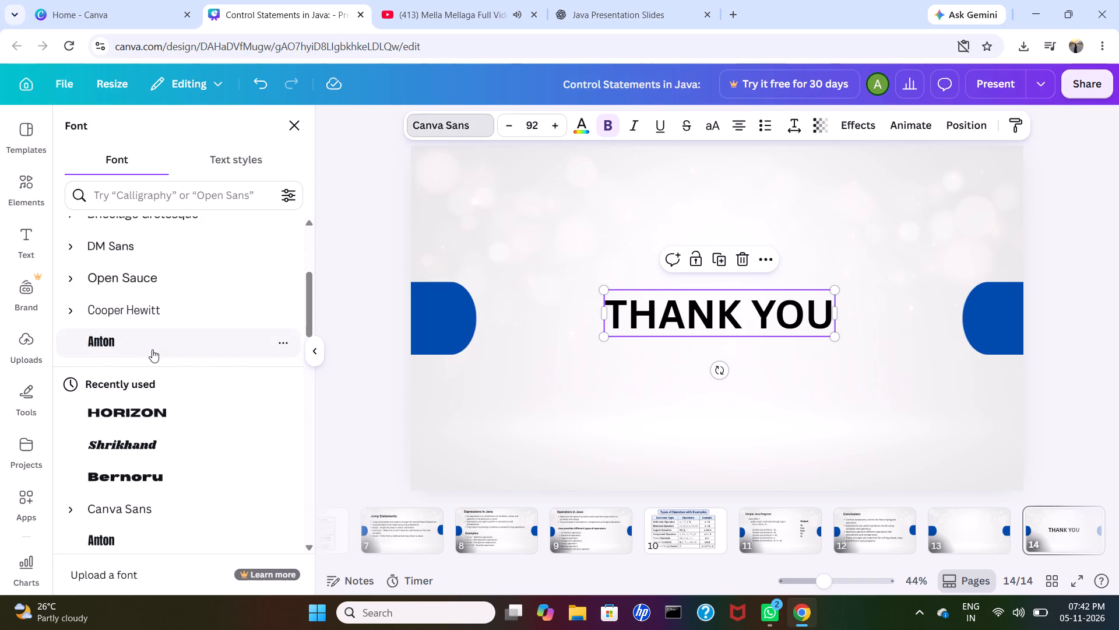
pyautogui.click(158, 412)
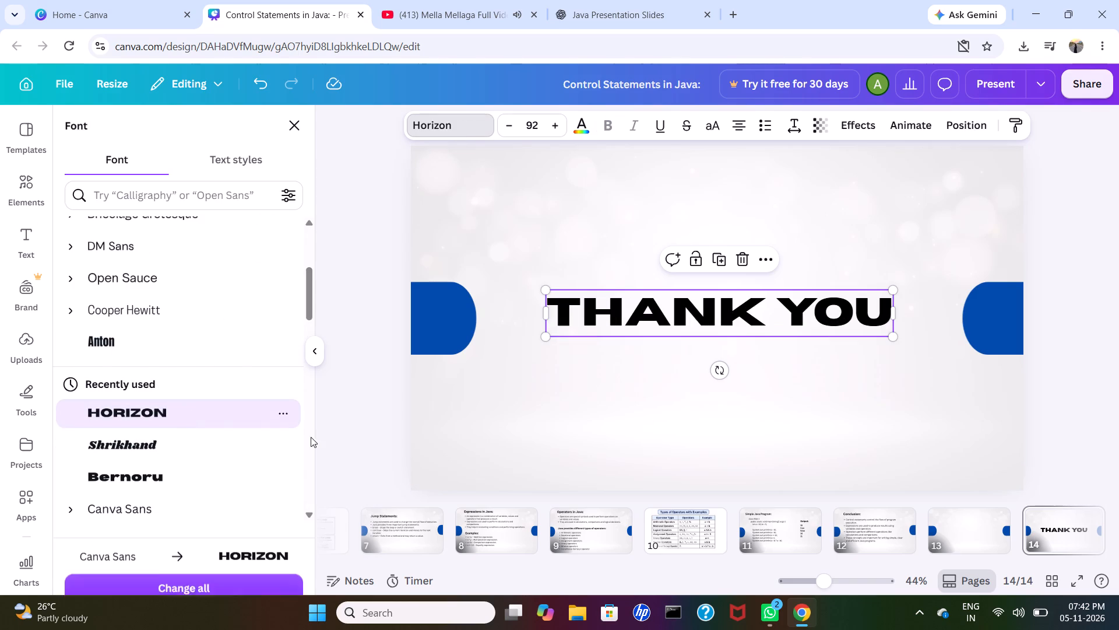
pyautogui.click(674, 418)
# Move the blank page 13 to the start of the presentation as page 1.
pyautogui.moveTo(995, 537); pyautogui.dragTo(832, 535)
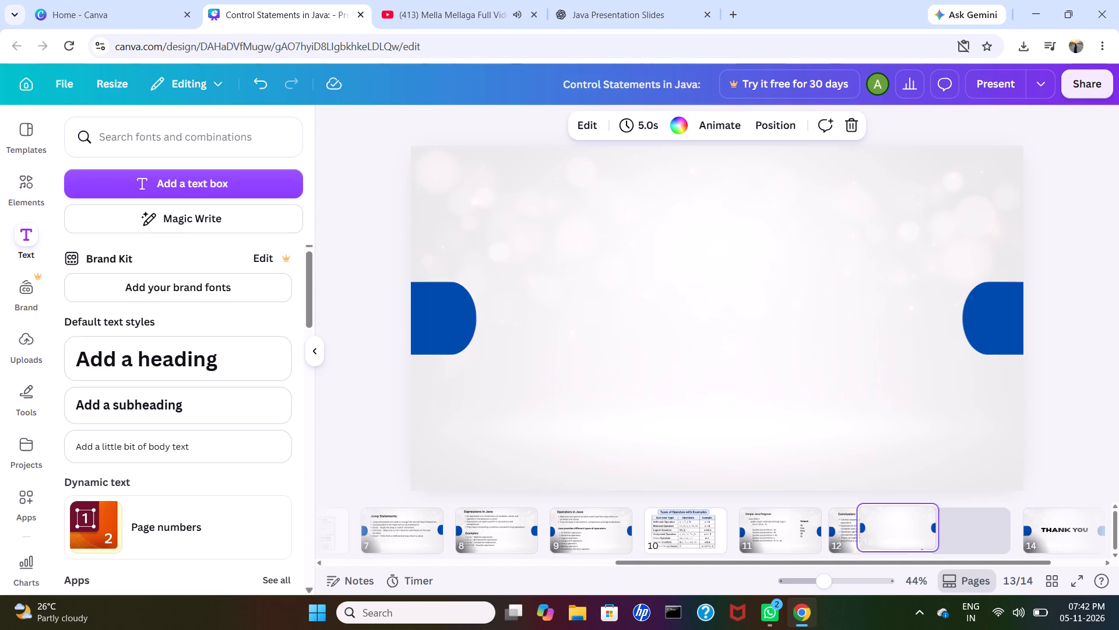
pyautogui.moveTo(832, 535); pyautogui.dragTo(350, 555)
pyautogui.click(350, 523)
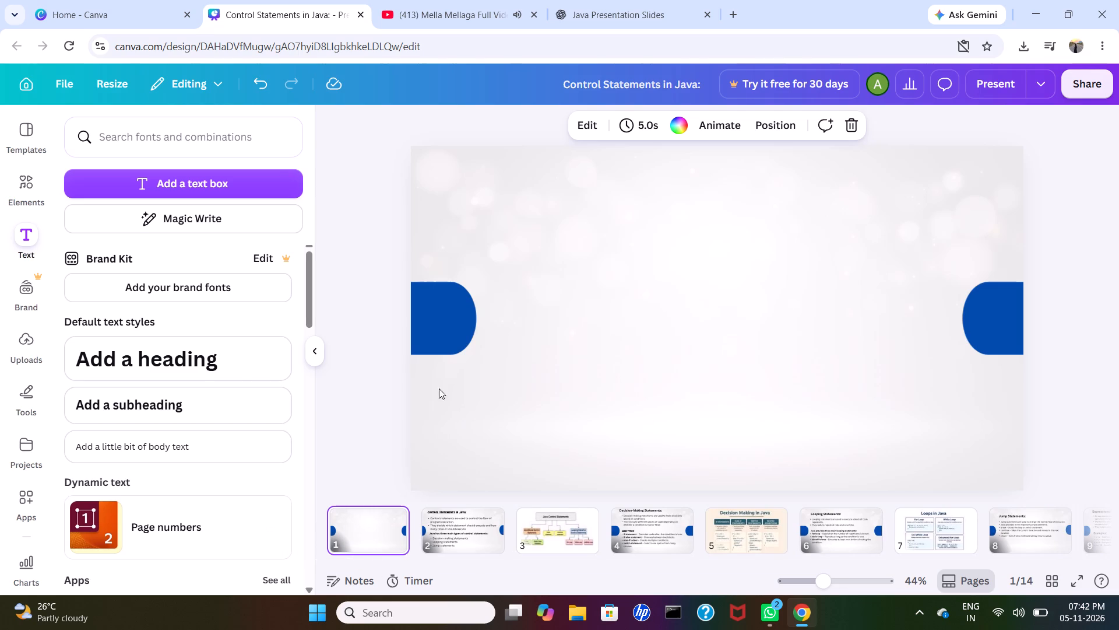
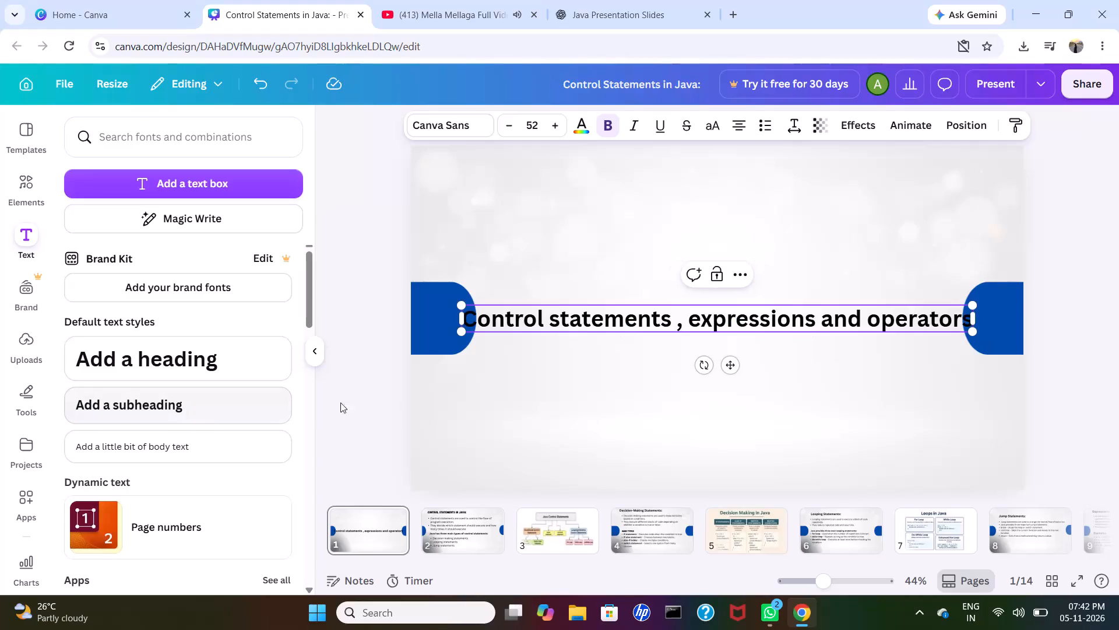
# Shift the two blue shapes on page 1 outward towards the slide edges, clear of the title text.
pyautogui.click(529, 366)
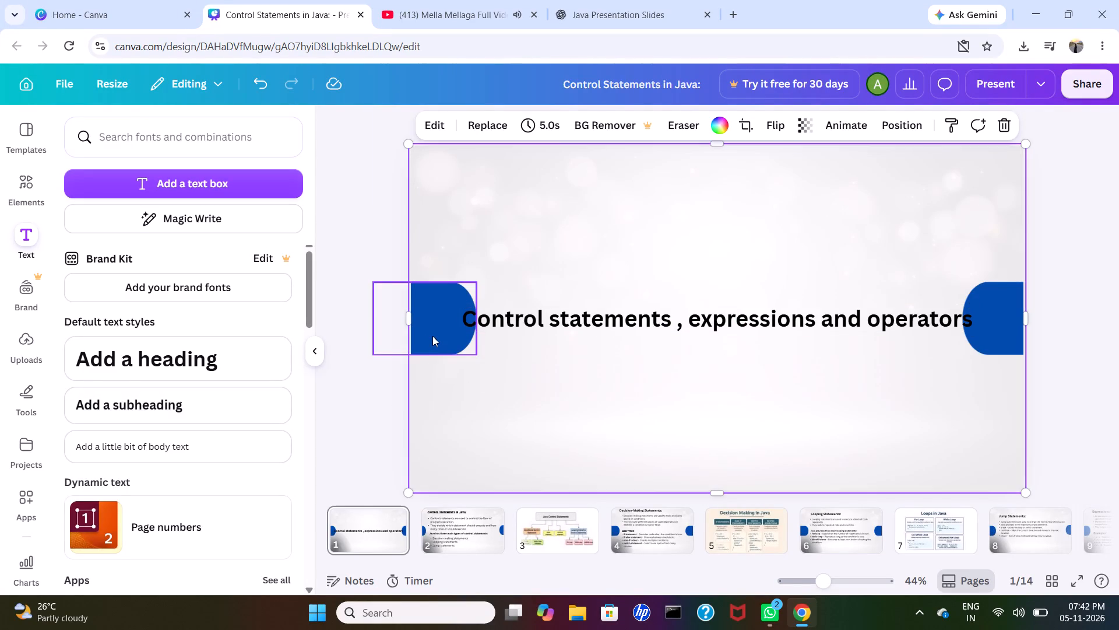
pyautogui.moveTo(432, 336); pyautogui.dragTo(404, 339)
pyautogui.moveTo(997, 306); pyautogui.dragTo(1001, 314)
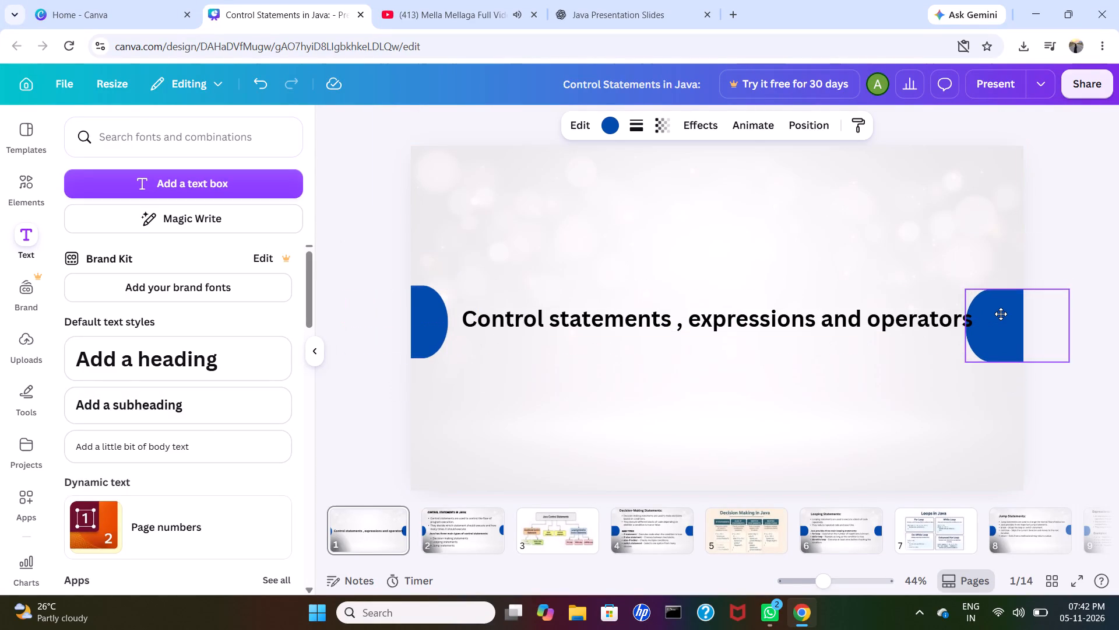
pyautogui.moveTo(1001, 314); pyautogui.dragTo(1016, 311)
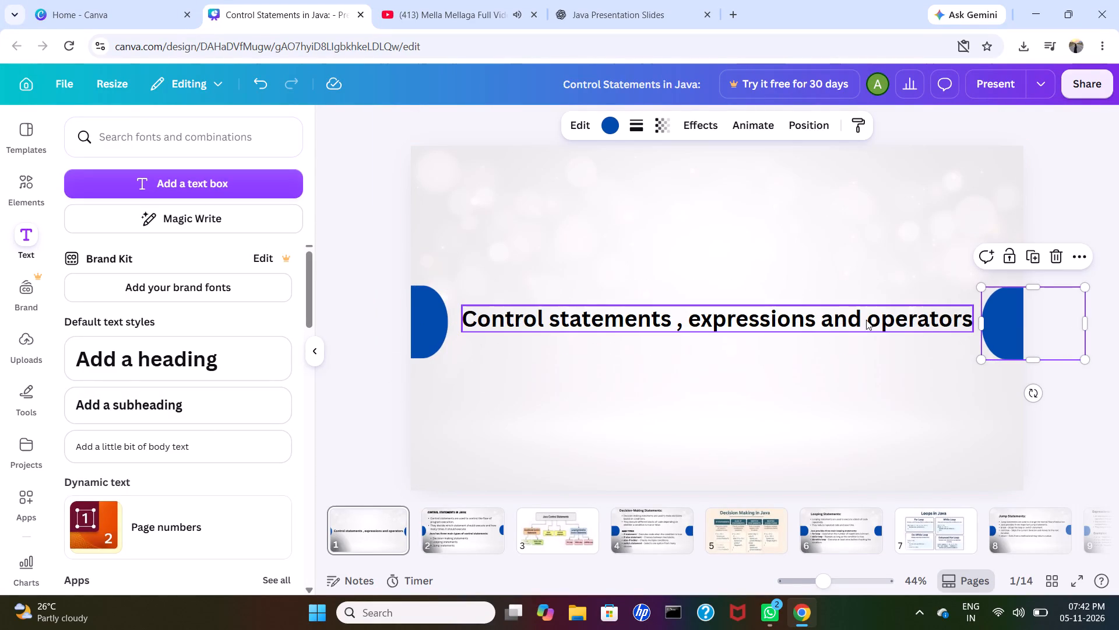
# Break the page 1 title onto a second line before "and operators" and move it up, centred on the slide.
pyautogui.click(818, 317)
pyautogui.click(821, 317)
pyautogui.press('Return')
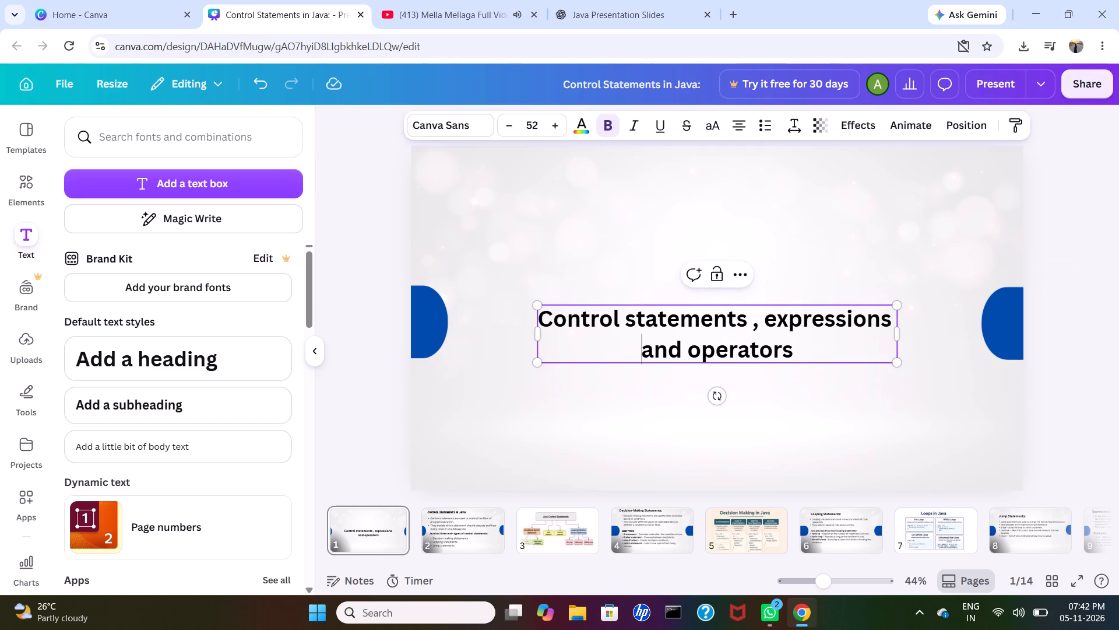
pyautogui.click(841, 411)
pyautogui.moveTo(755, 359); pyautogui.dragTo(749, 304)
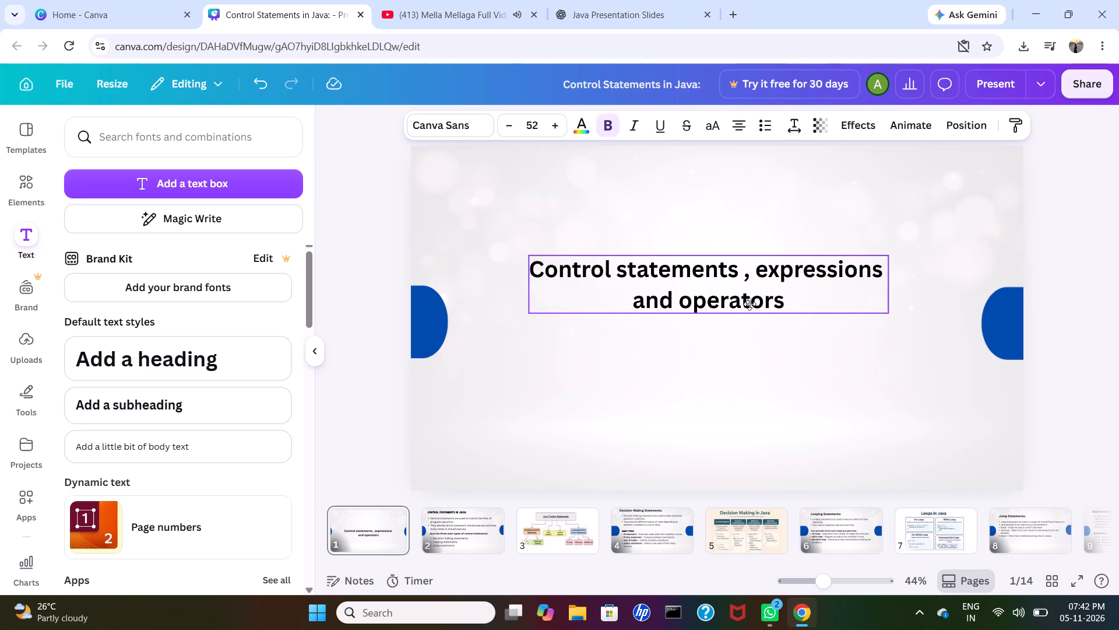
pyautogui.moveTo(749, 304); pyautogui.dragTo(756, 320)
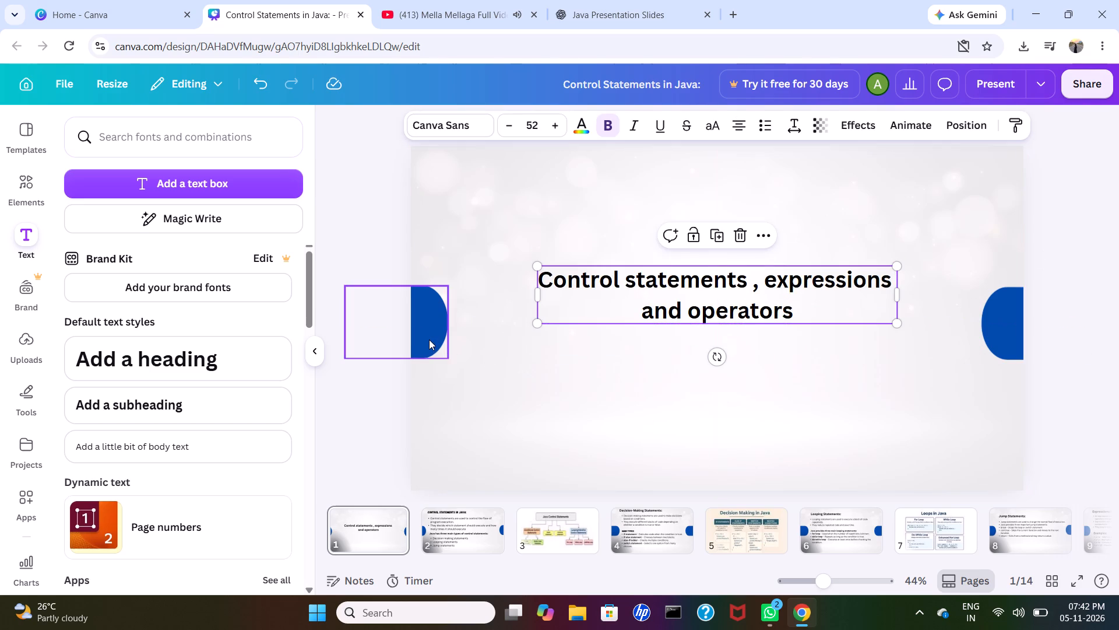
# Raise both blue shapes so they sit level with the two-line title.
pyautogui.moveTo(429, 339); pyautogui.dragTo(429, 325)
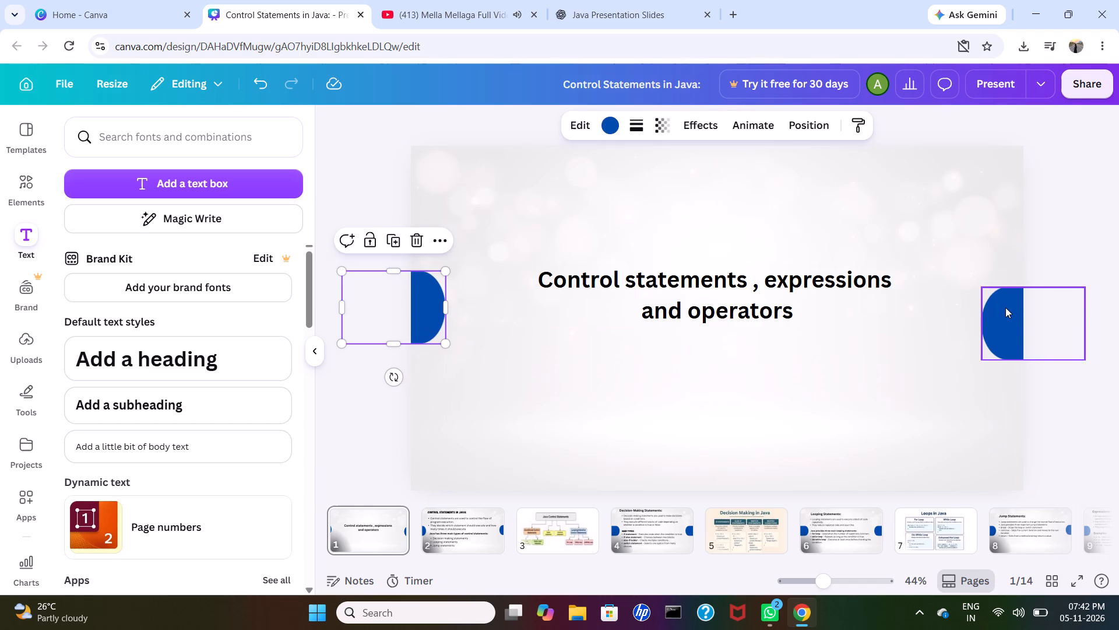
pyautogui.moveTo(1005, 309); pyautogui.dragTo(997, 293)
# Set the font of the entire page 1 title to Shrikhand.
pyautogui.click(810, 299)
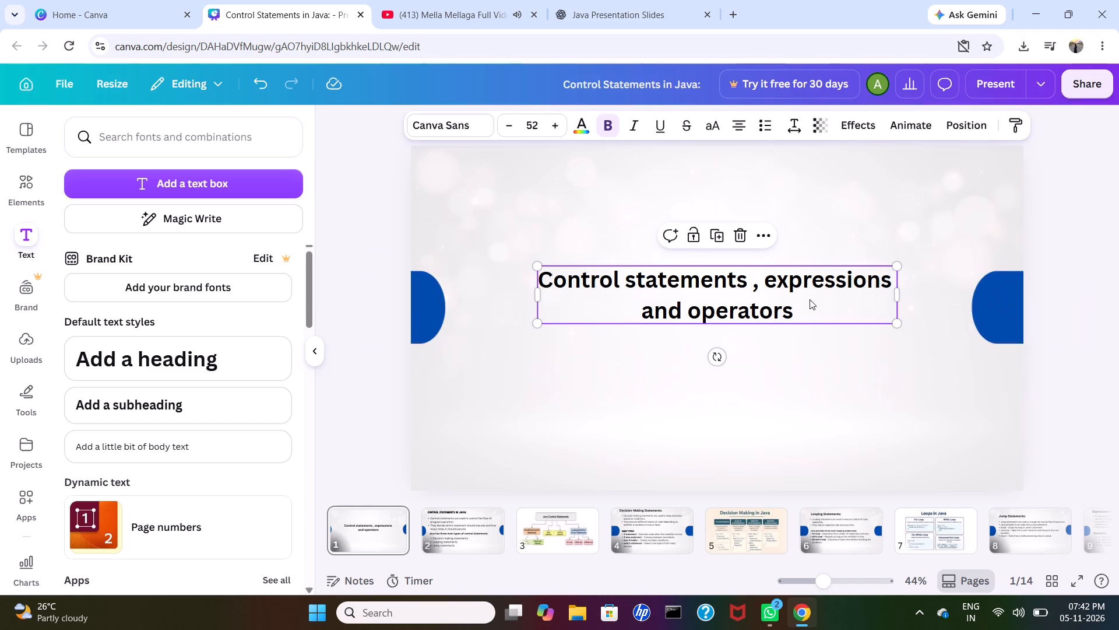
pyautogui.click(544, 279)
pyautogui.moveTo(544, 279); pyautogui.dragTo(747, 290)
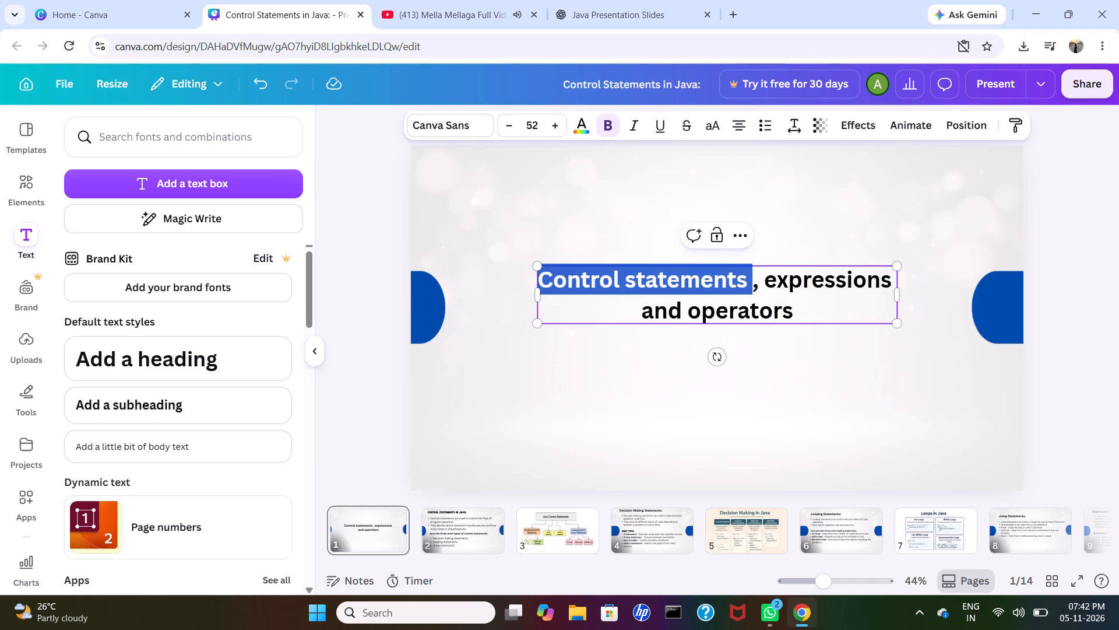
pyautogui.moveTo(747, 290); pyautogui.dragTo(779, 314)
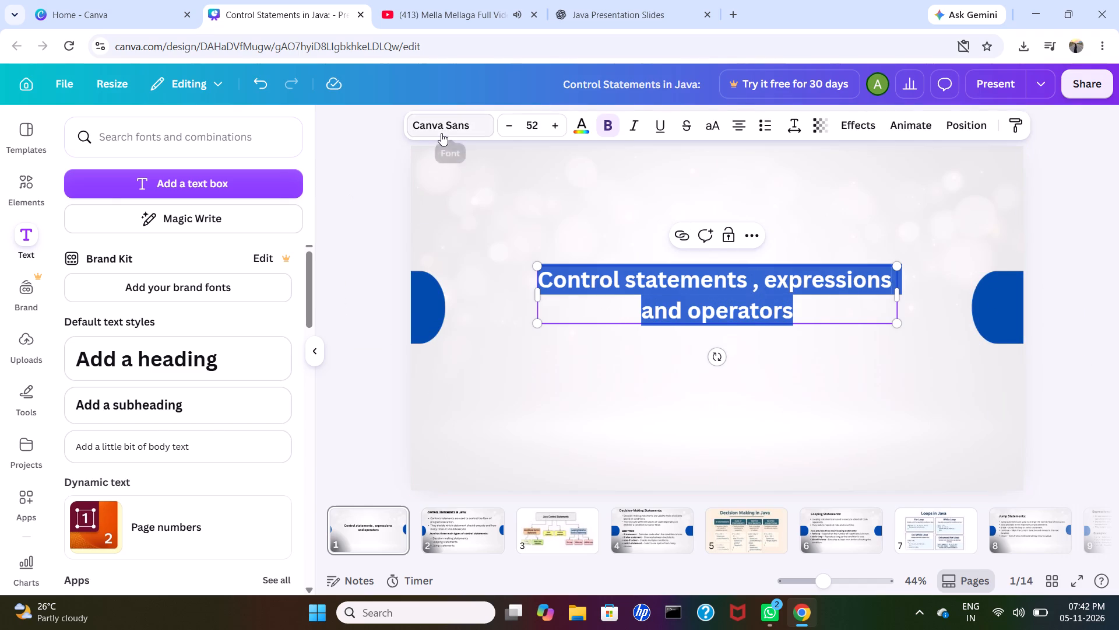
pyautogui.click(441, 133)
pyautogui.click(145, 444)
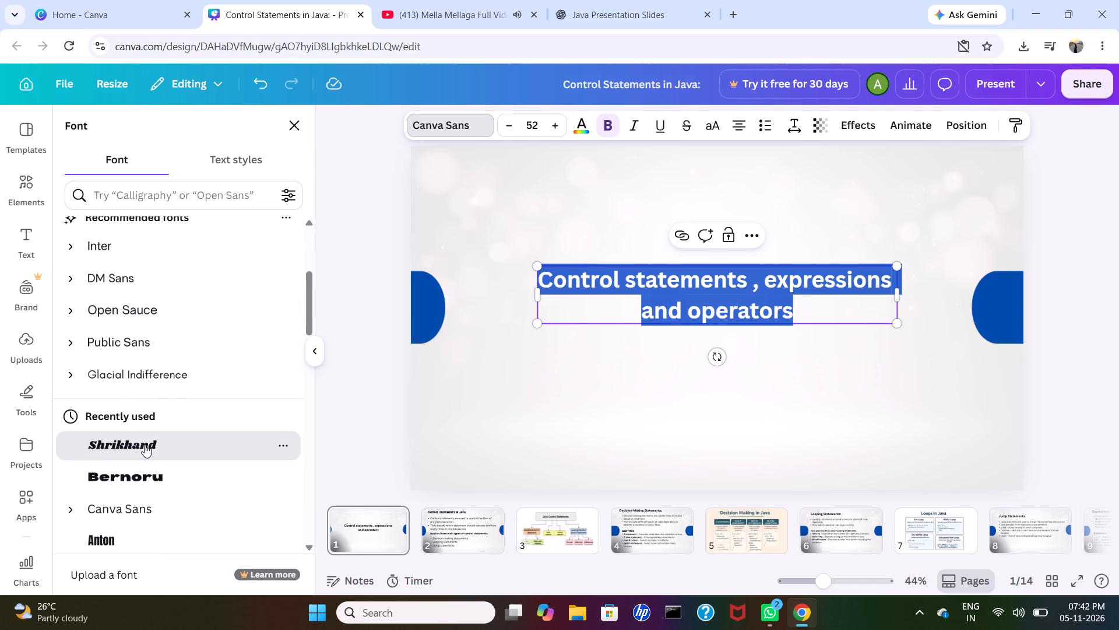
pyautogui.click(551, 386)
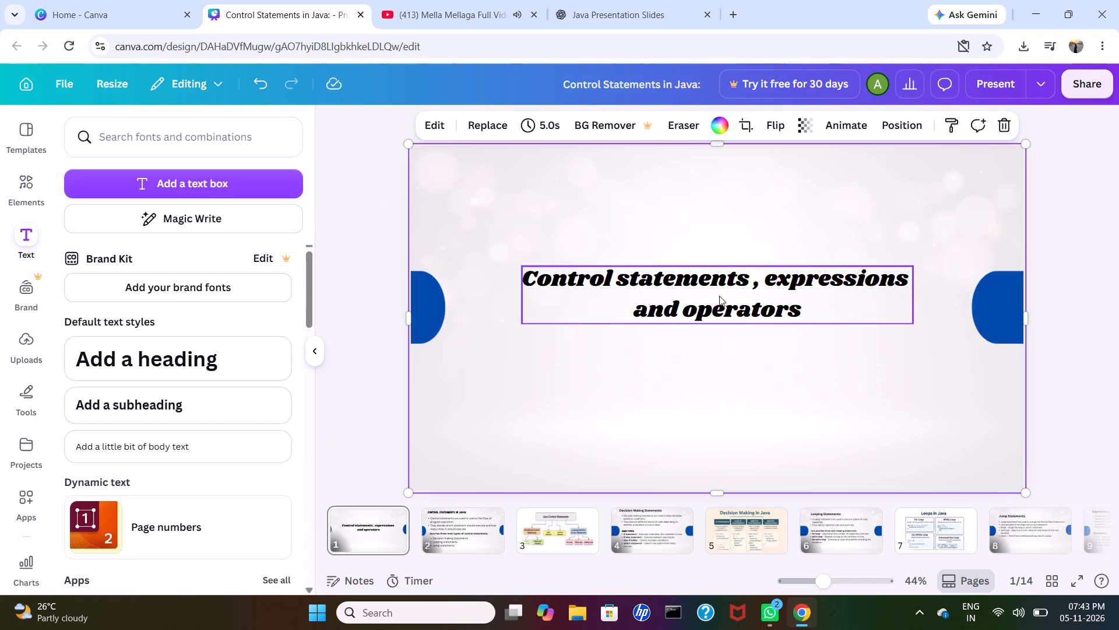
# Bring the blue shapes slightly further into the slide and raise the title a little.
pyautogui.moveTo(426, 314); pyautogui.dragTo(441, 317)
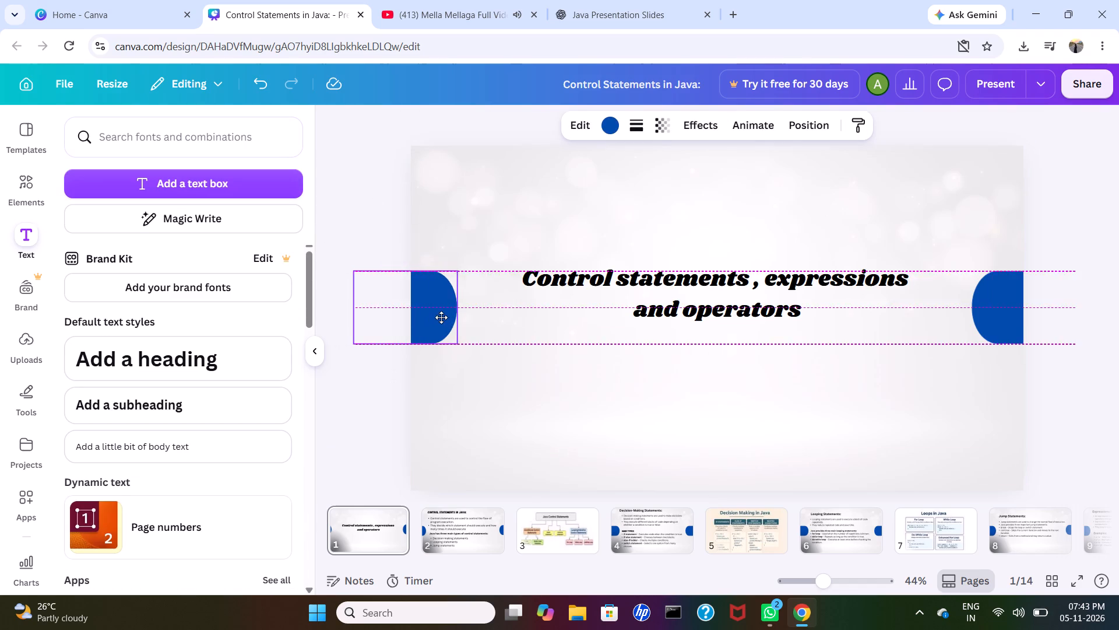
pyautogui.moveTo(441, 317); pyautogui.dragTo(445, 317)
pyautogui.moveTo(987, 290); pyautogui.dragTo(985, 286)
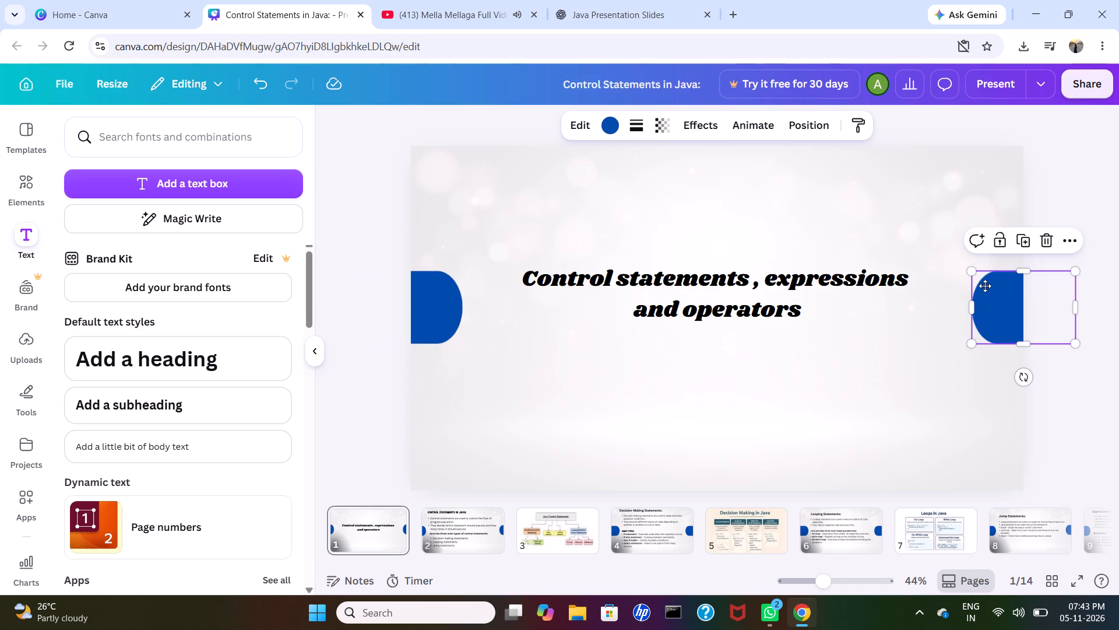
pyautogui.moveTo(985, 286); pyautogui.dragTo(983, 283)
pyautogui.click(825, 377)
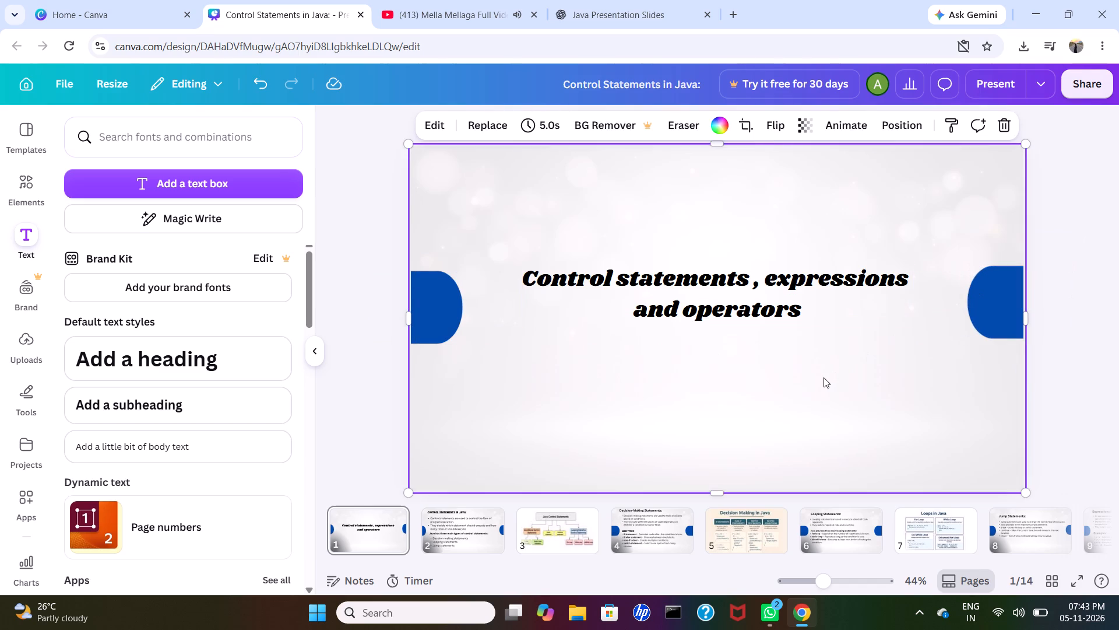
pyautogui.moveTo(717, 311); pyautogui.dragTo(712, 292)
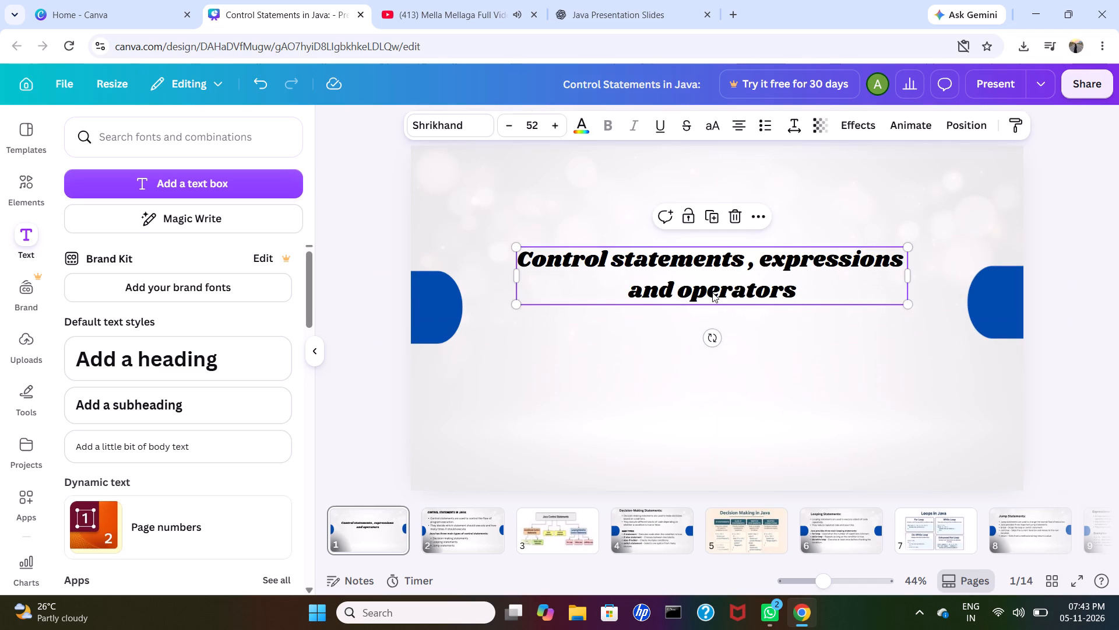
pyautogui.click(662, 358)
# Add a subheading text box on page 1 that reads "Presented by:".
pyautogui.click(211, 405)
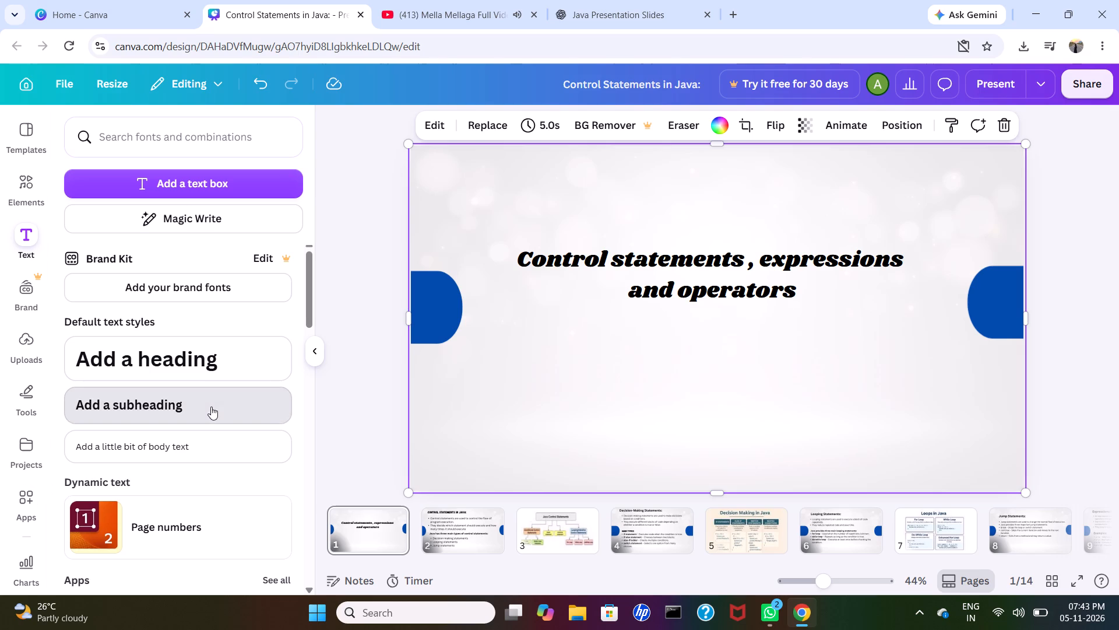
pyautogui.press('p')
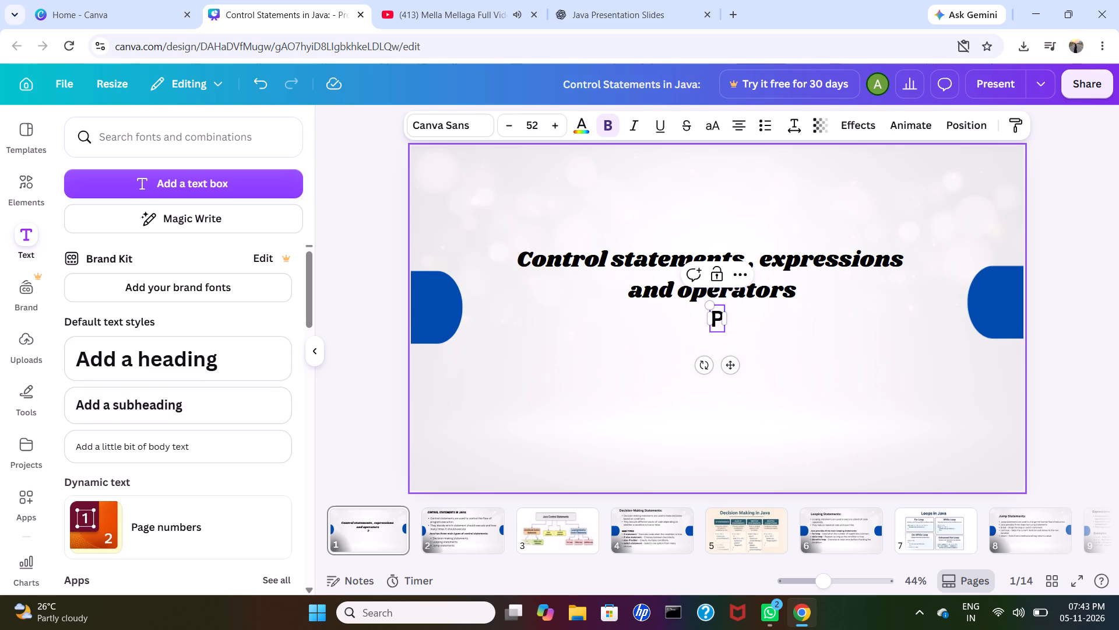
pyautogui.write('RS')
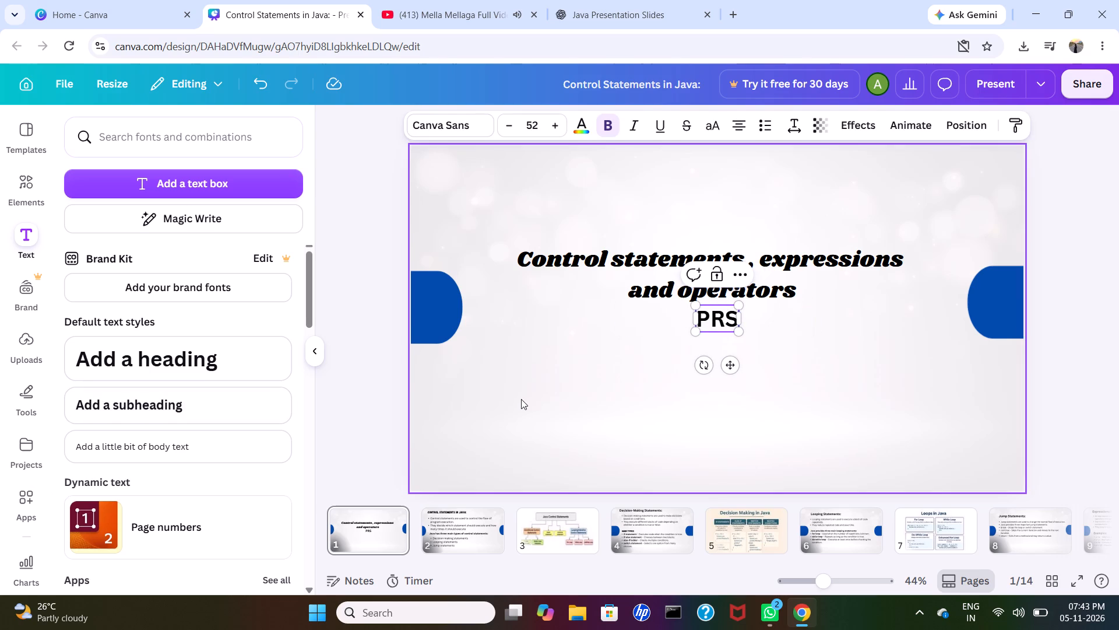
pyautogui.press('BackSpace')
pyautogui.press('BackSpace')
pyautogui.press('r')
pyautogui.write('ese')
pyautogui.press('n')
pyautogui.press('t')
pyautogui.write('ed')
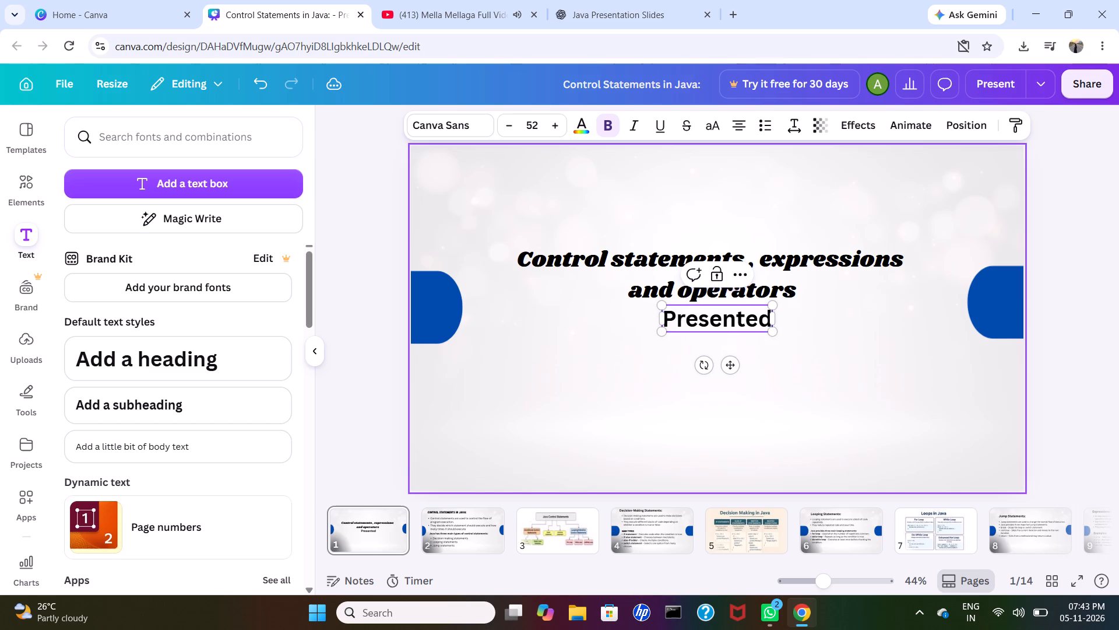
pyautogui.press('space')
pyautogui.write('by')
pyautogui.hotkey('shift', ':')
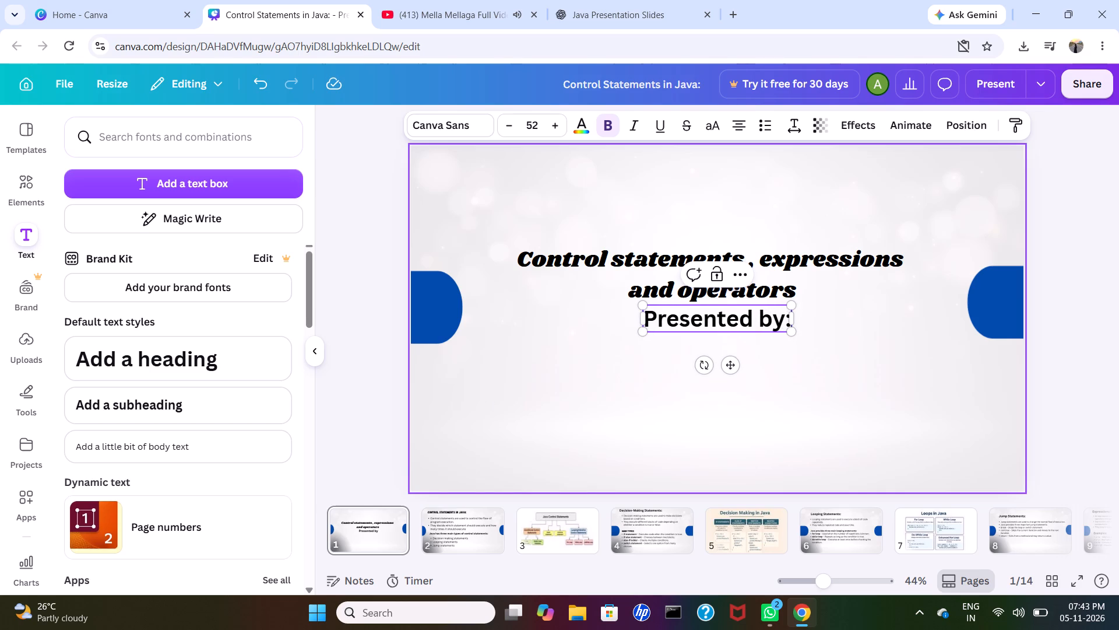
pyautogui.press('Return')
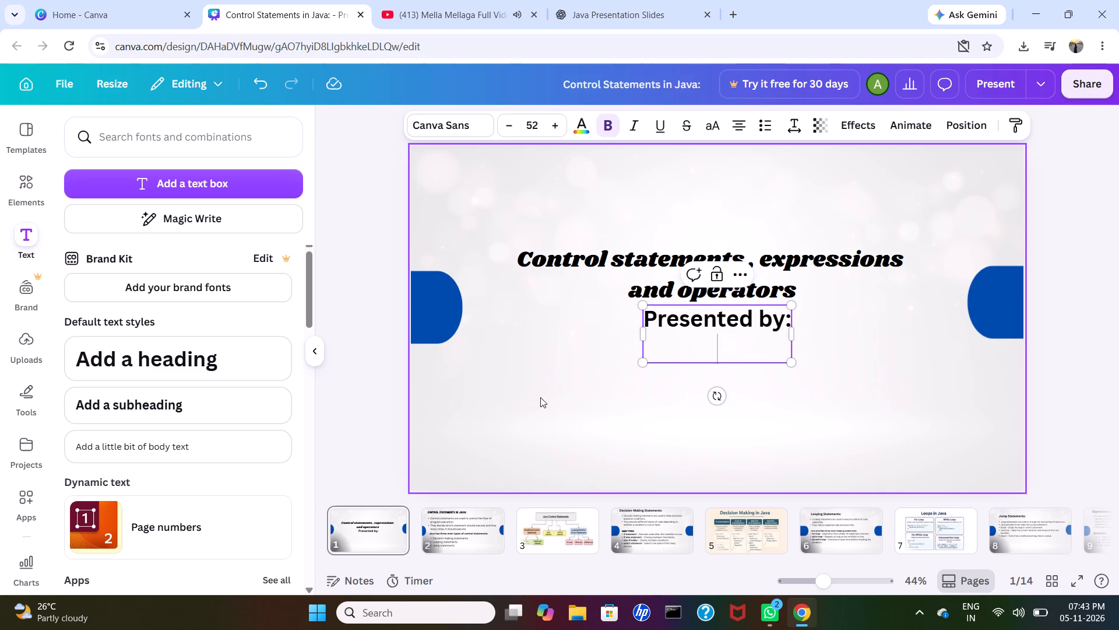
pyautogui.click(512, 131)
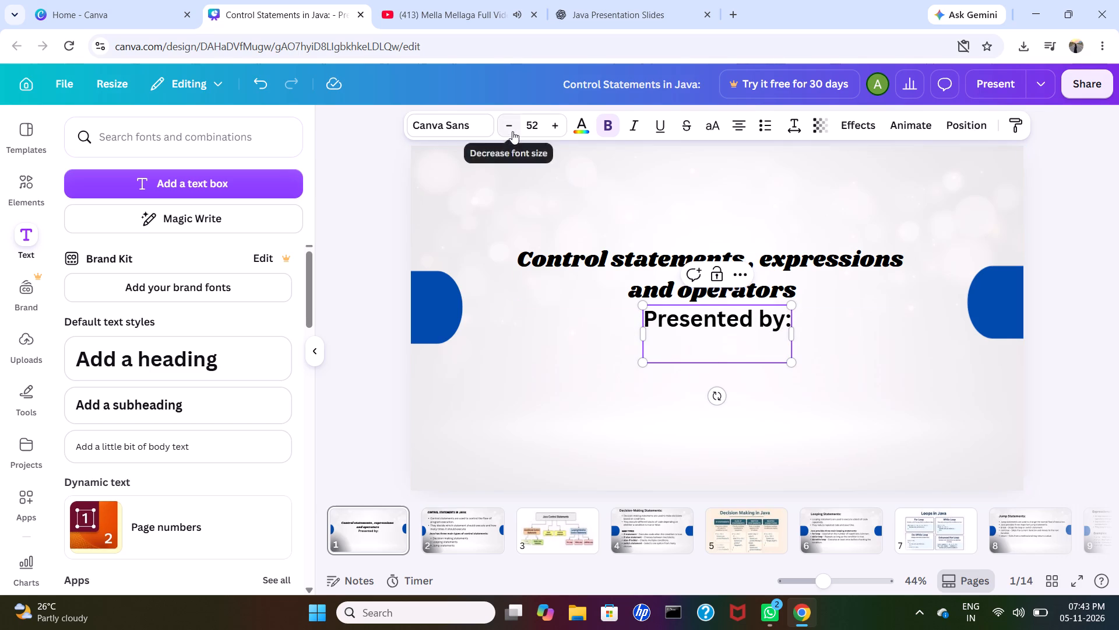
pyautogui.press('BackSpace')
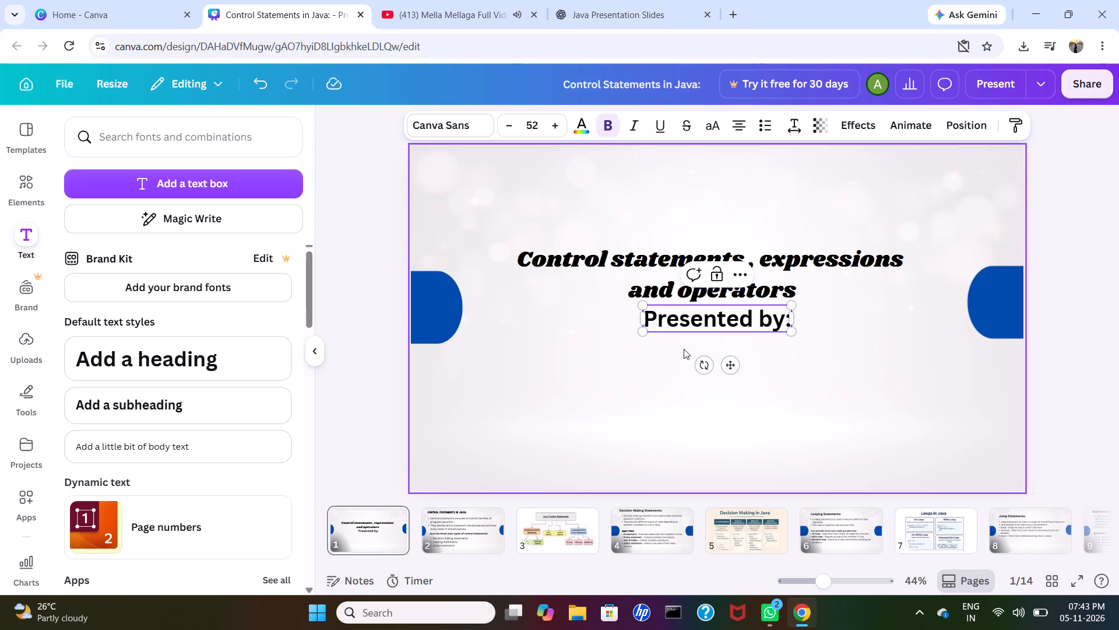
# Make the "Presented by:" text slightly smaller and place it below the title in the slide's lower right area.
pyautogui.click(505, 134)
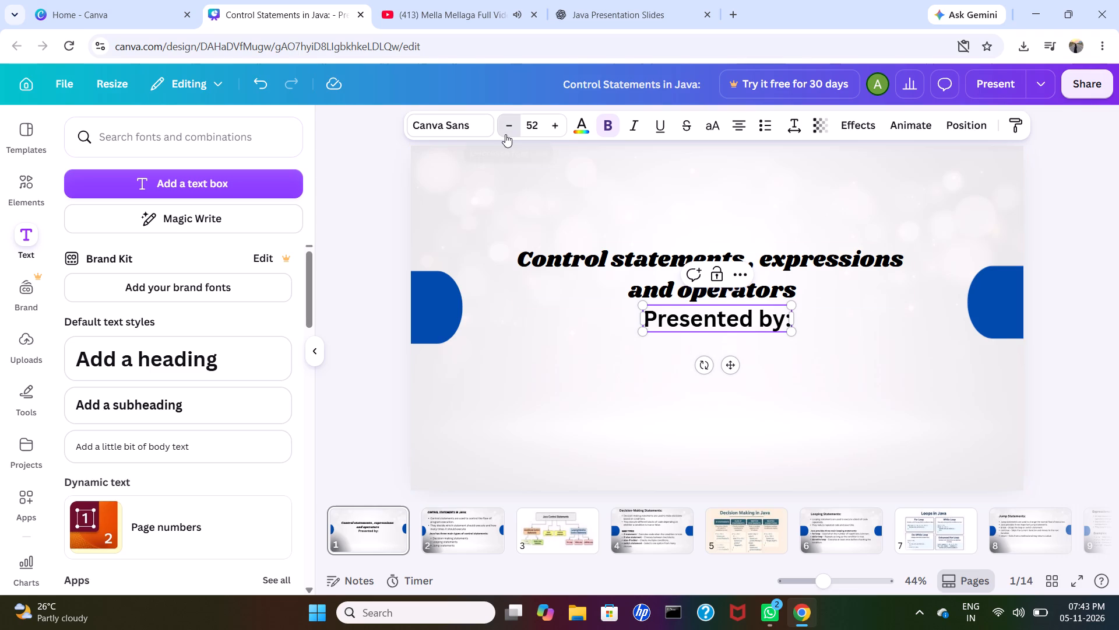
pyautogui.click(611, 384)
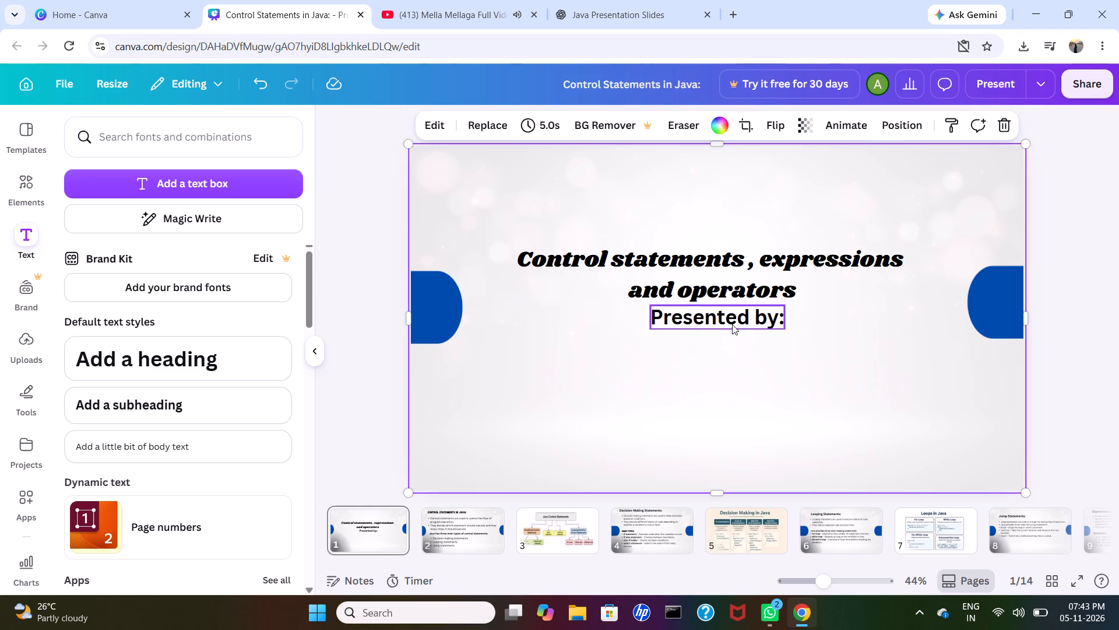
pyautogui.moveTo(732, 324); pyautogui.dragTo(879, 376)
# Set the title's font size to 55 and move the title up slightly.
pyautogui.click(713, 279)
pyautogui.tripleClick(552, 128)
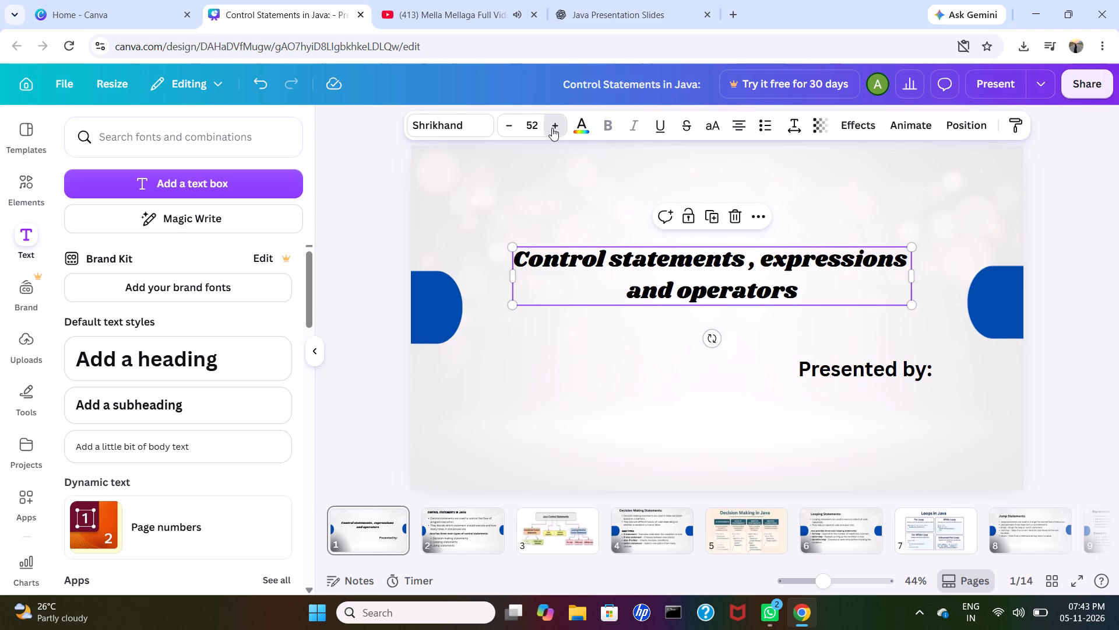
pyautogui.click(595, 321)
pyautogui.moveTo(663, 260); pyautogui.dragTo(662, 252)
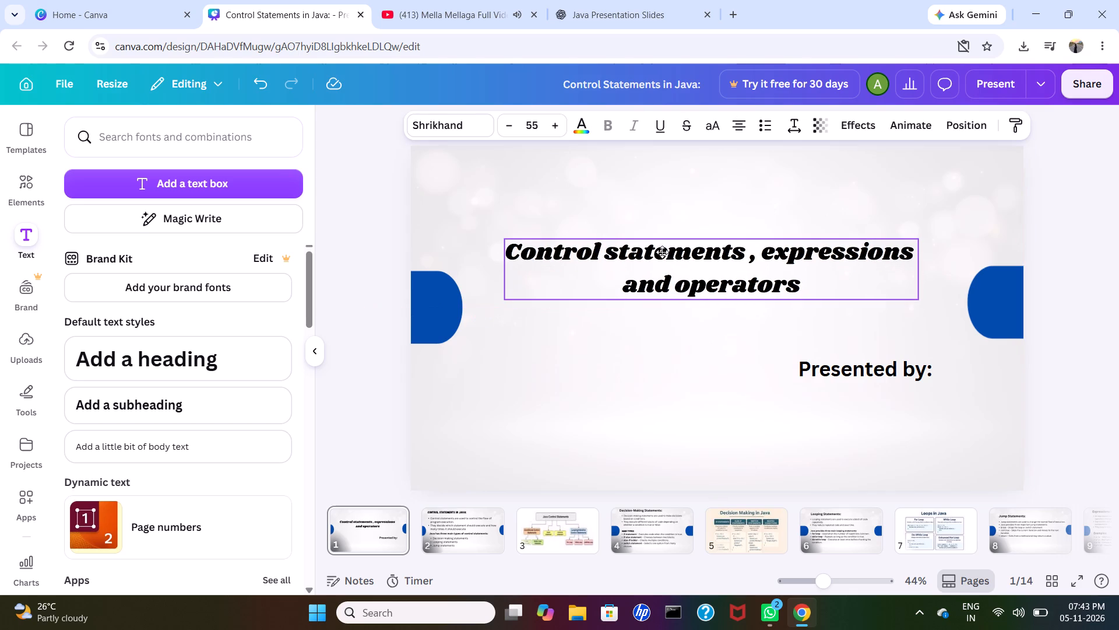
pyautogui.moveTo(662, 252); pyautogui.dragTo(664, 253)
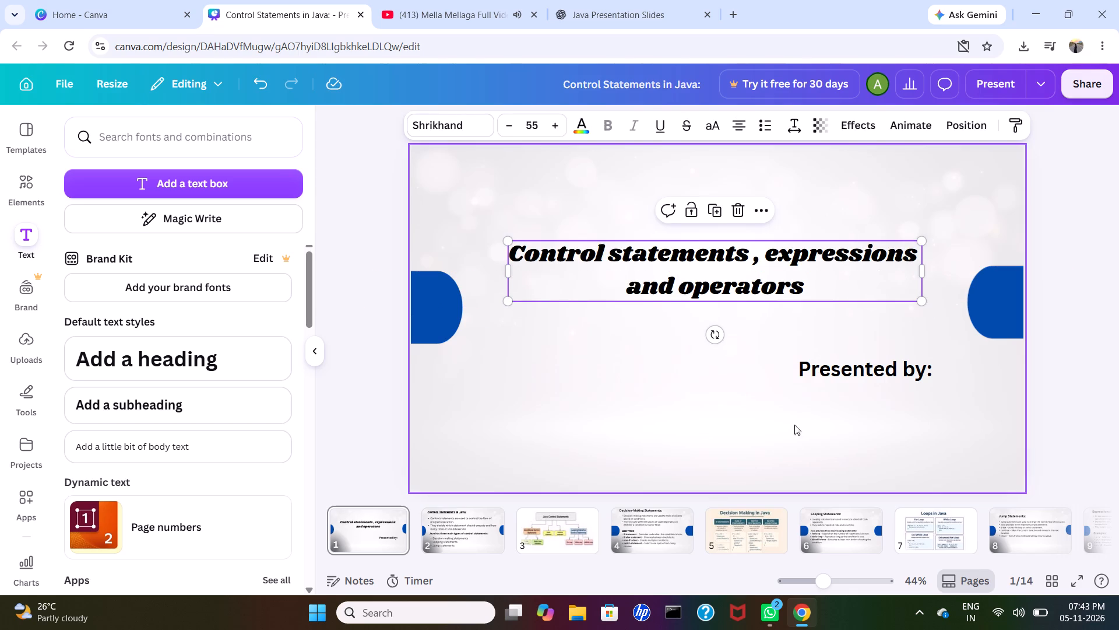
# Add a subheading text box on page 1 containing the presenter's name.
pyautogui.click(166, 414)
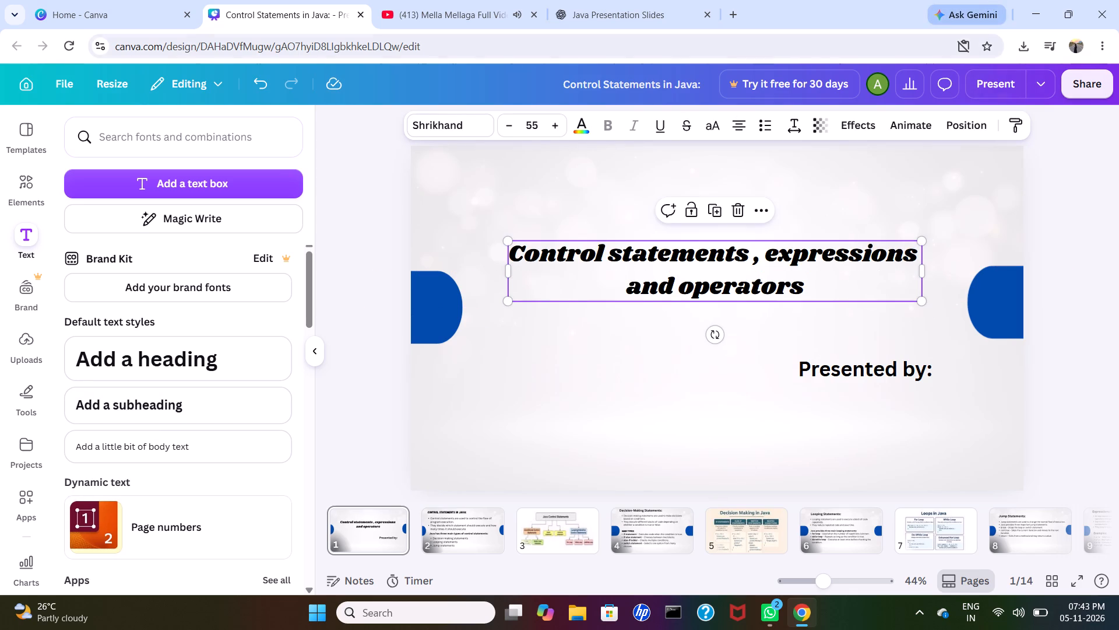
pyautogui.click(226, 412)
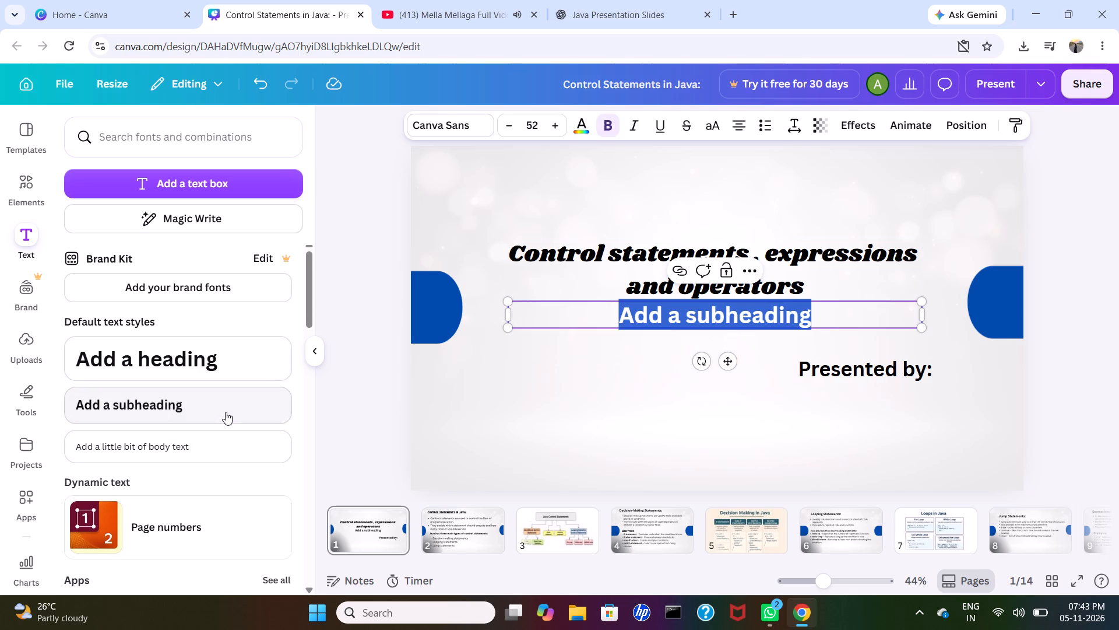
pyautogui.click(226, 412)
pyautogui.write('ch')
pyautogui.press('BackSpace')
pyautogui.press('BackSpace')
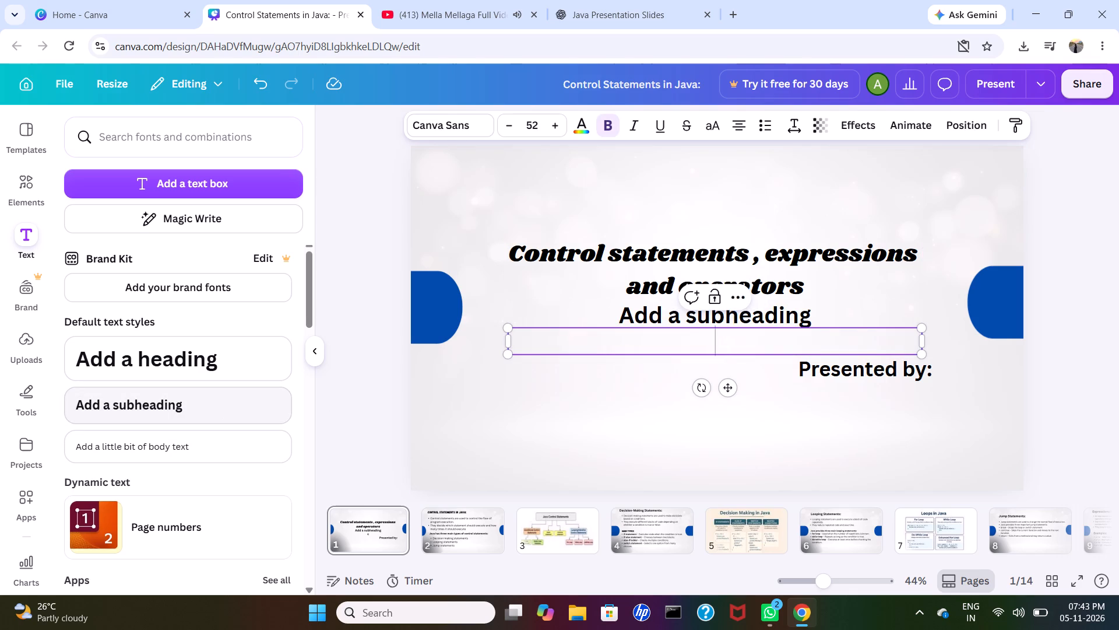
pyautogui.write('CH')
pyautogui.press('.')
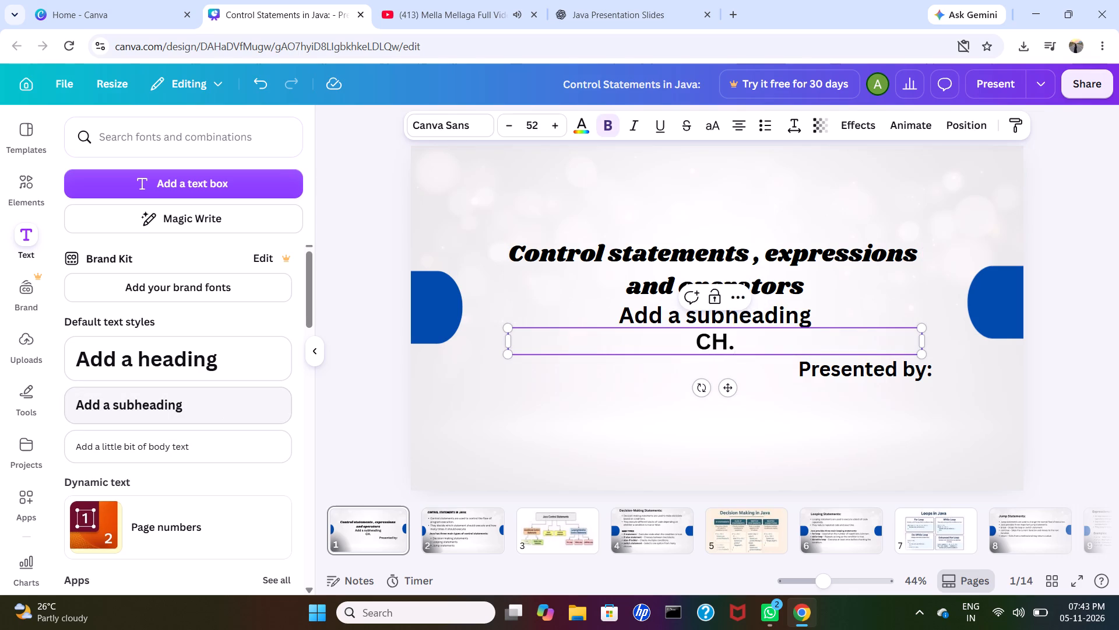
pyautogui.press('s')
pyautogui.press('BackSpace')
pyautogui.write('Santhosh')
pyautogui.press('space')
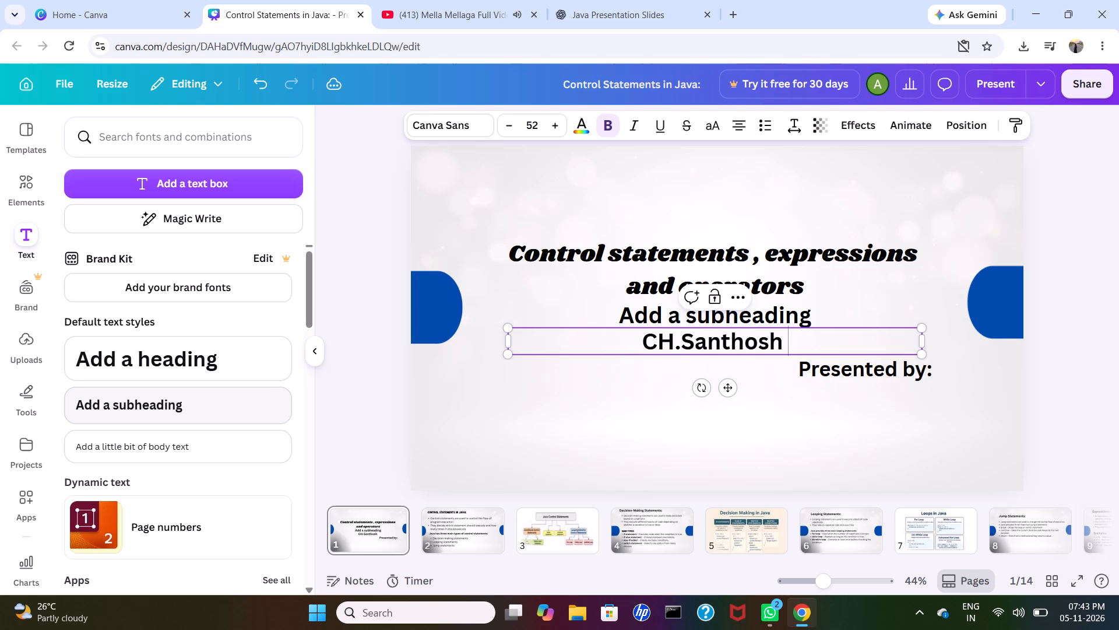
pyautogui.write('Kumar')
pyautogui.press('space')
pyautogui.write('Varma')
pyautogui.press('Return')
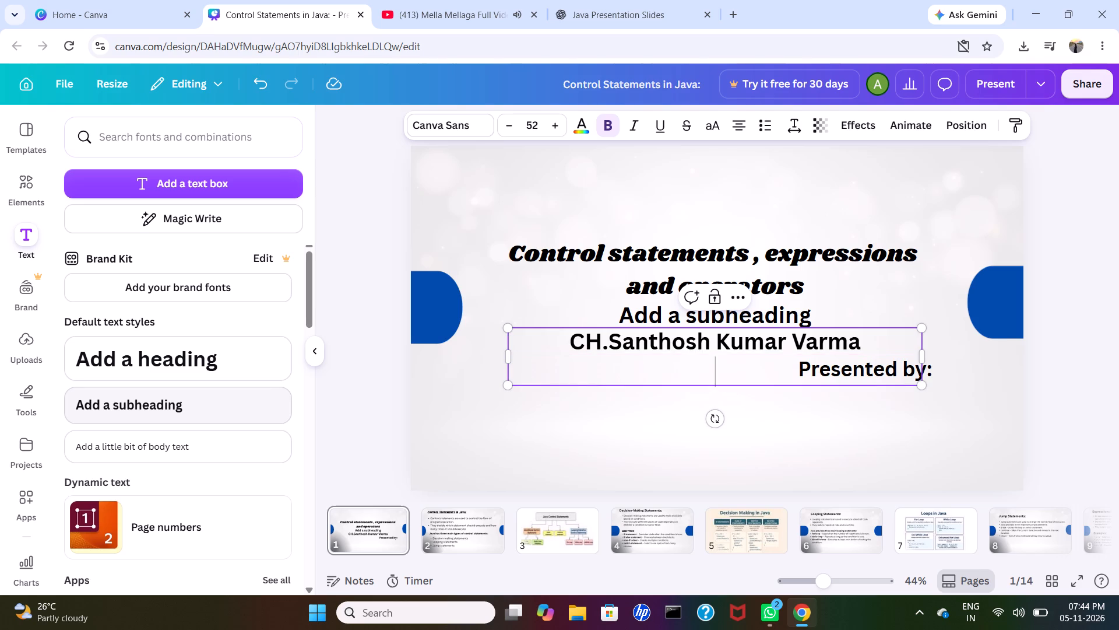
# Enter the presenter's ID number on the line below the name.
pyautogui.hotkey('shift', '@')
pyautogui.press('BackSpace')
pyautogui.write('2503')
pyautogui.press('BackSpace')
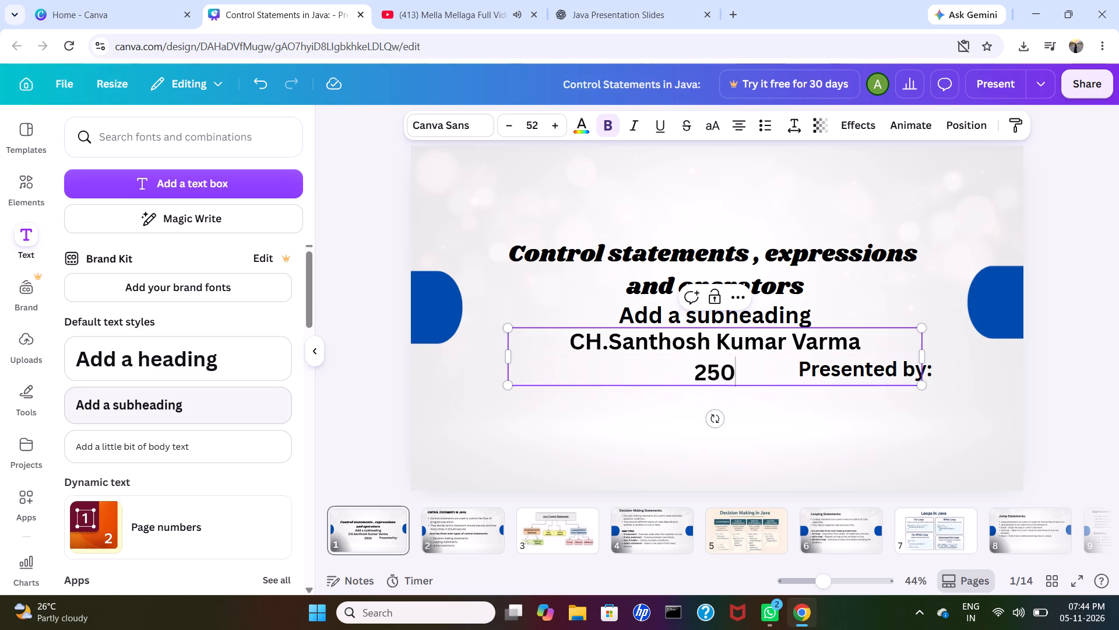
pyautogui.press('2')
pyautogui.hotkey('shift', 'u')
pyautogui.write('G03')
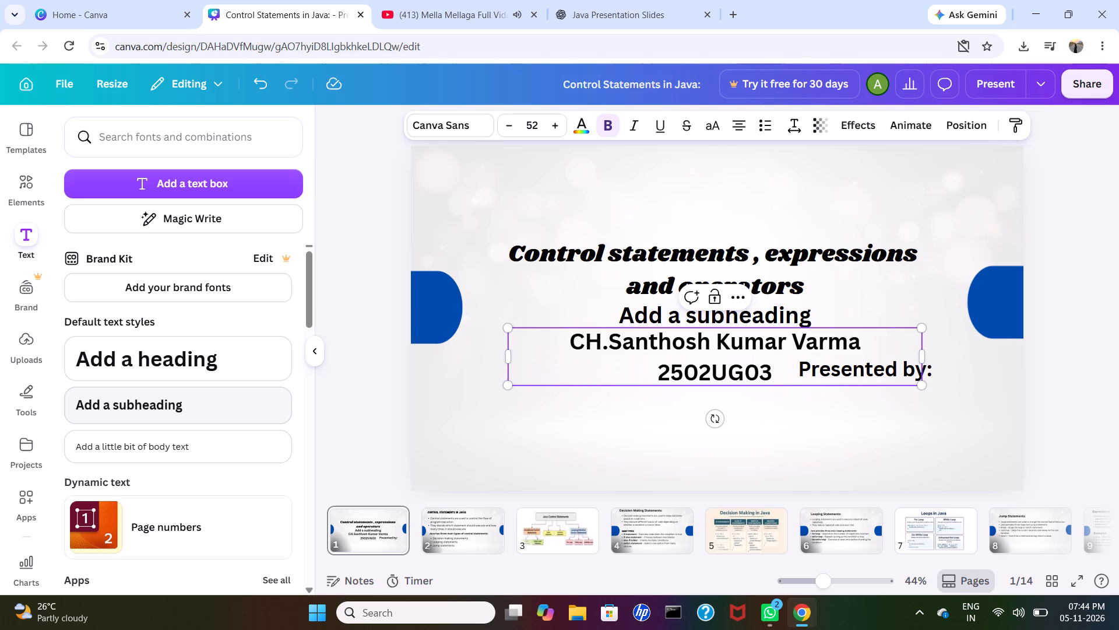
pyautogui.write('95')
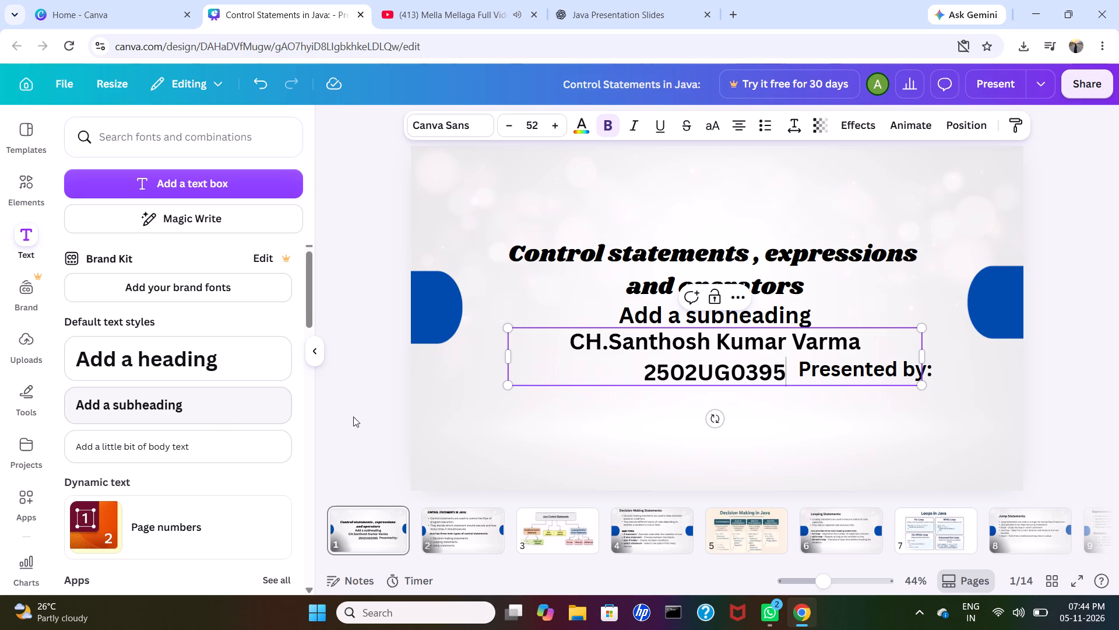
# Left-align the presenter's name and ID number, set their font size to 39, and remove the bold formatting.
pyautogui.moveTo(570, 345); pyautogui.dragTo(689, 386)
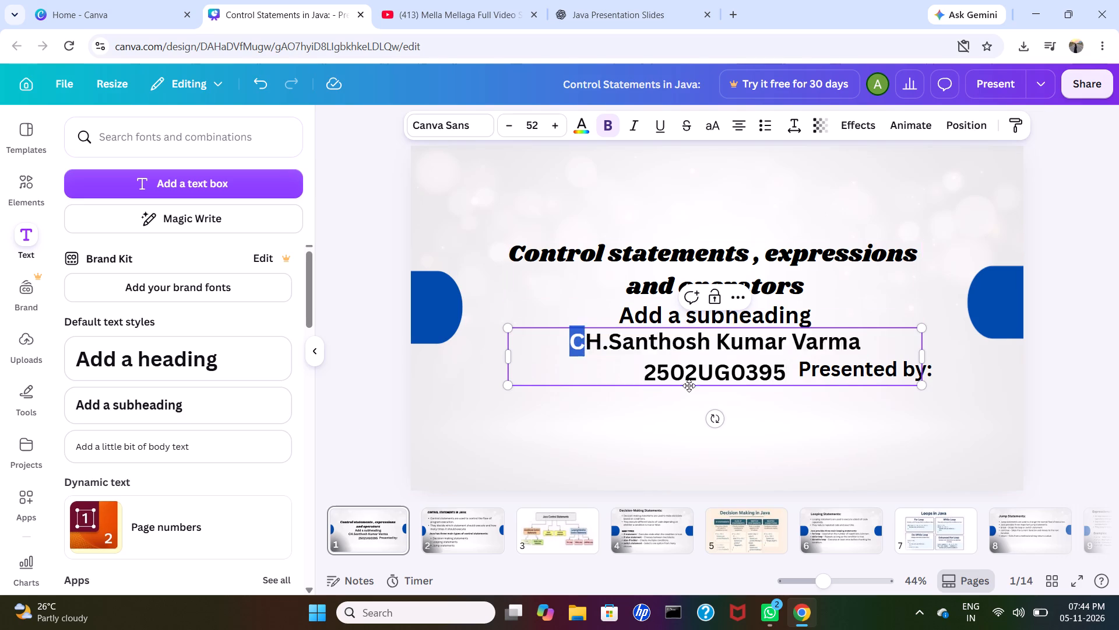
pyautogui.moveTo(689, 386); pyautogui.dragTo(772, 394)
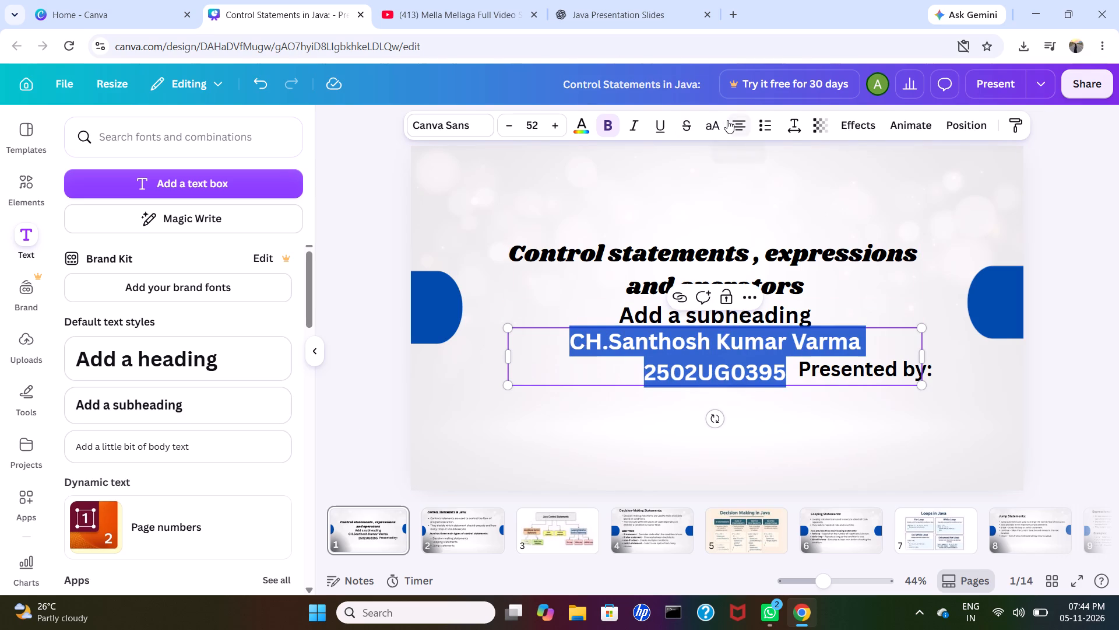
pyautogui.click(727, 120)
pyautogui.tripleClick(509, 126)
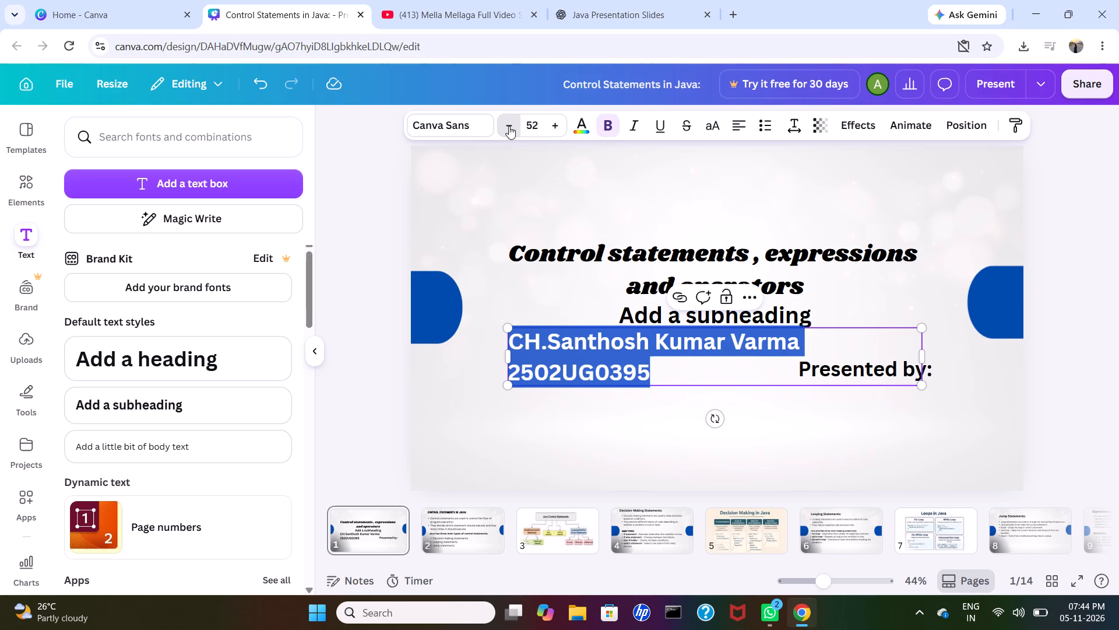
pyautogui.tripleClick(509, 126)
pyautogui.tripleClick(509, 126)
pyautogui.tripleClick(509, 126)
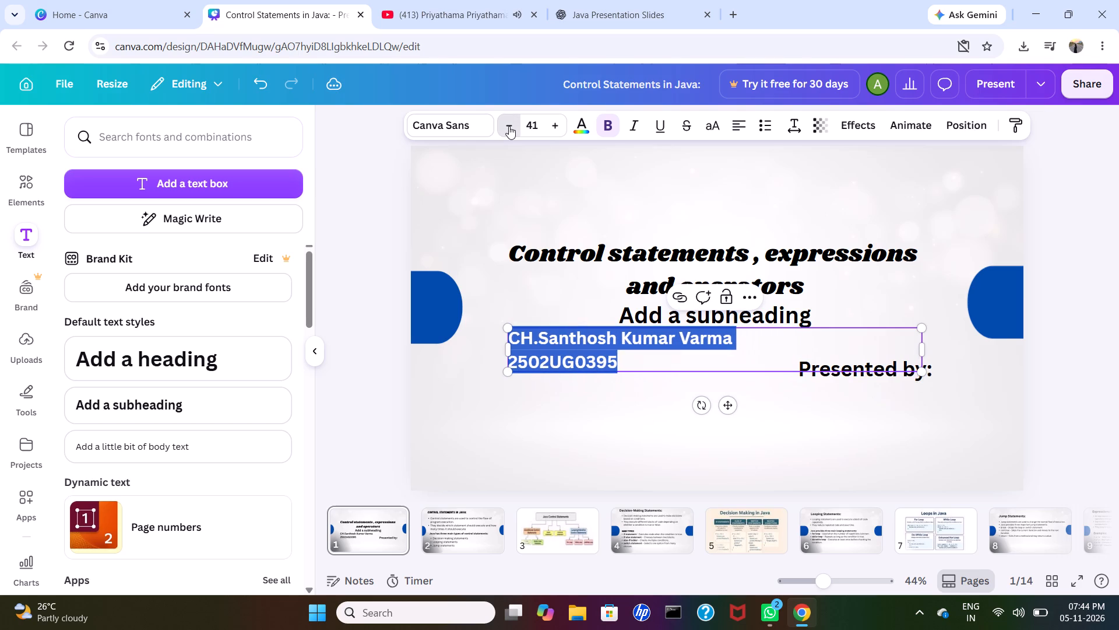
pyautogui.click(509, 126)
pyautogui.moveTo(509, 126); pyautogui.dragTo(610, 120)
pyautogui.click(610, 120)
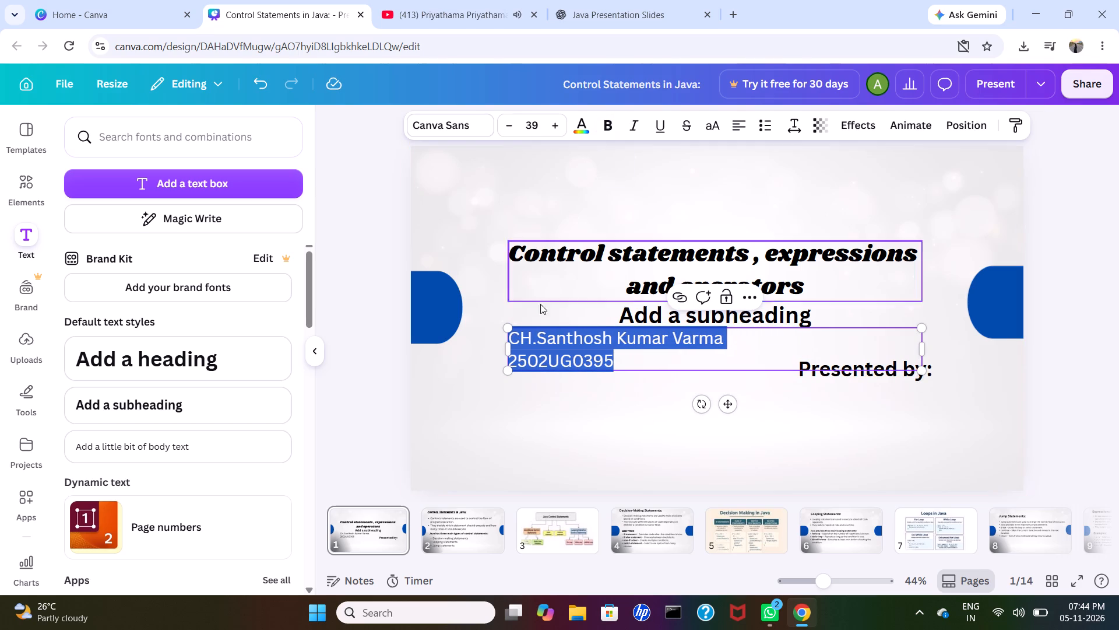
# Place the presenter details text box directly below "Presented by:", lined up with its left edge.
pyautogui.click(522, 386)
pyautogui.moveTo(559, 352); pyautogui.dragTo(669, 401)
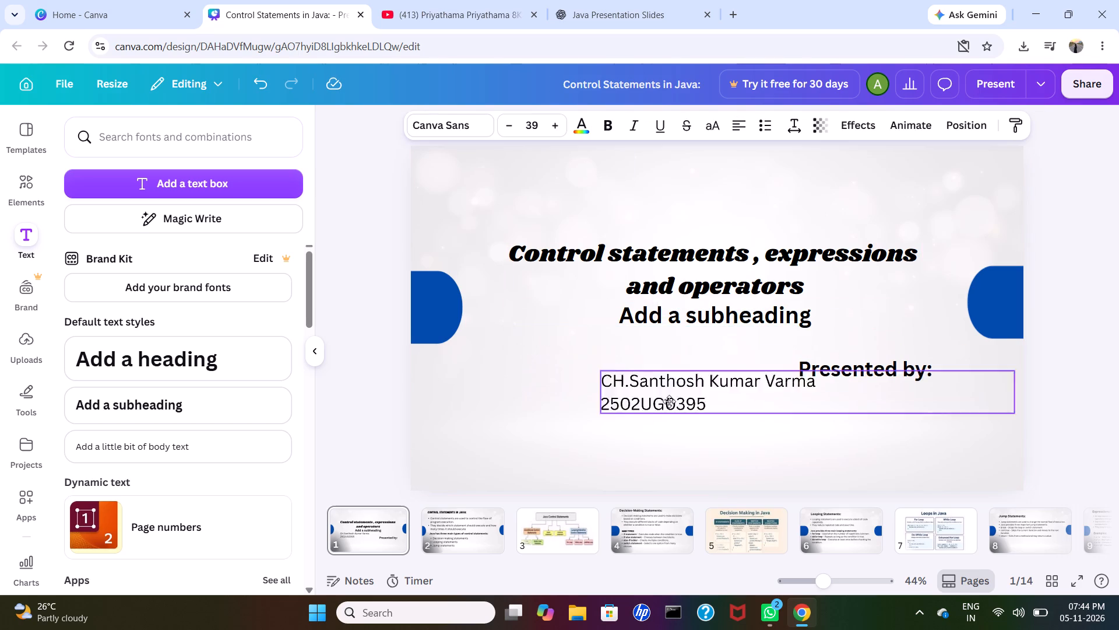
pyautogui.moveTo(669, 401); pyautogui.dragTo(846, 421)
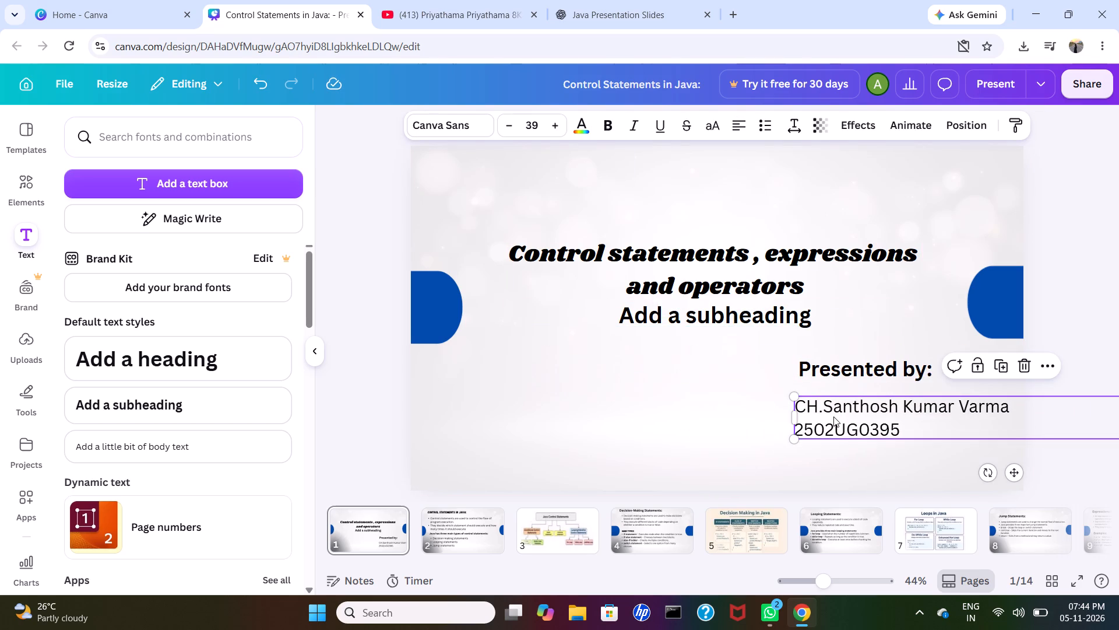
pyautogui.moveTo(833, 416); pyautogui.dragTo(840, 409)
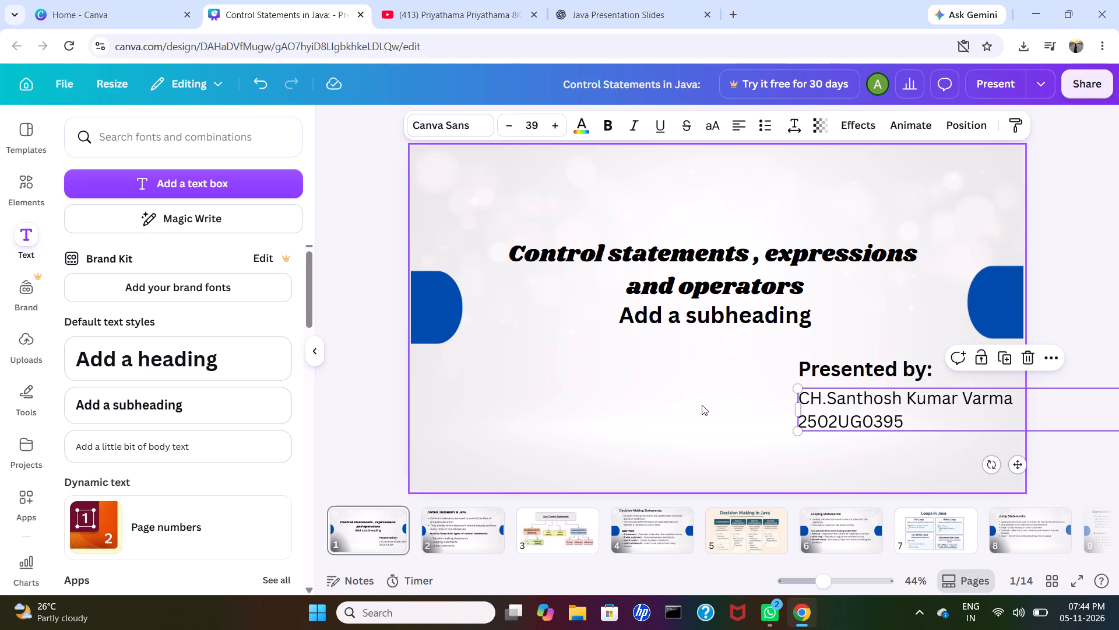
# Delete the unused "Add a subheading" placeholder text box below the title.
pyautogui.click(702, 405)
pyautogui.click(715, 316)
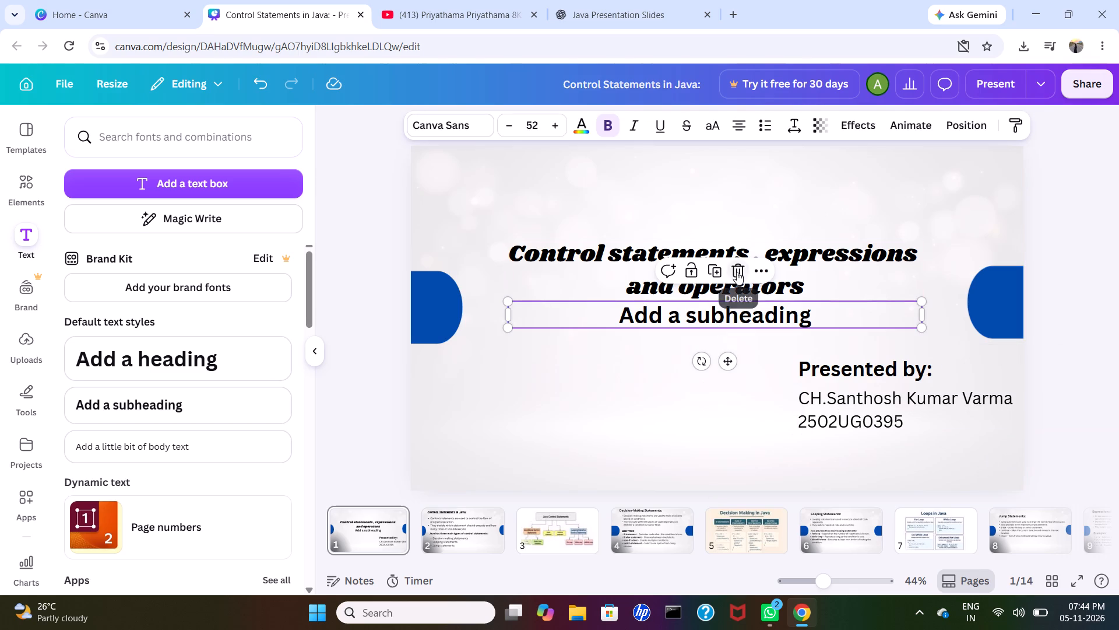
pyautogui.click(736, 272)
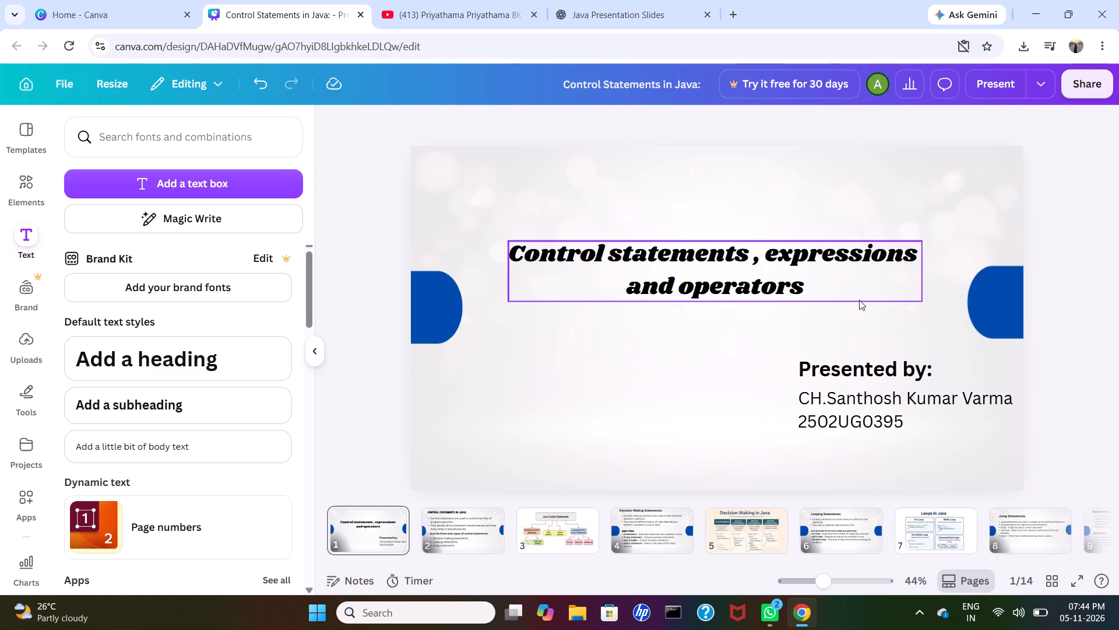
# Preview the title slide in full screen and return to the editor.
pyautogui.click(1011, 80)
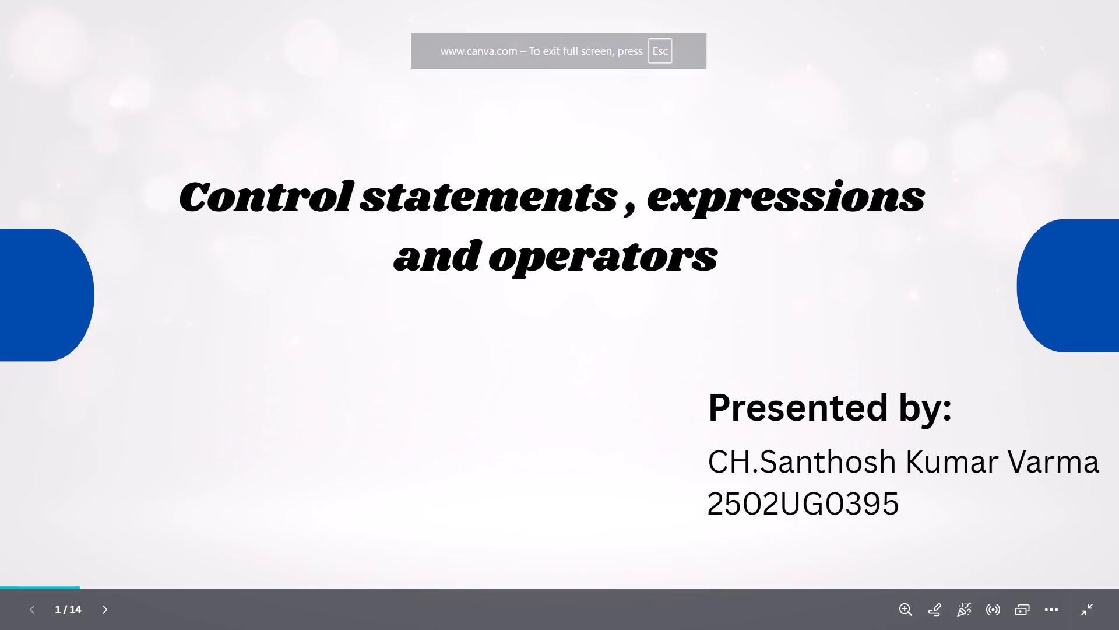
pyautogui.press('Escape')
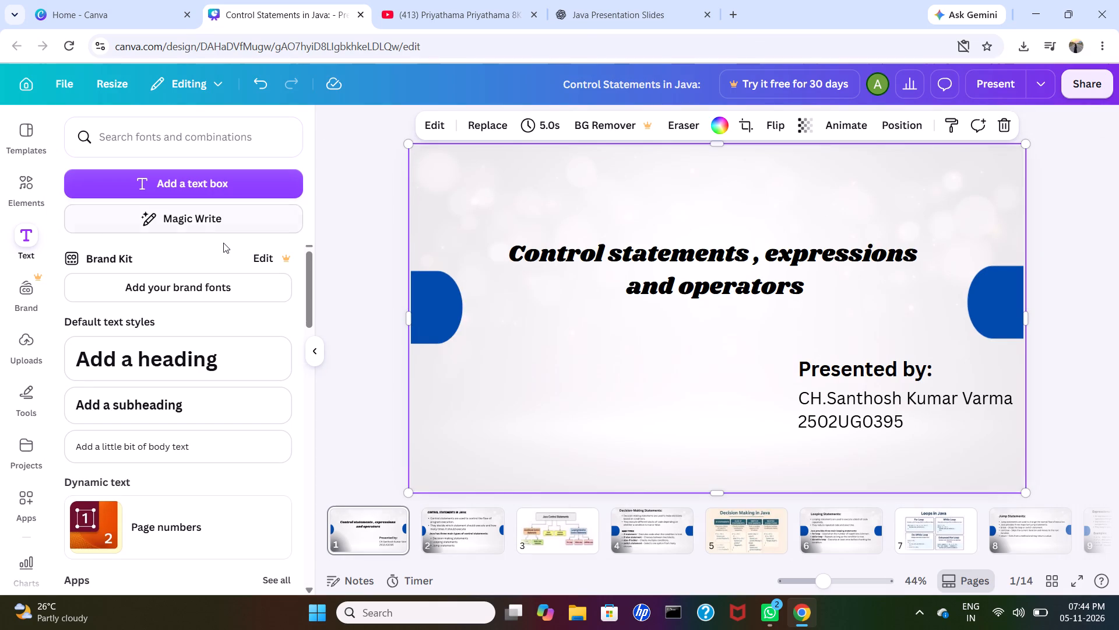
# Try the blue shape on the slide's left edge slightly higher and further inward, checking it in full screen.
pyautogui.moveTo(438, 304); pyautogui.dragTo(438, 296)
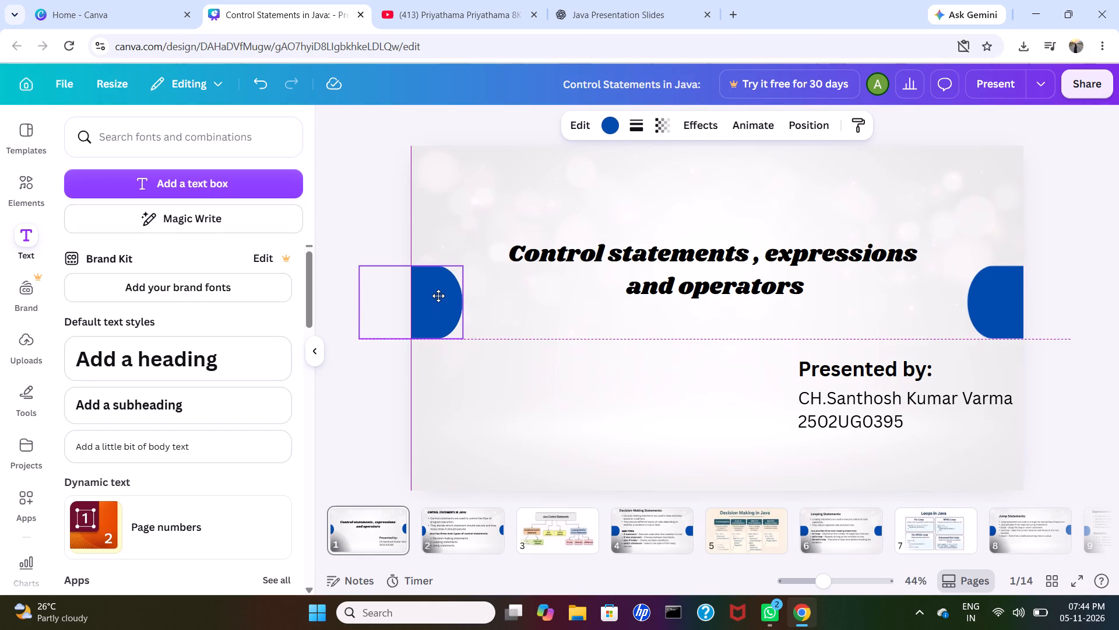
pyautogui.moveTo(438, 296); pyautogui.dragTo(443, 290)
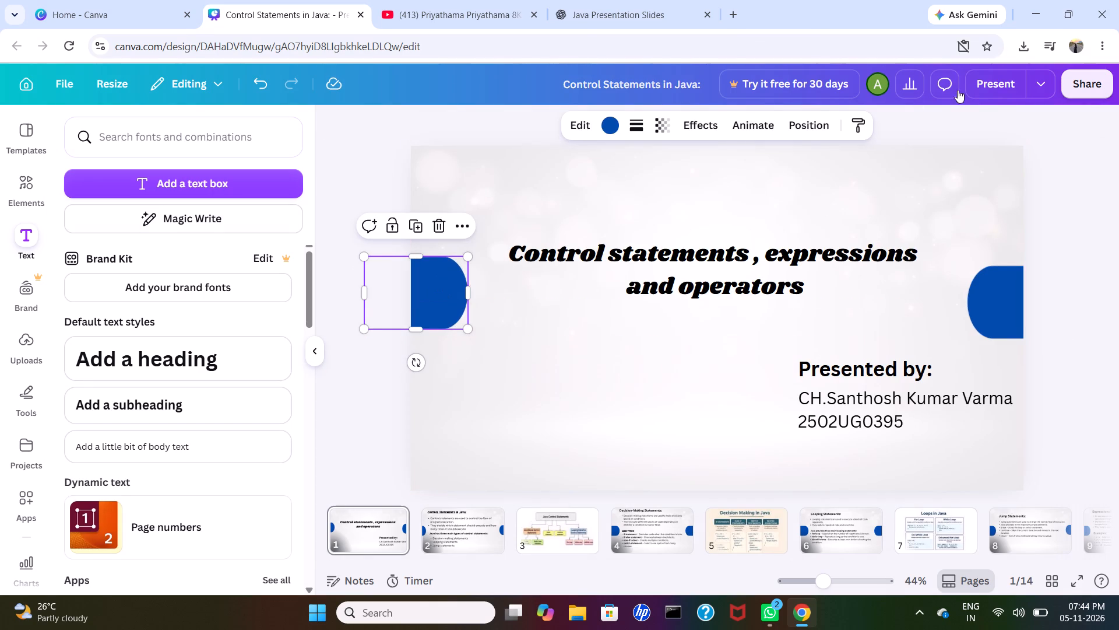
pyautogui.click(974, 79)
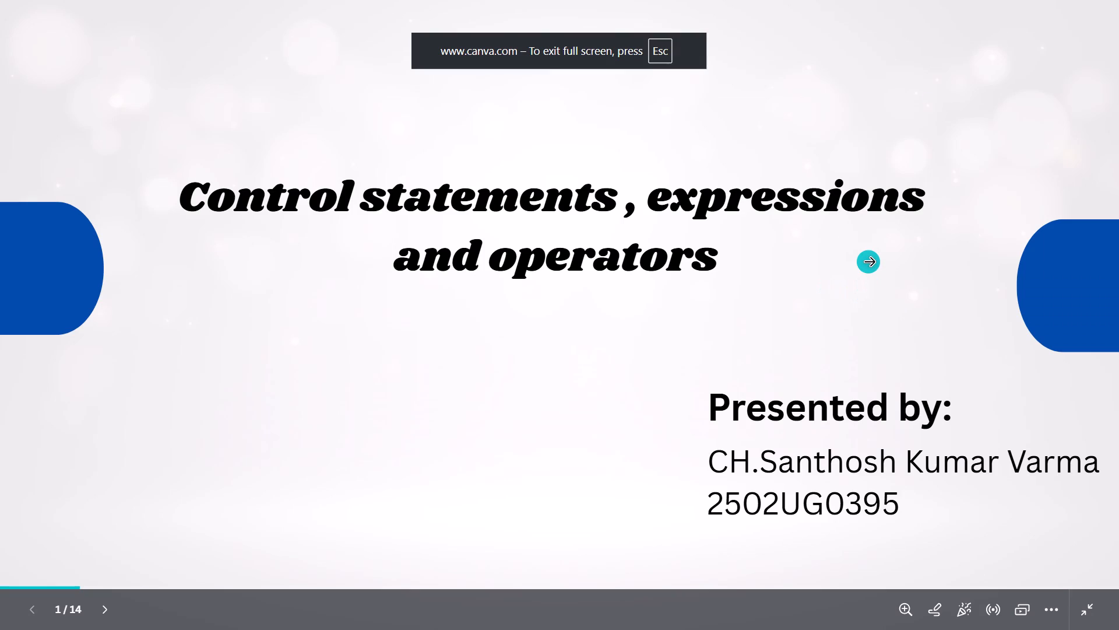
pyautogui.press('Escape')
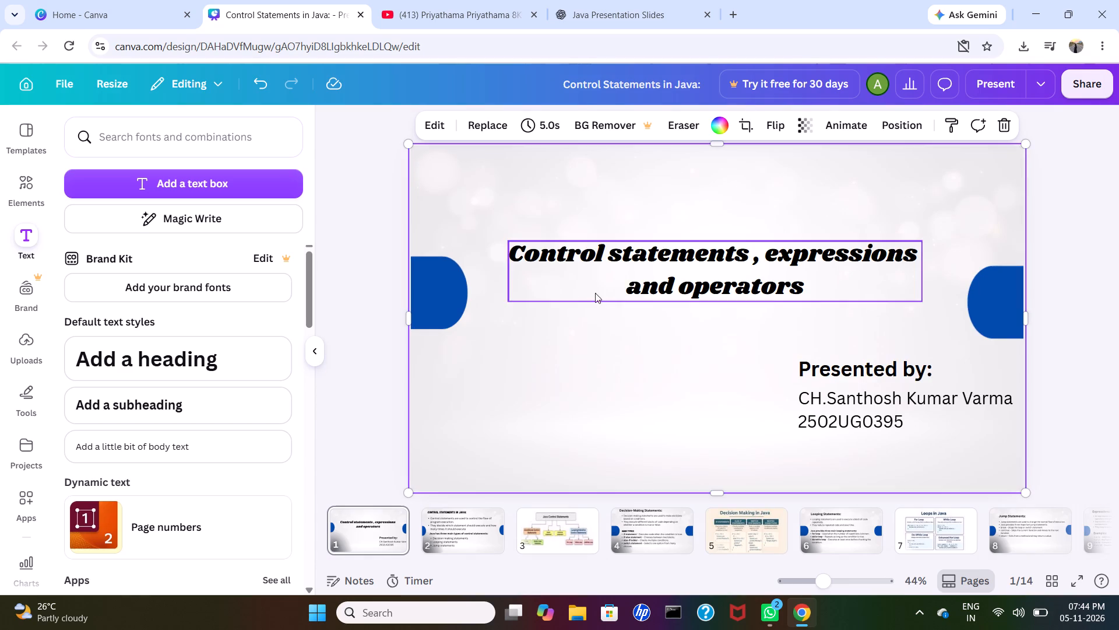
# Lower the blue shape on the slide's left edge slightly, nudge it inward, and check it in full screen.
pyautogui.moveTo(453, 302); pyautogui.dragTo(457, 312)
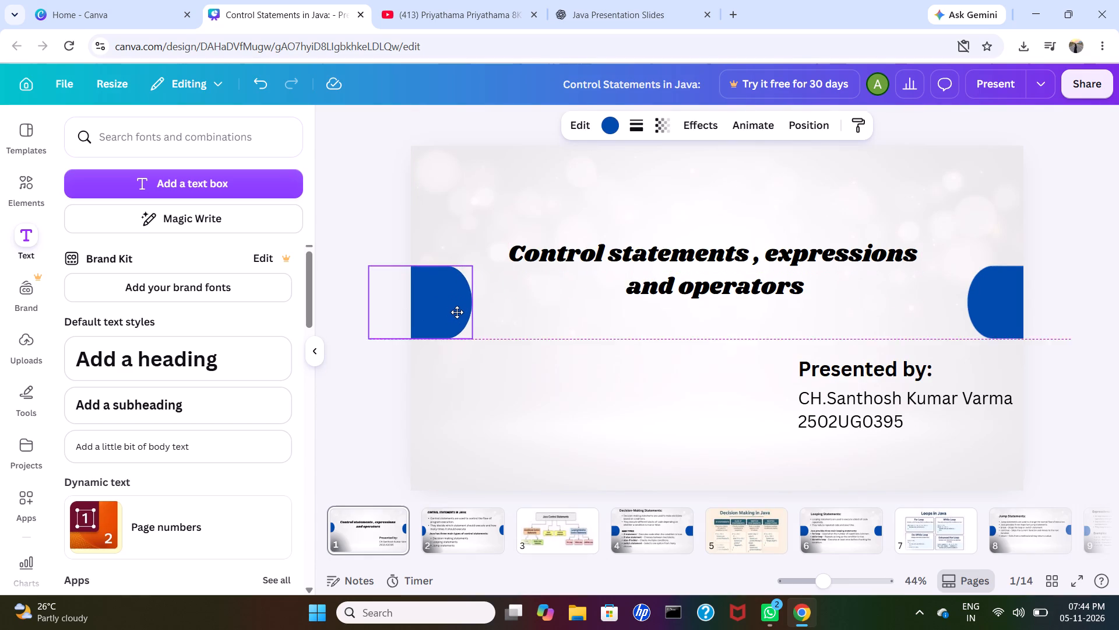
pyautogui.moveTo(457, 312); pyautogui.dragTo(456, 314)
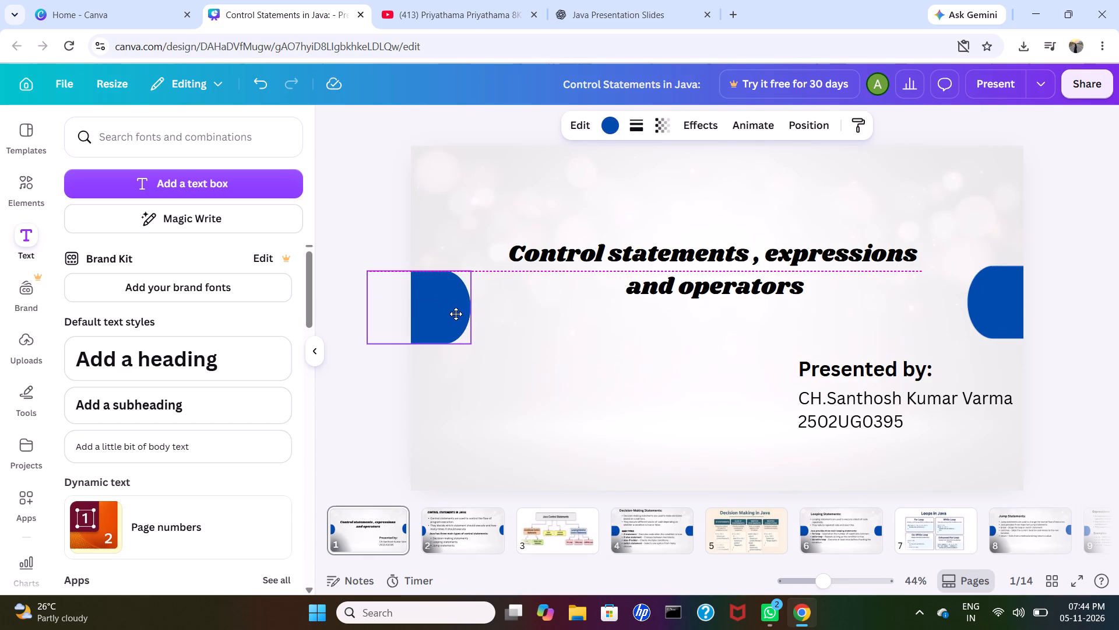
pyautogui.moveTo(456, 314); pyautogui.dragTo(455, 314)
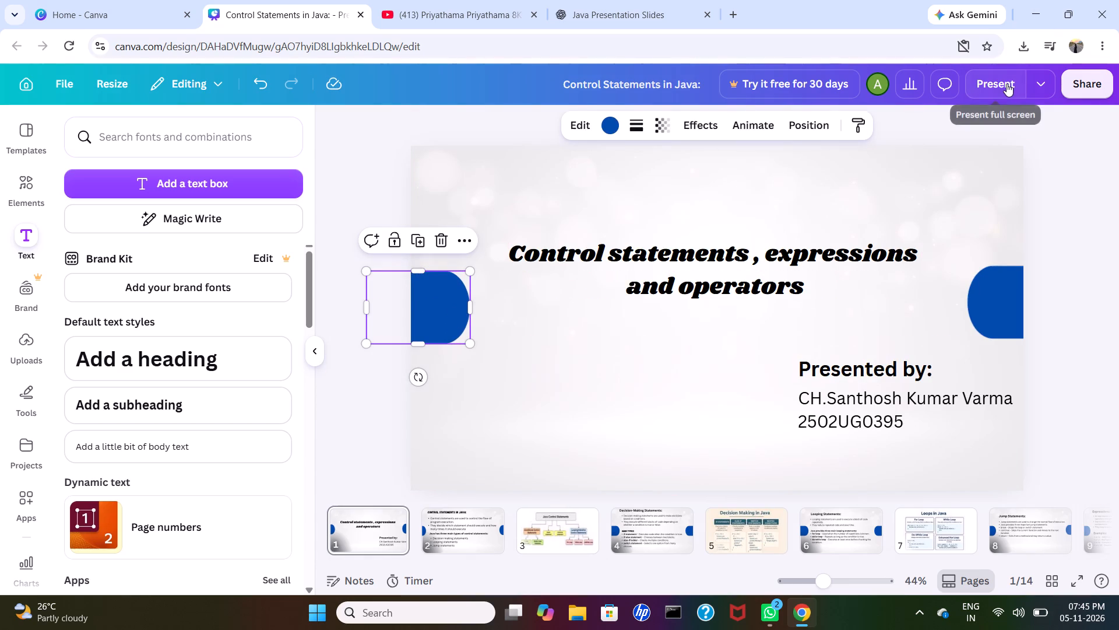
pyautogui.click(1007, 83)
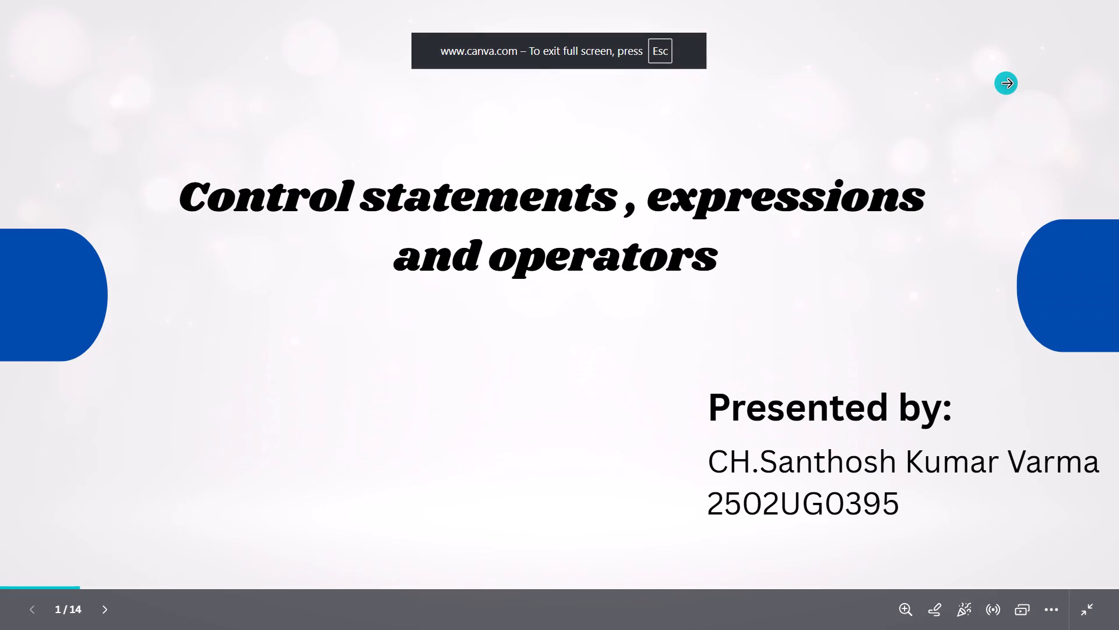
pyautogui.press('Escape')
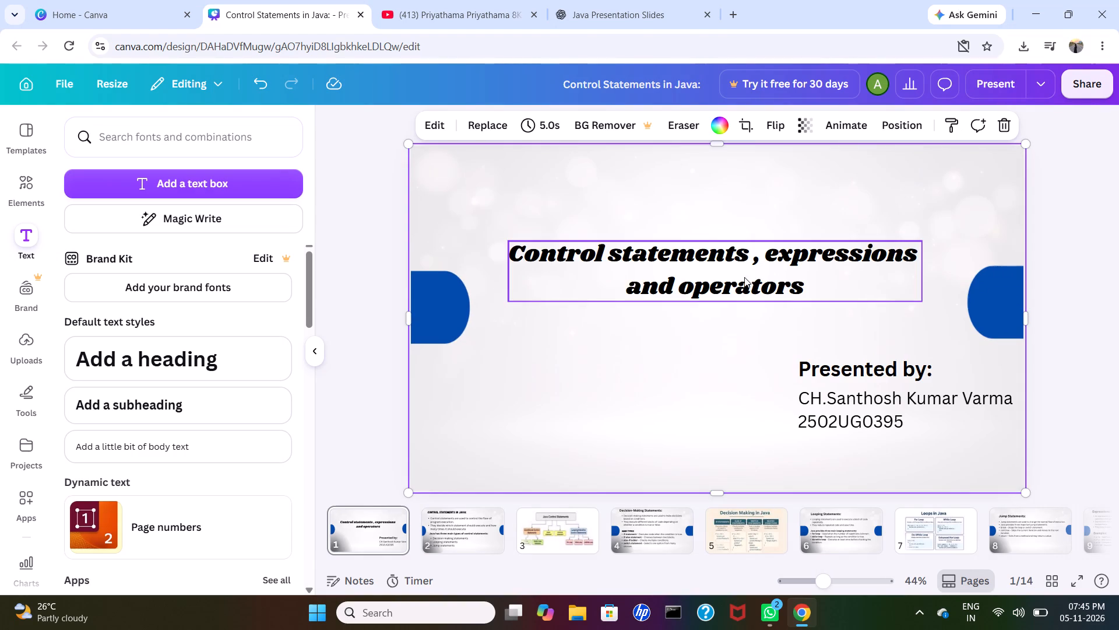
# Bring both blue edge shapes slightly further into the slide and align them at the same height.
pyautogui.moveTo(457, 316); pyautogui.dragTo(465, 313)
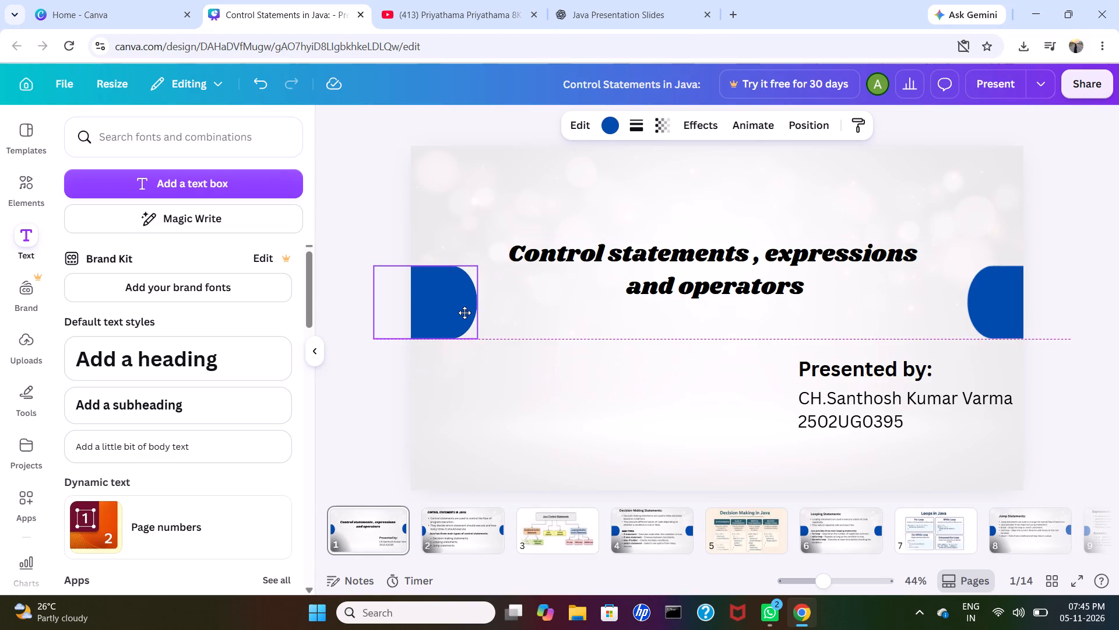
pyautogui.moveTo(465, 313); pyautogui.dragTo(465, 316)
pyautogui.moveTo(993, 299); pyautogui.dragTo(988, 300)
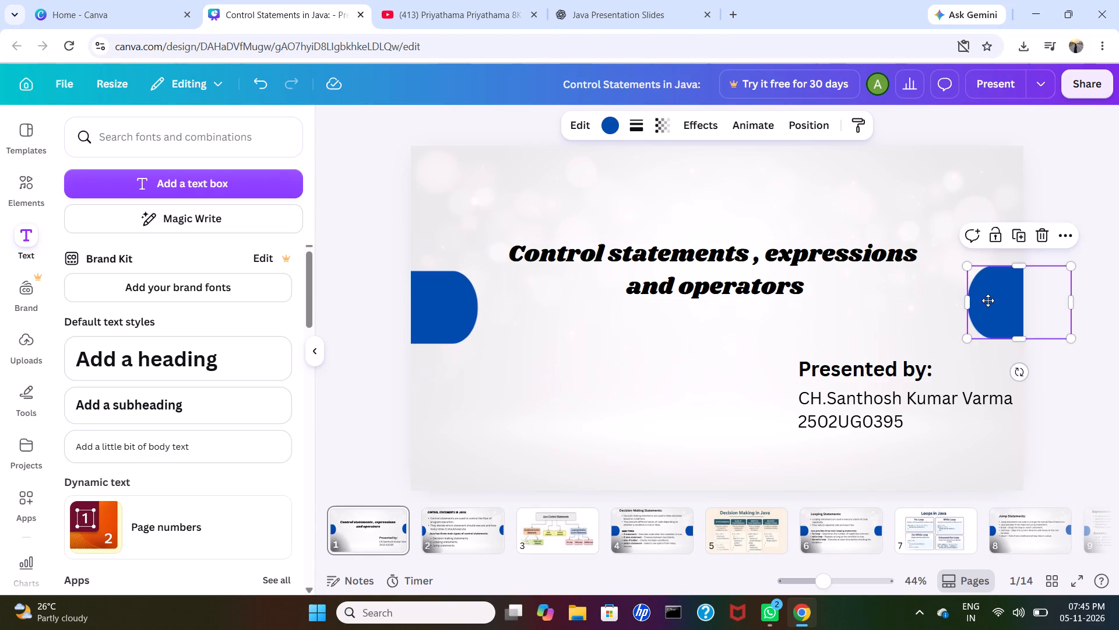
pyautogui.moveTo(988, 300); pyautogui.dragTo(986, 303)
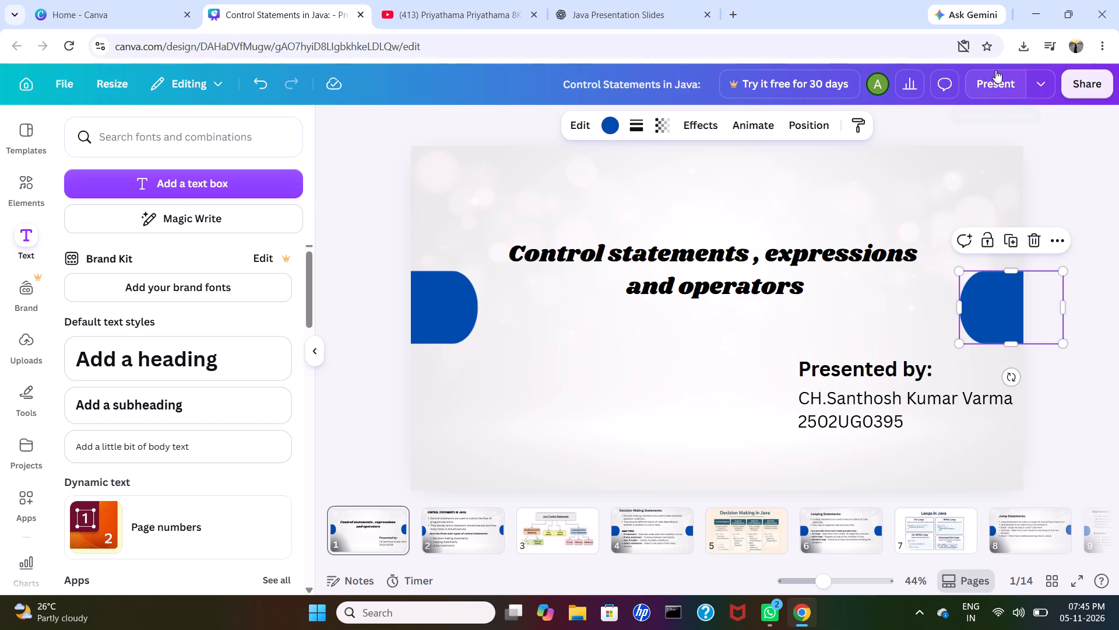
# Preview the title slide in full screen and return to the editor.
pyautogui.click(995, 70)
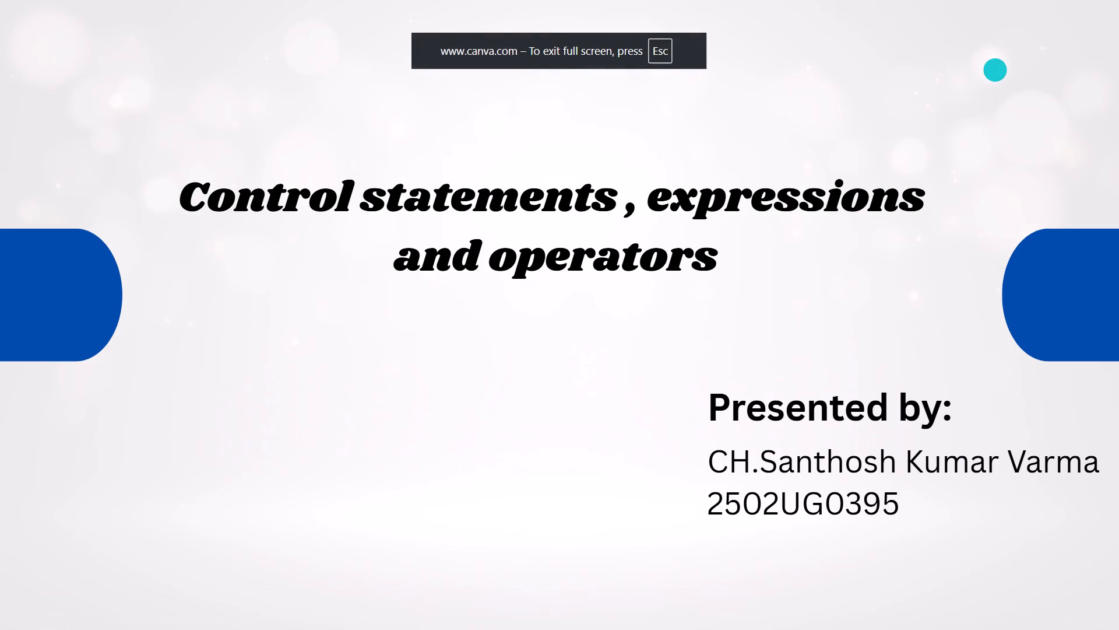
pyautogui.press('Escape')
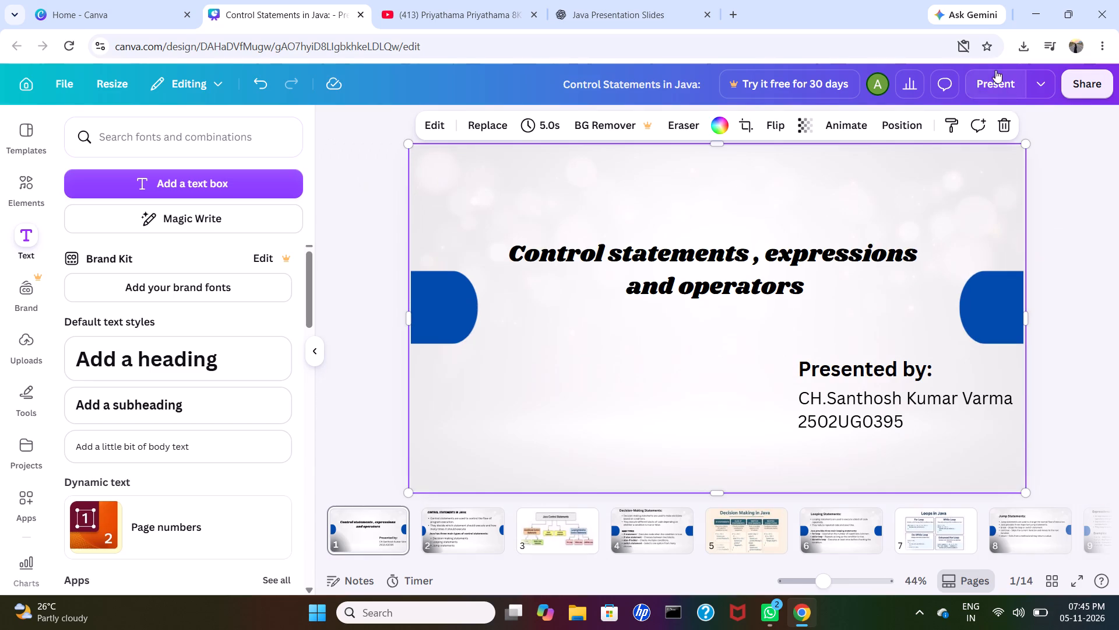
# Move the presenter details, the "Presented by:" heading and the title text lower and slightly to the right on the title slide.
pyautogui.moveTo(927, 401); pyautogui.dragTo(932, 413)
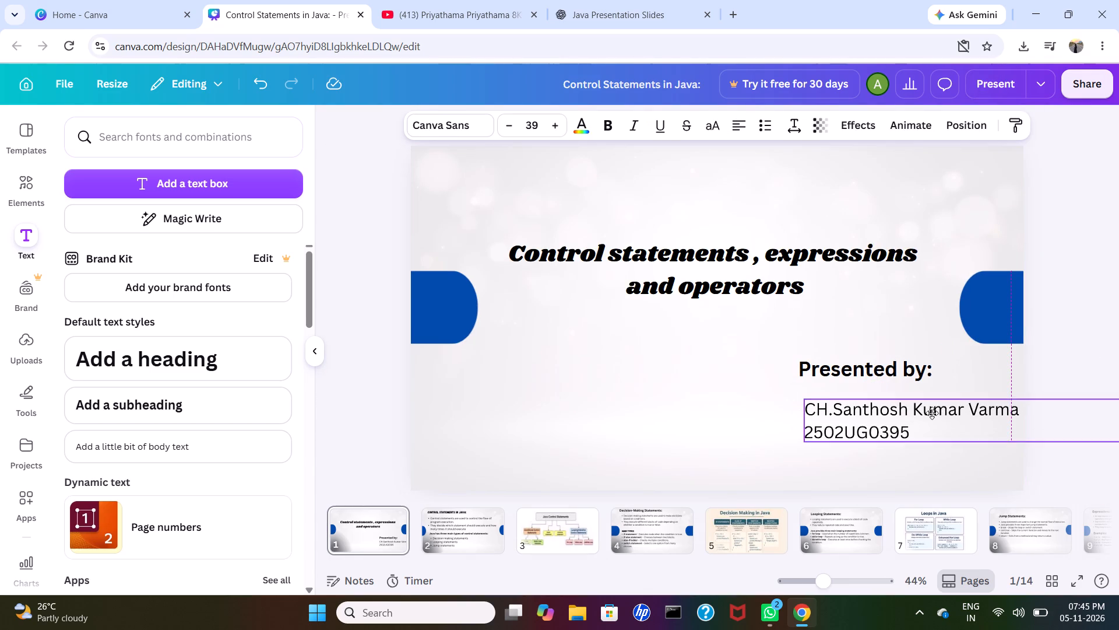
pyautogui.moveTo(932, 413); pyautogui.dragTo(934, 421)
pyautogui.moveTo(871, 374); pyautogui.dragTo(871, 390)
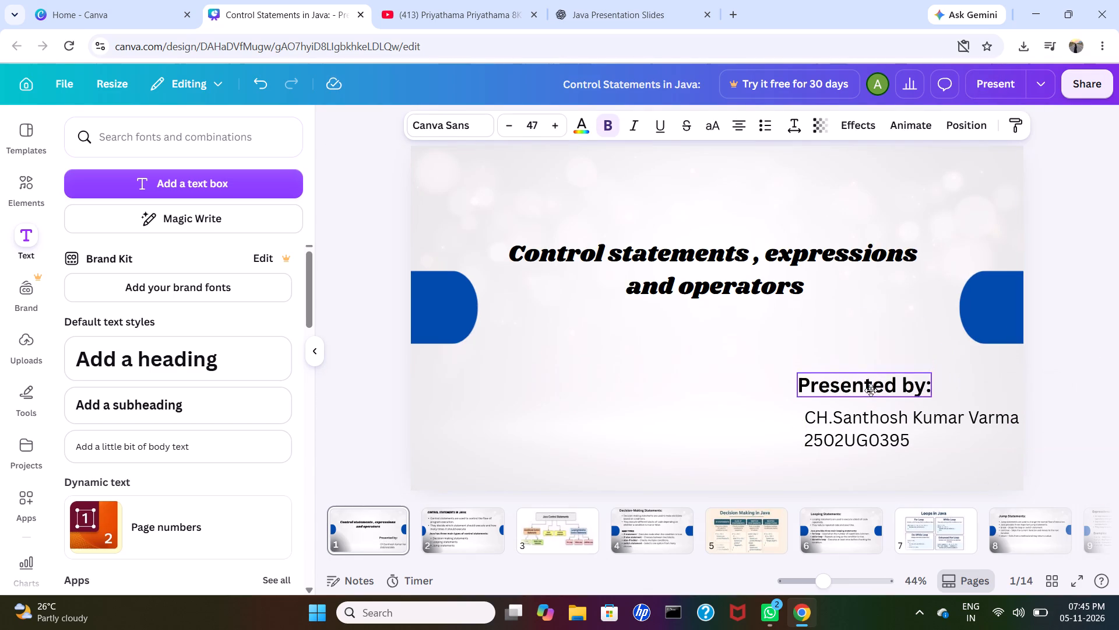
pyautogui.moveTo(871, 390); pyautogui.dragTo(877, 390)
pyautogui.moveTo(763, 289); pyautogui.dragTo(769, 305)
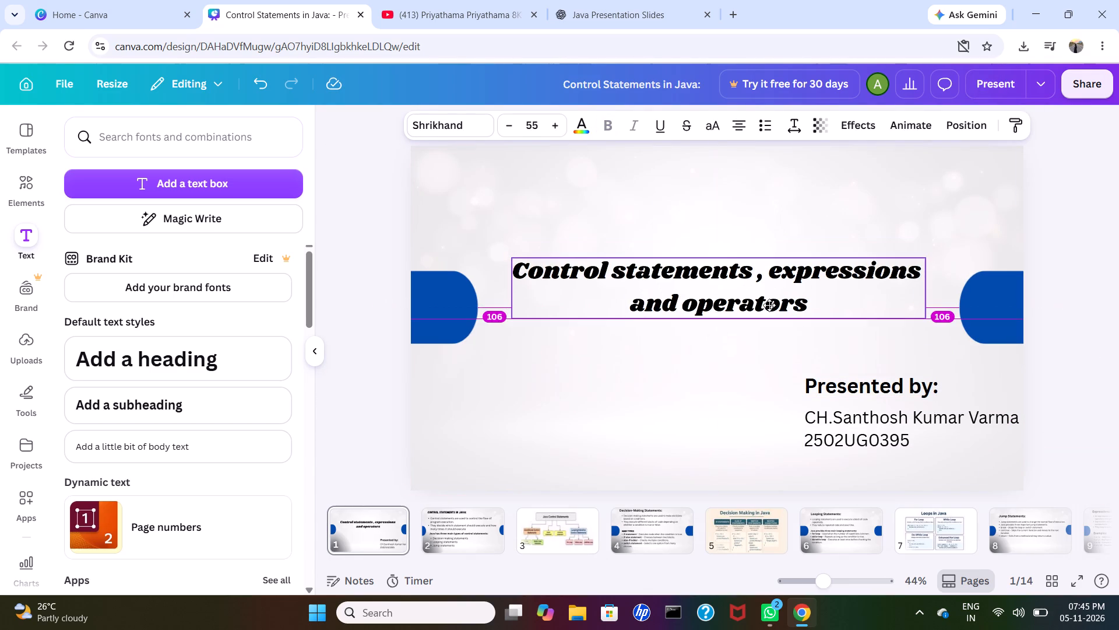
pyautogui.moveTo(769, 305); pyautogui.dragTo(772, 316)
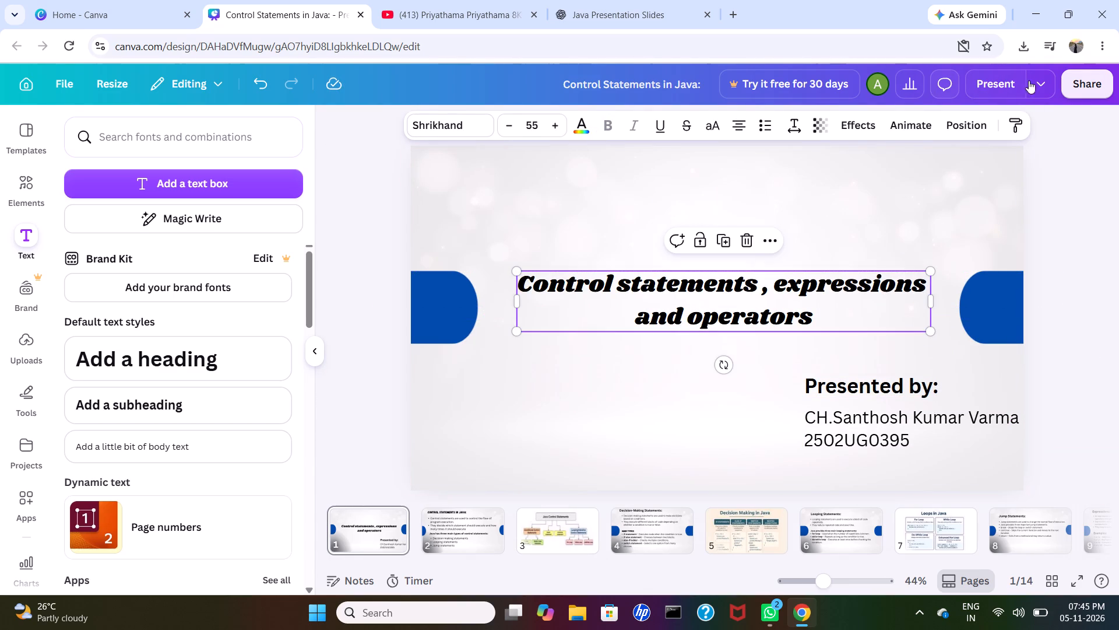
# Preview the title slide and page 2 in full screen, returning to the editor on page 2.
pyautogui.click(998, 78)
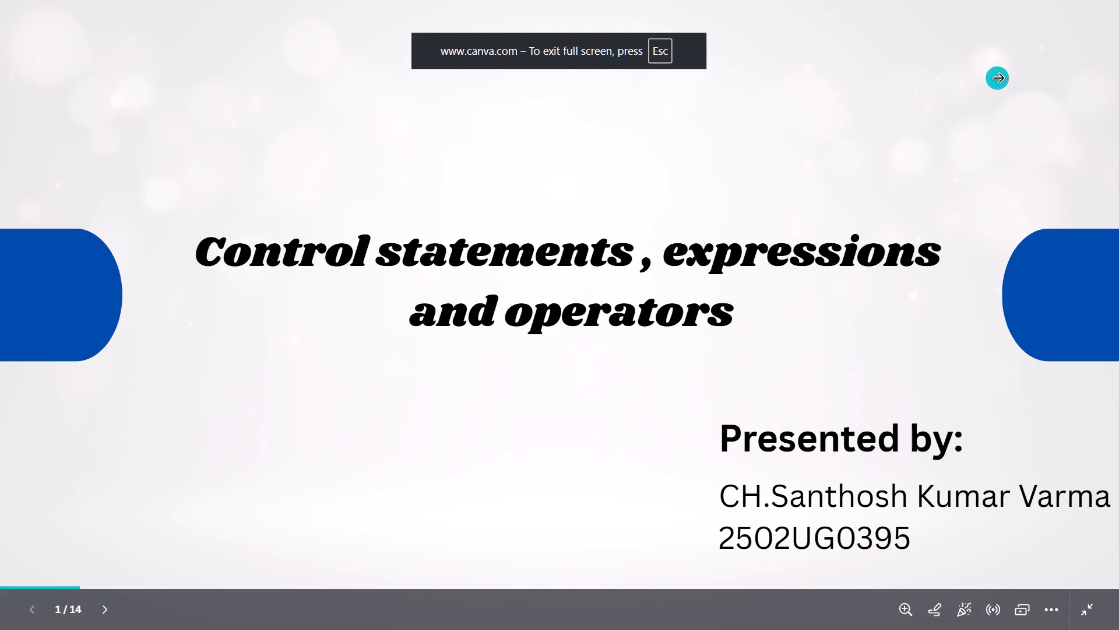
pyautogui.press('Right')
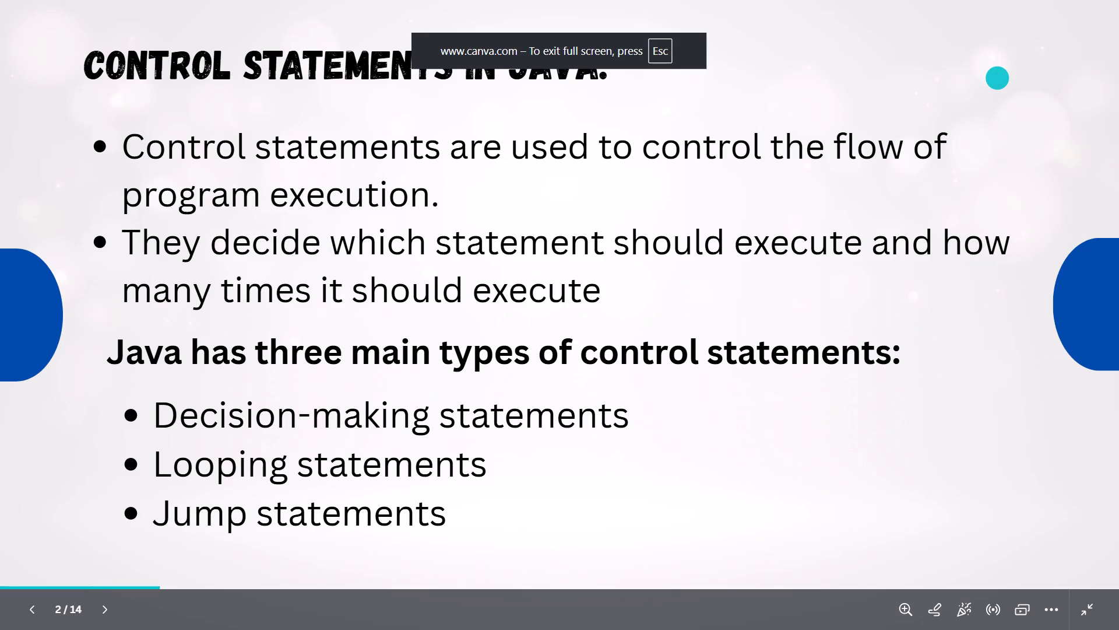
pyautogui.press('Escape')
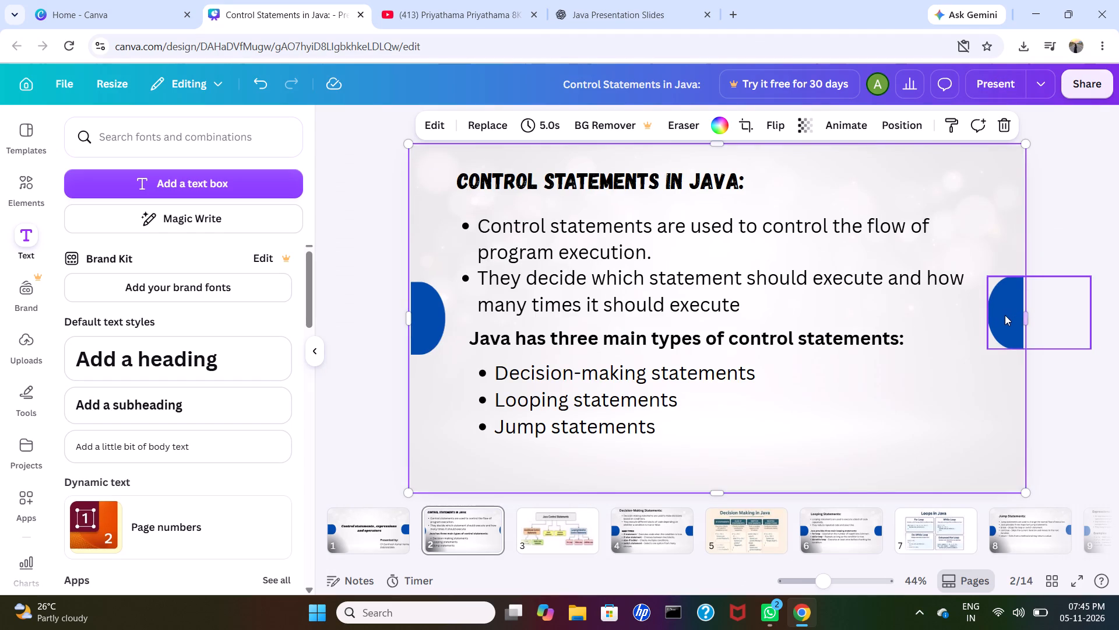
# Lower the blue shape on page 2's right edge so it is level with the left-edge shape.
pyautogui.moveTo(1004, 314); pyautogui.dragTo(1002, 323)
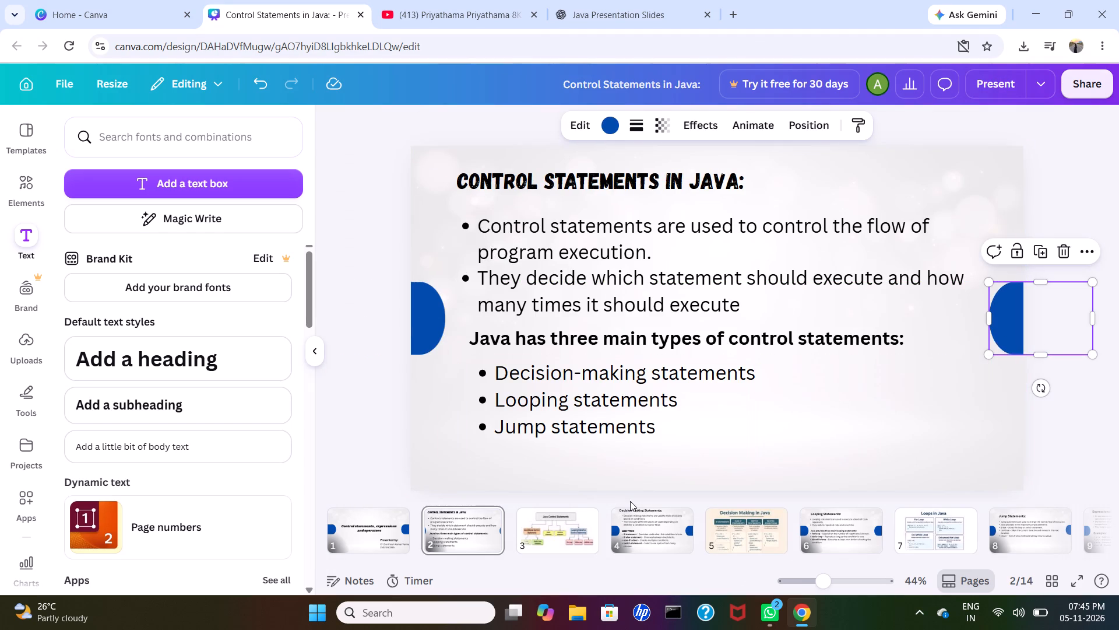
# Adjust the position of the blue shape on the right edge of page 4, the Decision-Making Statements slide.
pyautogui.click(636, 534)
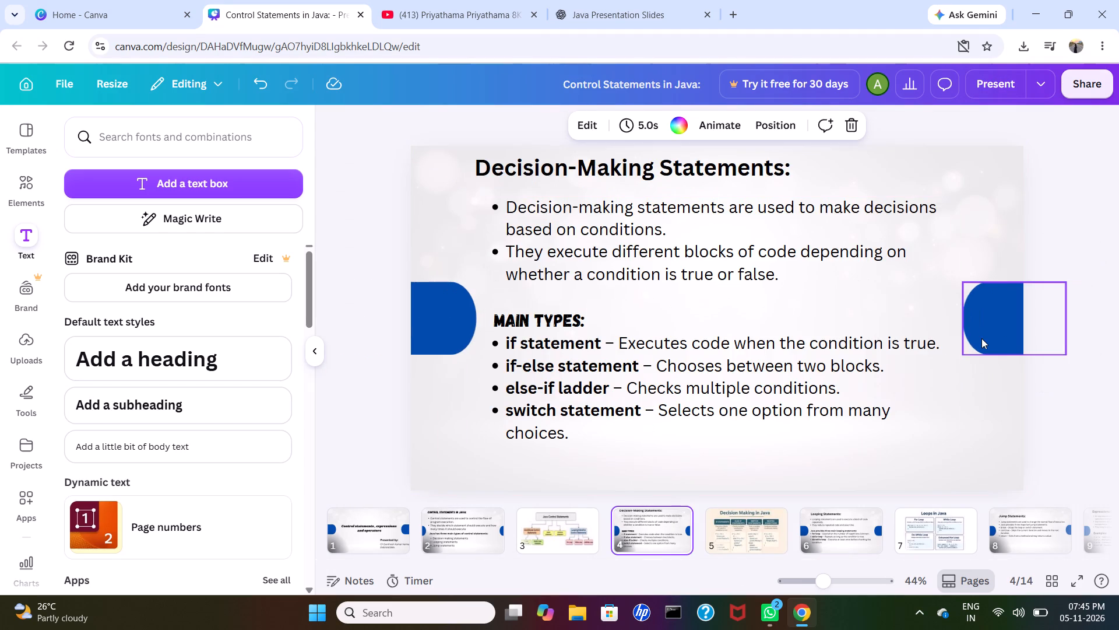
pyautogui.moveTo(981, 329); pyautogui.dragTo(972, 332)
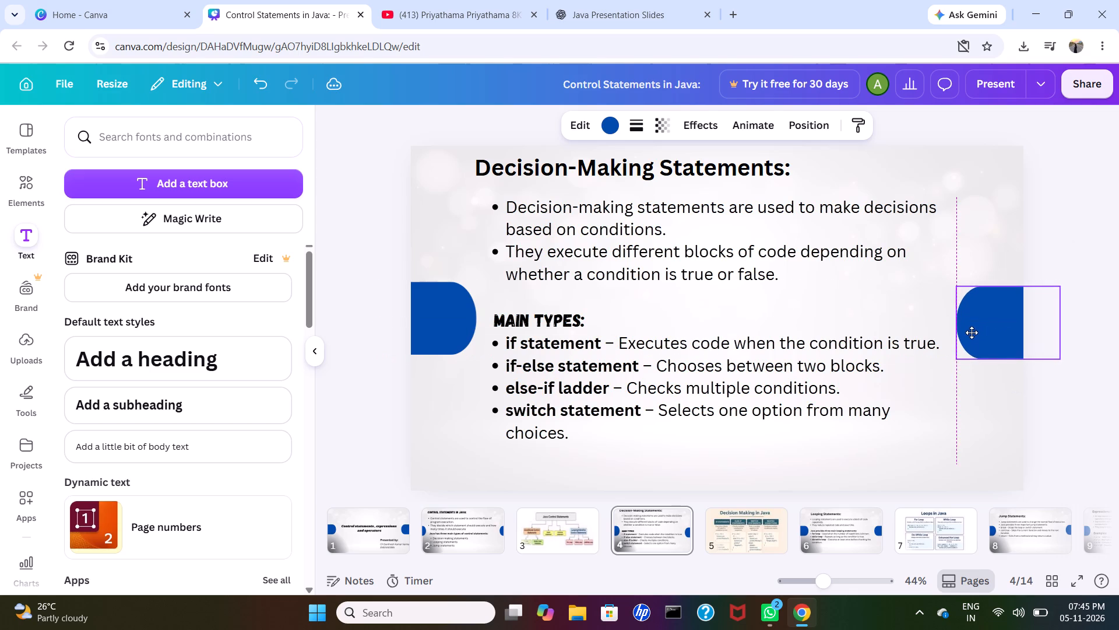
pyautogui.moveTo(972, 332); pyautogui.dragTo(979, 334)
# Shift the blue shape on page 6's right edge slightly outward, keeping it level with the left-edge shape.
pyautogui.click(828, 520)
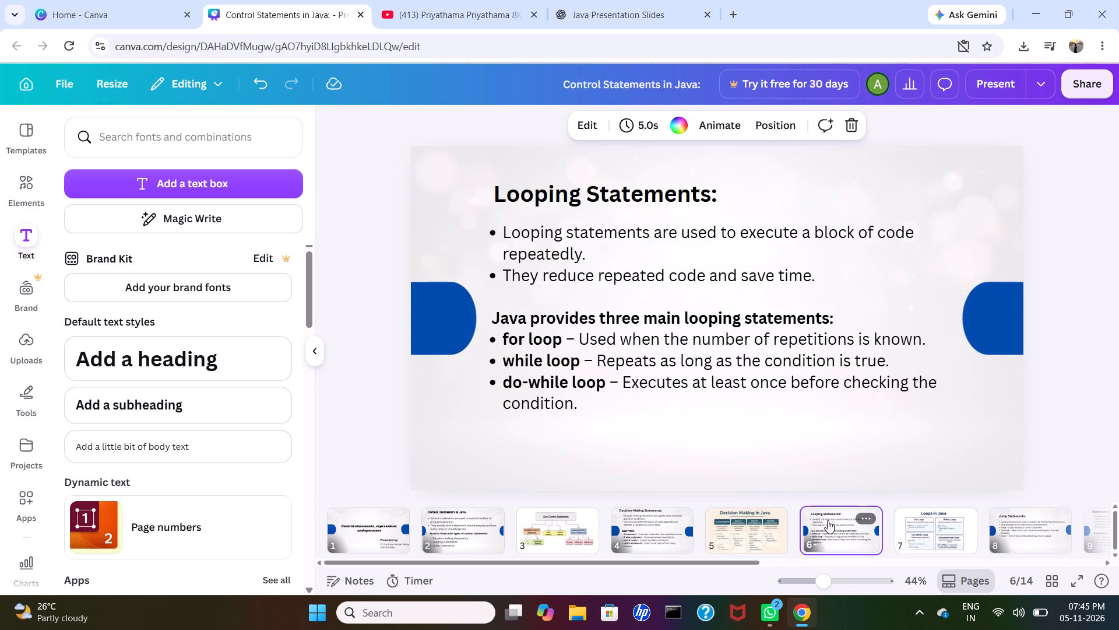
pyautogui.moveTo(997, 330); pyautogui.dragTo(993, 334)
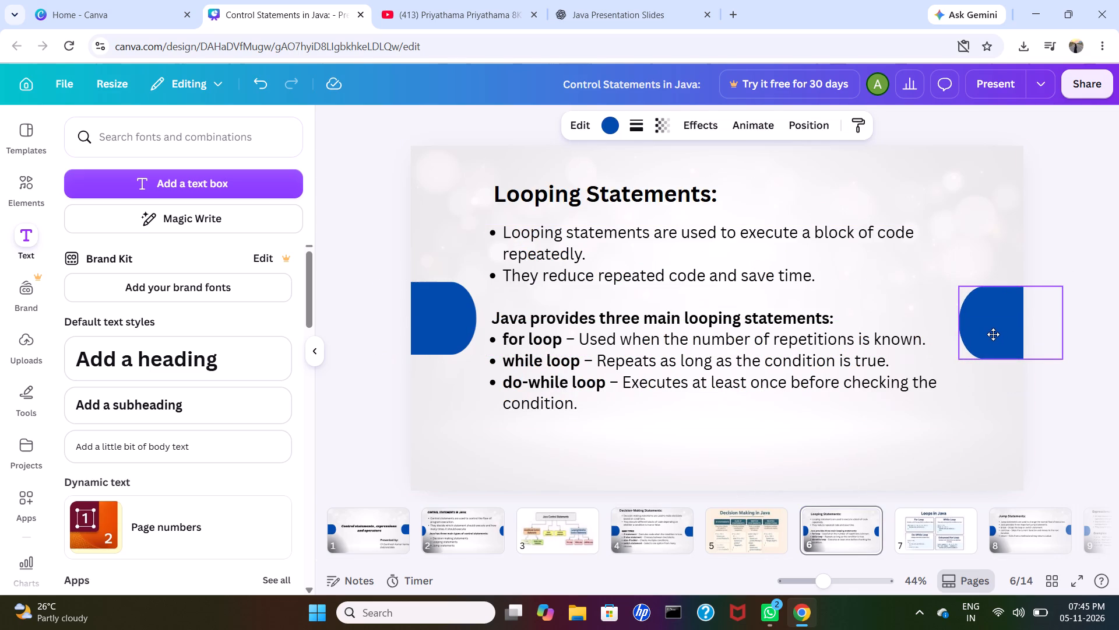
pyautogui.moveTo(993, 334); pyautogui.dragTo(1002, 333)
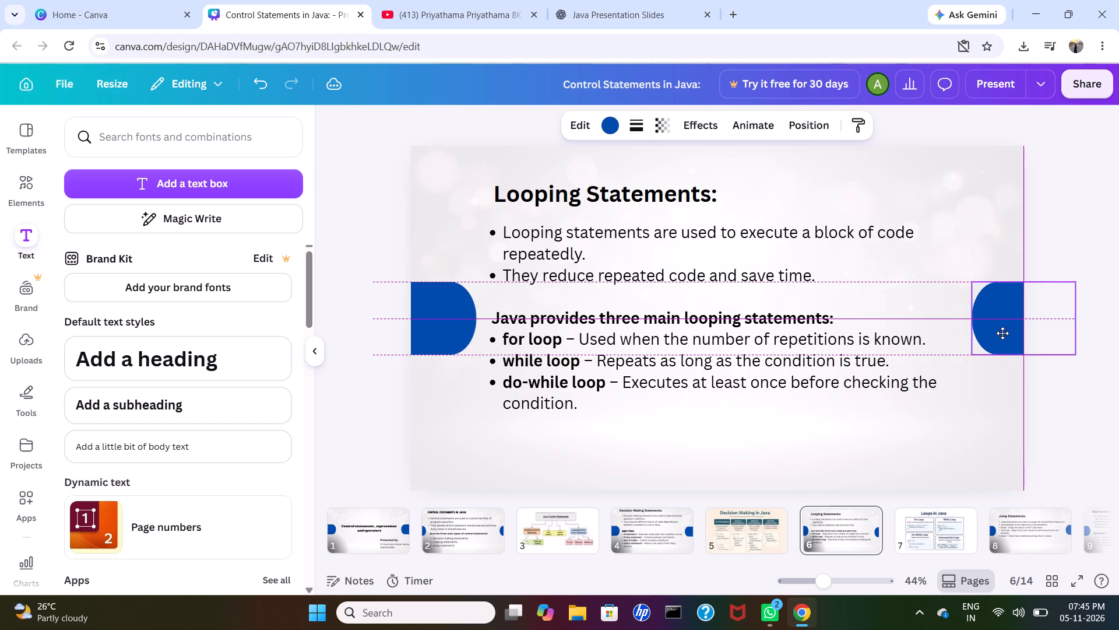
pyautogui.moveTo(1002, 333); pyautogui.dragTo(999, 336)
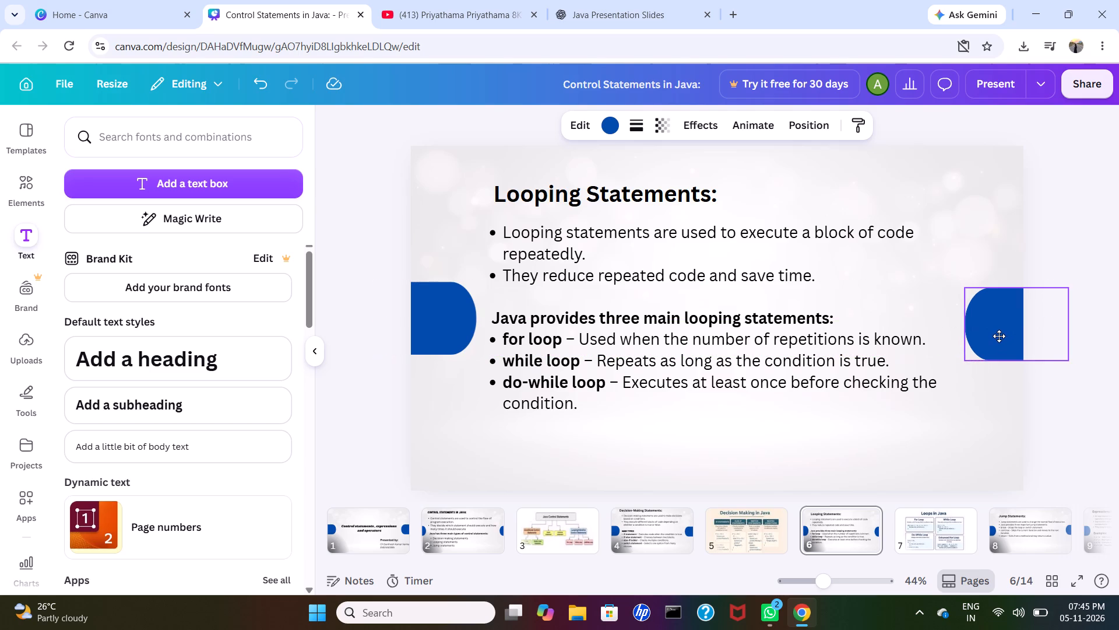
pyautogui.moveTo(999, 336); pyautogui.dragTo(1000, 330)
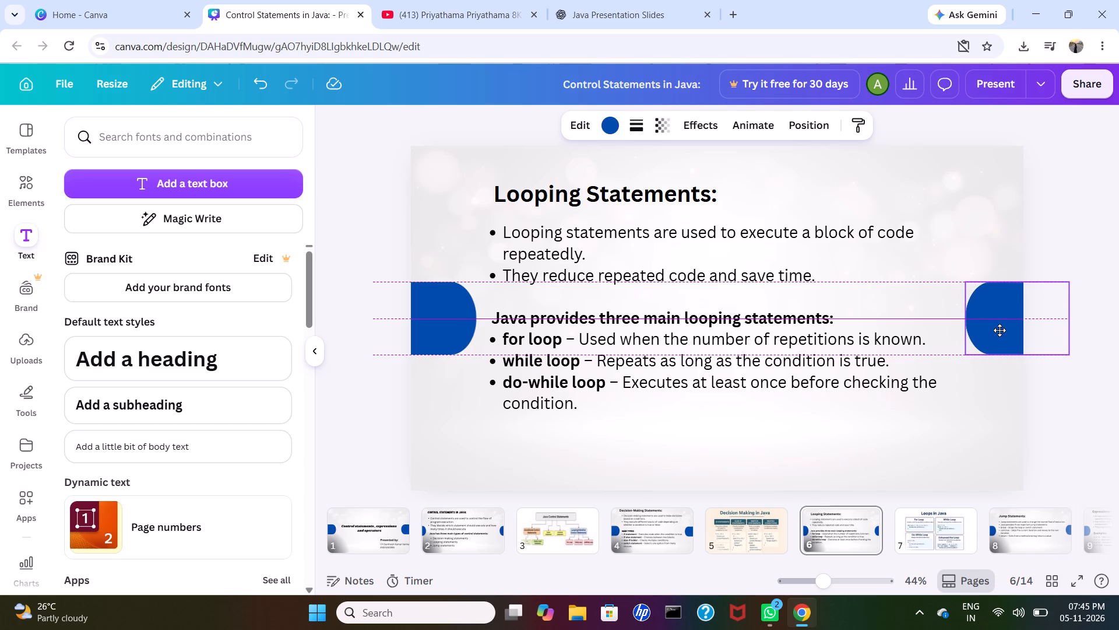
pyautogui.moveTo(1000, 330); pyautogui.dragTo(1002, 330)
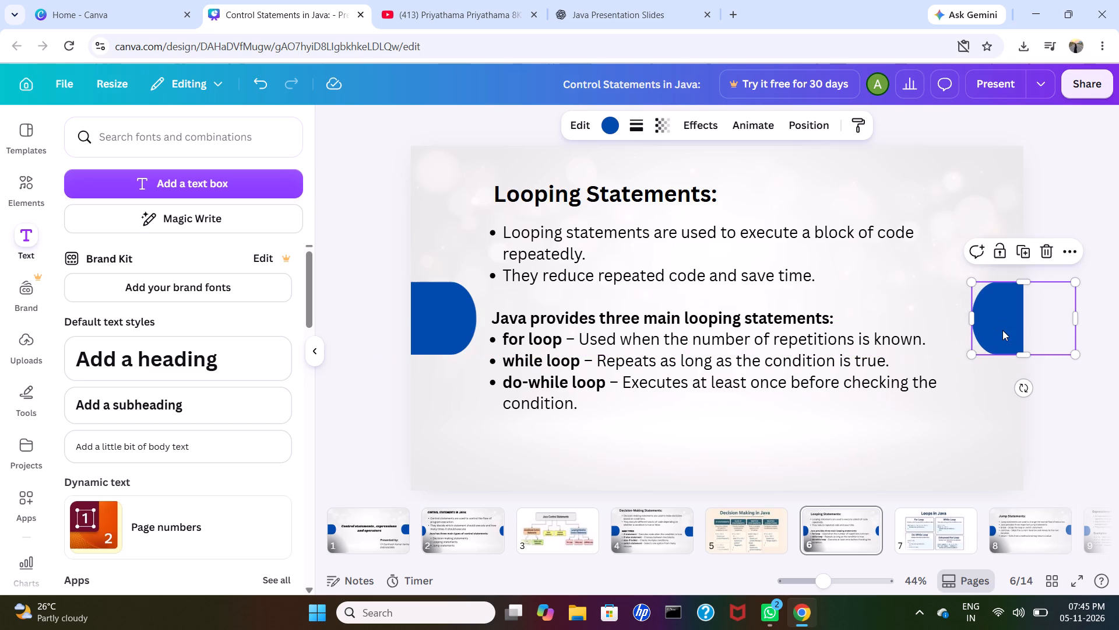
pyautogui.click(849, 542)
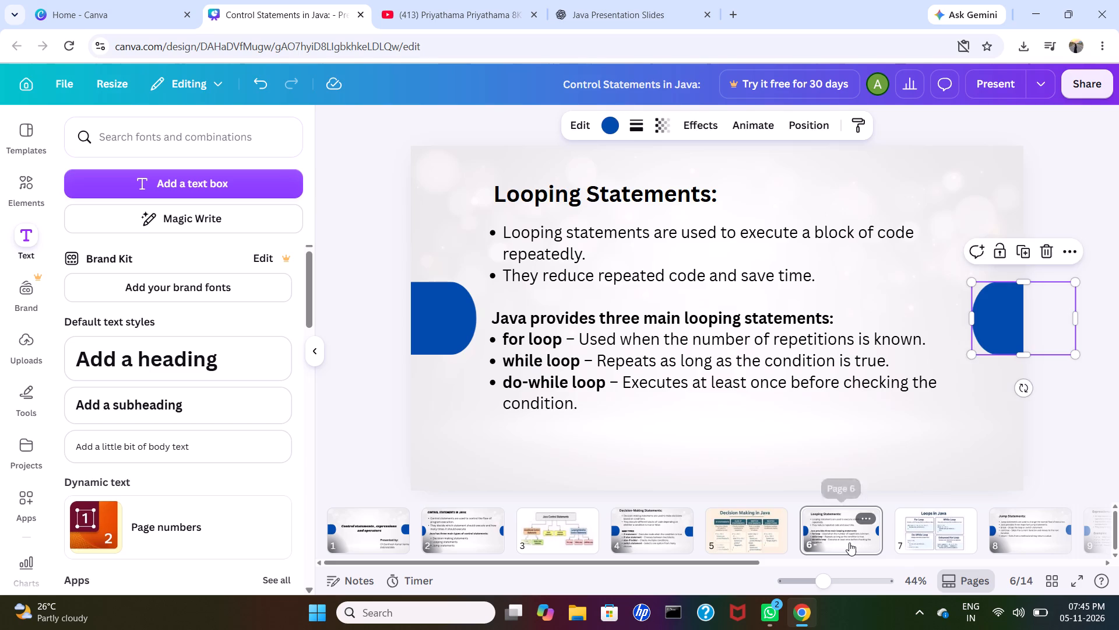
# Lower the blue shape on the right edge of page 8, Jump Statements, to align with the left-edge shape.
pyautogui.click(1021, 538)
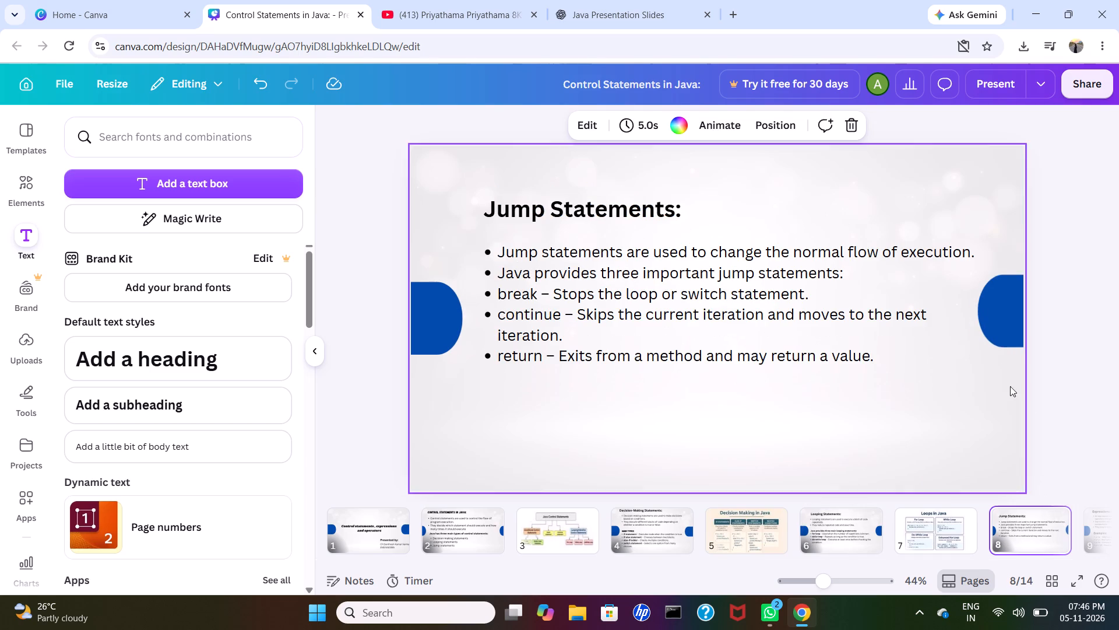
pyautogui.moveTo(998, 330); pyautogui.dragTo(993, 337)
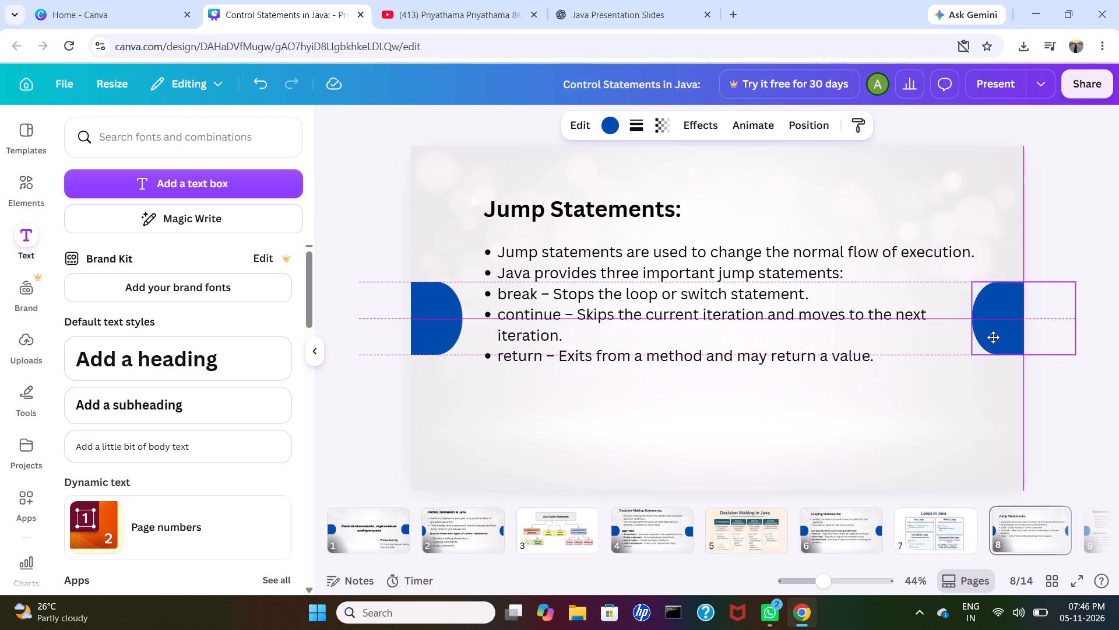
pyautogui.moveTo(993, 337); pyautogui.dragTo(994, 337)
# Check the alignment of the right-edge blue shape on page 9, Expressions in Java.
pyautogui.hscroll(-2, 917, 533)
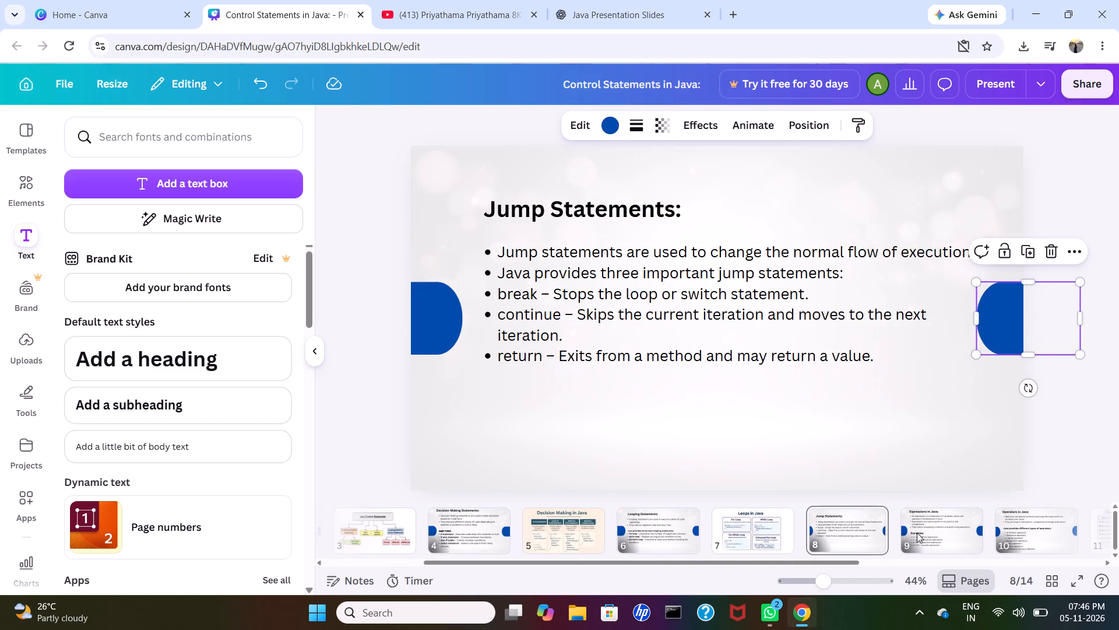
pyautogui.hscroll(-1, 917, 533)
pyautogui.click(917, 533)
pyautogui.click(993, 318)
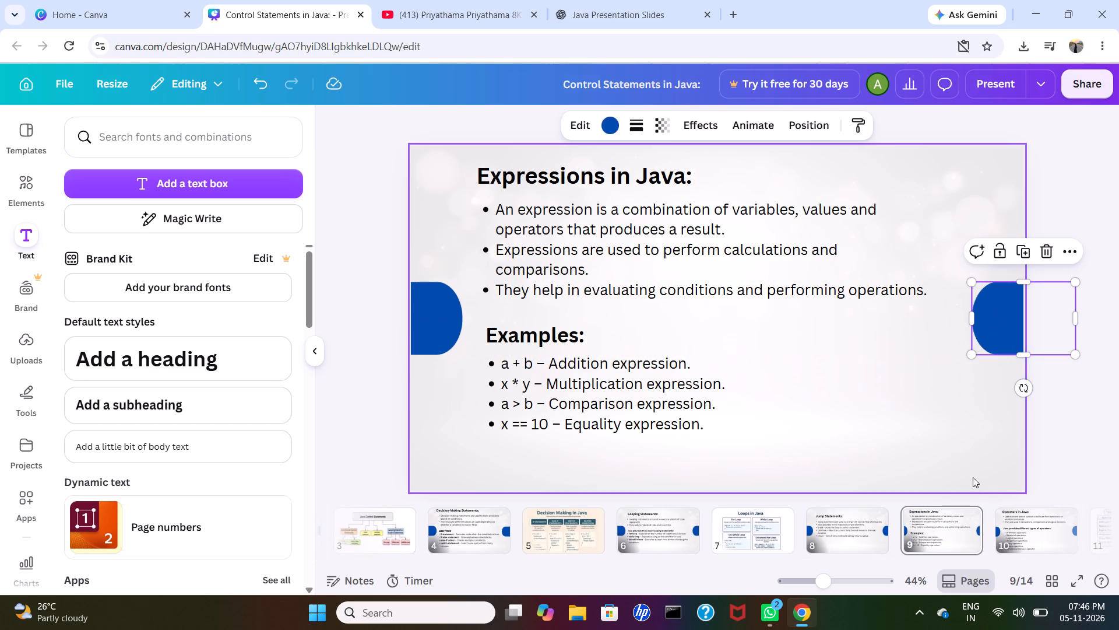
# Lower the blue shape on the right edge of page 10, Operators in Java, to align with the left-edge shape.
pyautogui.click(1009, 524)
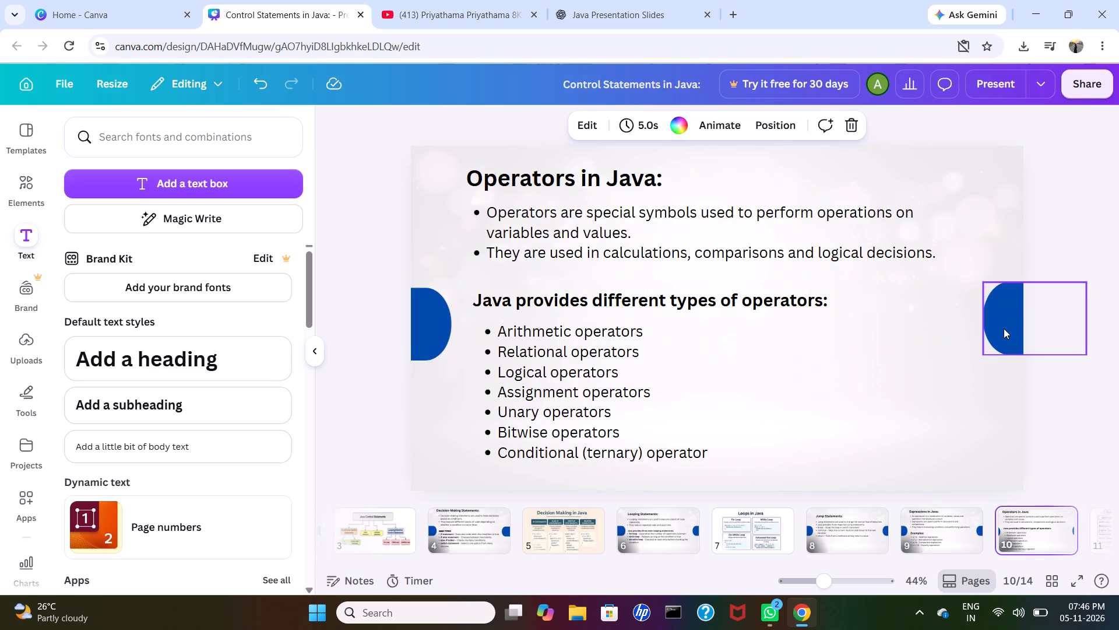
pyautogui.moveTo(1004, 328); pyautogui.dragTo(1000, 334)
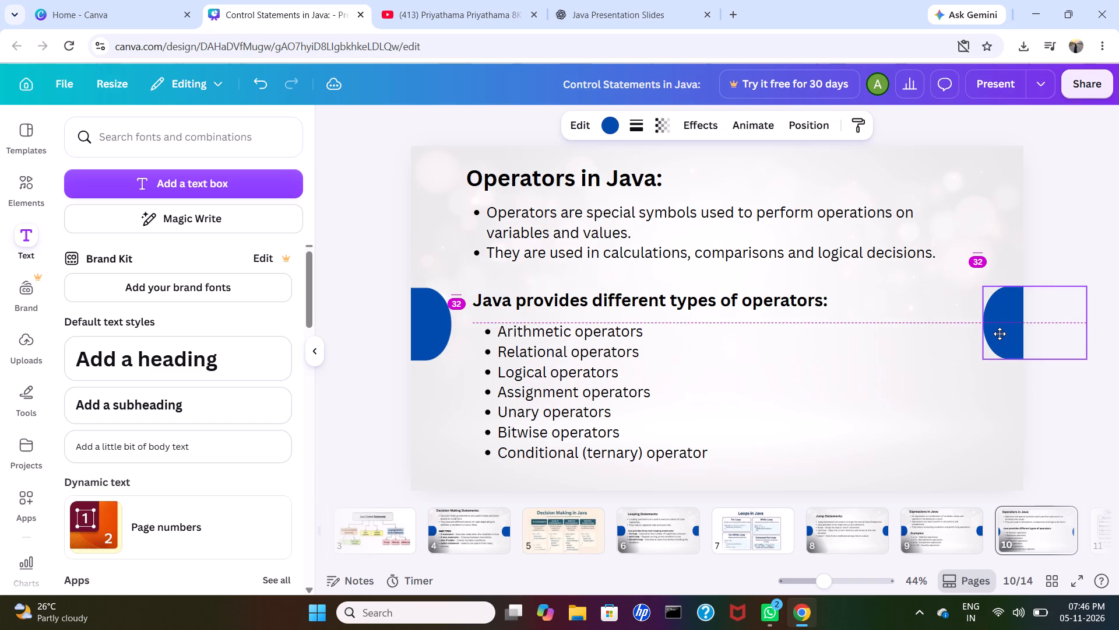
pyautogui.moveTo(1000, 334); pyautogui.dragTo(999, 334)
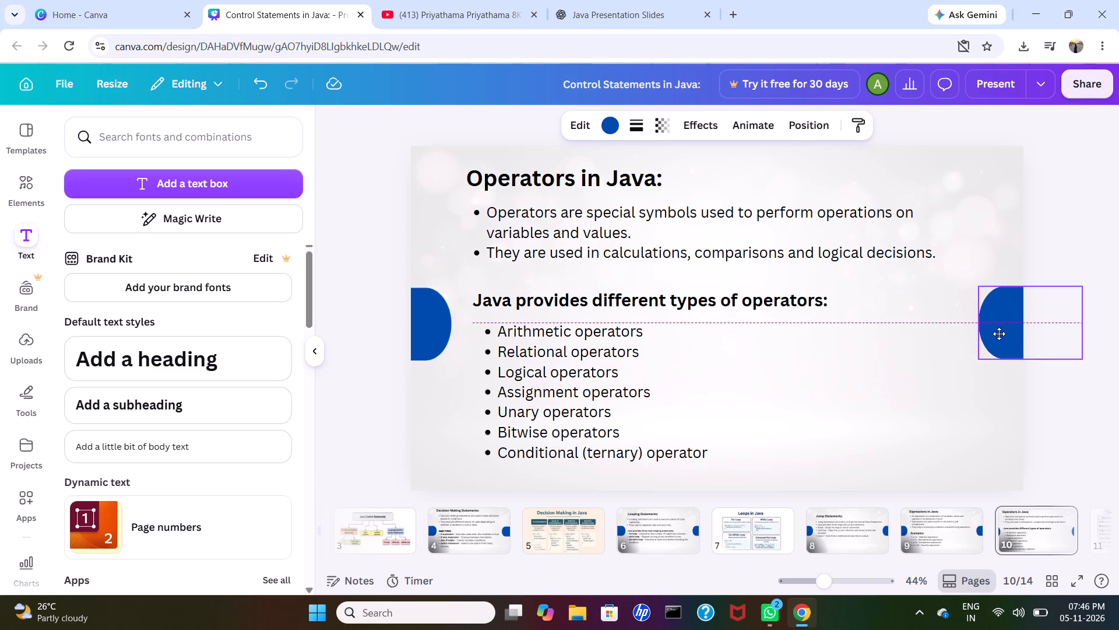
pyautogui.moveTo(999, 334); pyautogui.dragTo(998, 334)
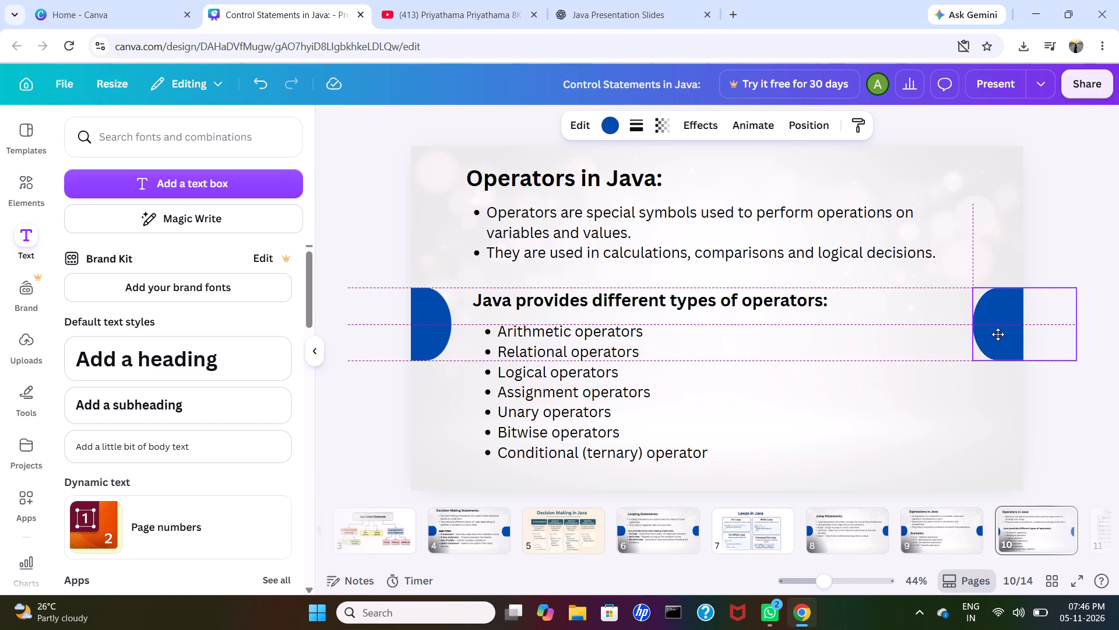
pyautogui.moveTo(998, 334); pyautogui.dragTo(1001, 334)
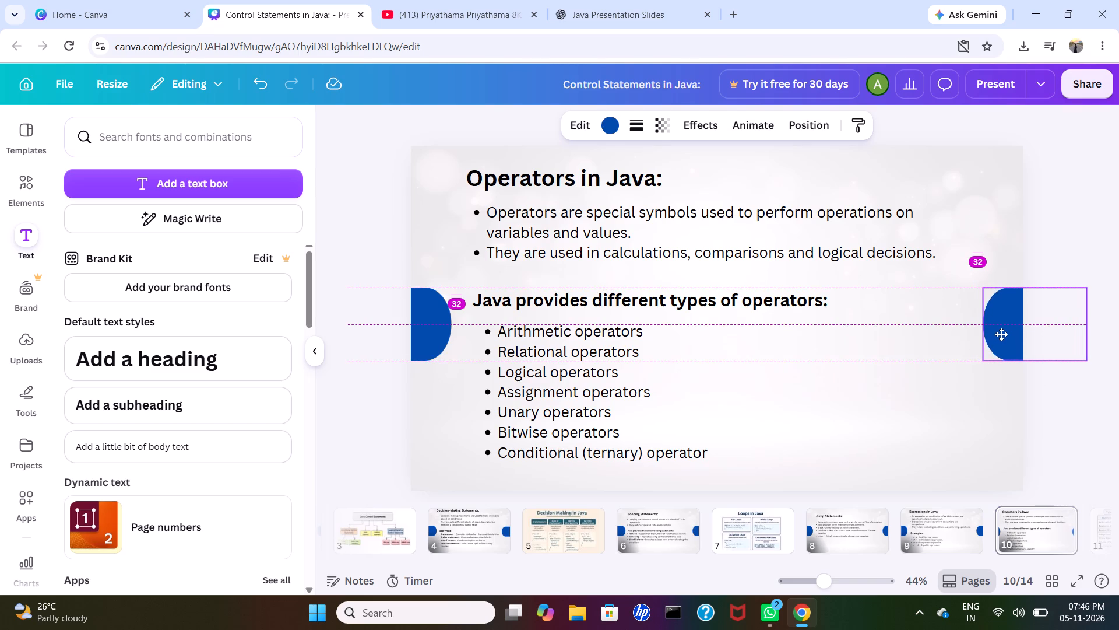
pyautogui.moveTo(1001, 334); pyautogui.dragTo(1002, 334)
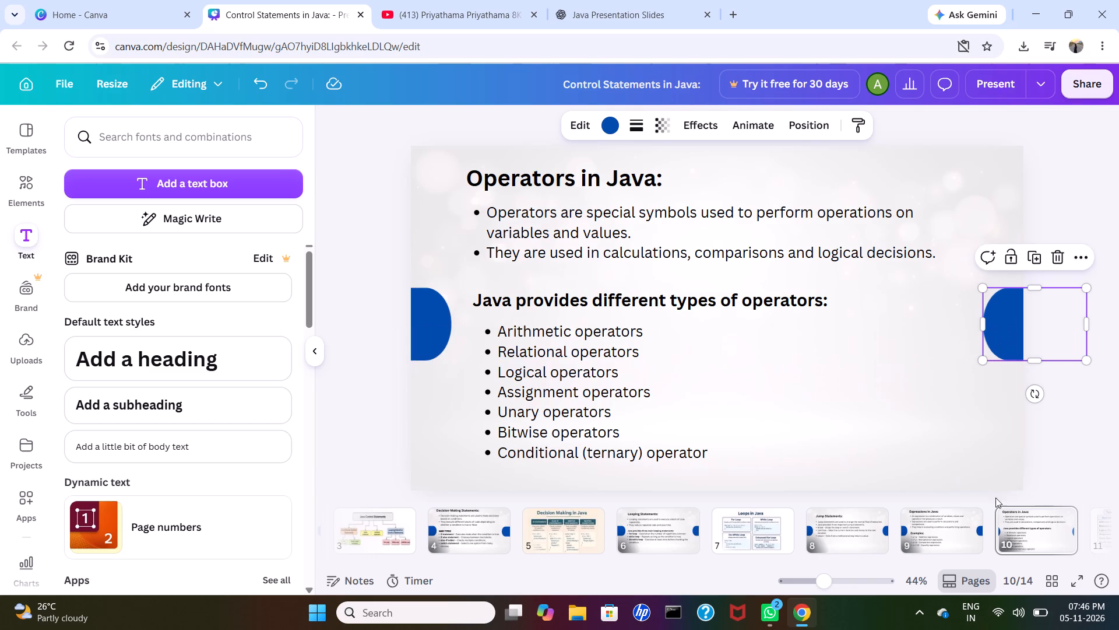
# Raise the blue shape on the left edge of page 12, Simple Java Program, to align with the right-edge shape.
pyautogui.hscroll(-4, 988, 527)
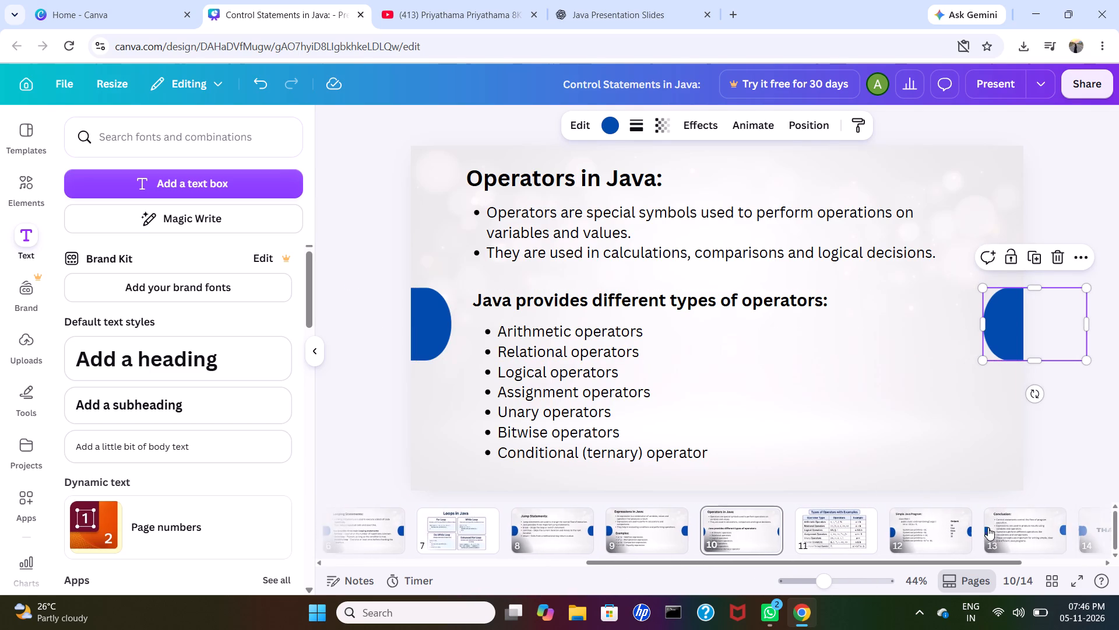
pyautogui.hscroll(-1, 988, 527)
pyautogui.click(930, 545)
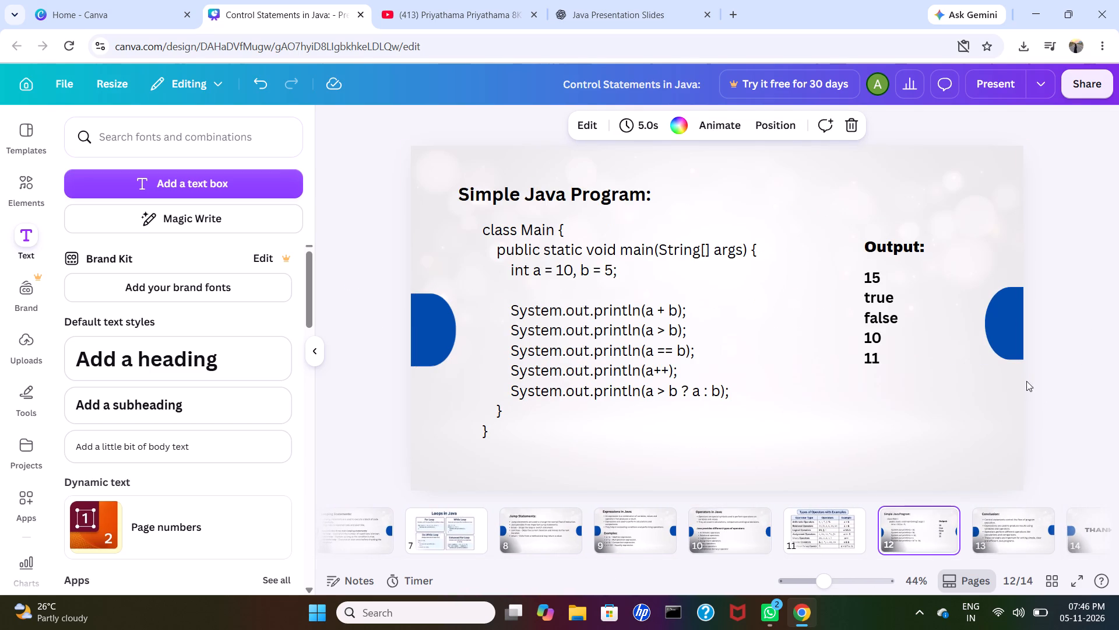
pyautogui.click(1004, 332)
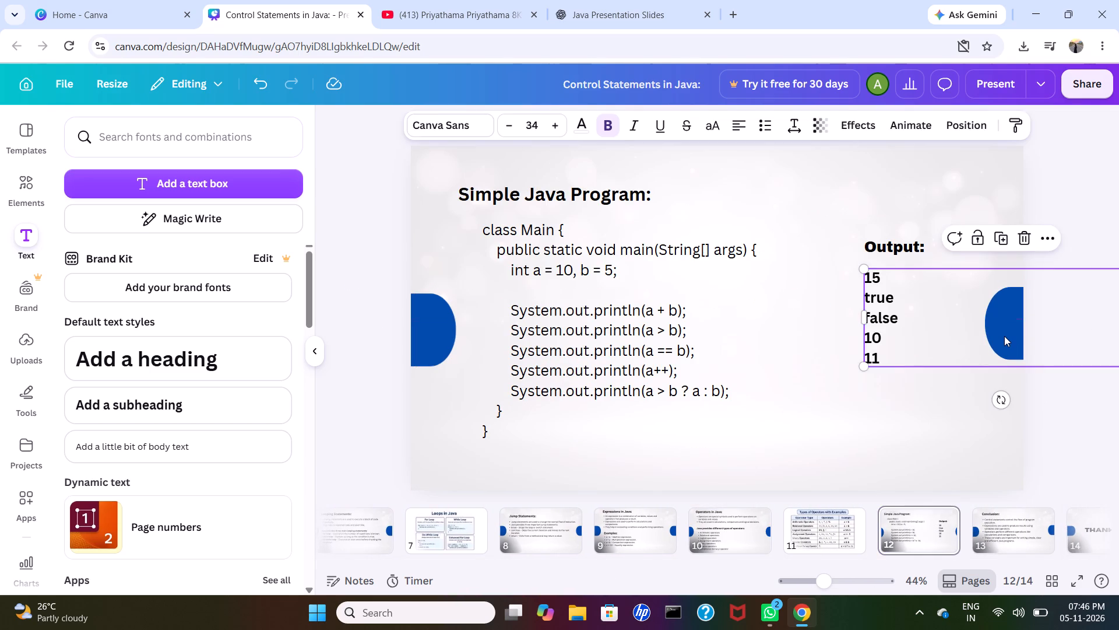
pyautogui.click(963, 421)
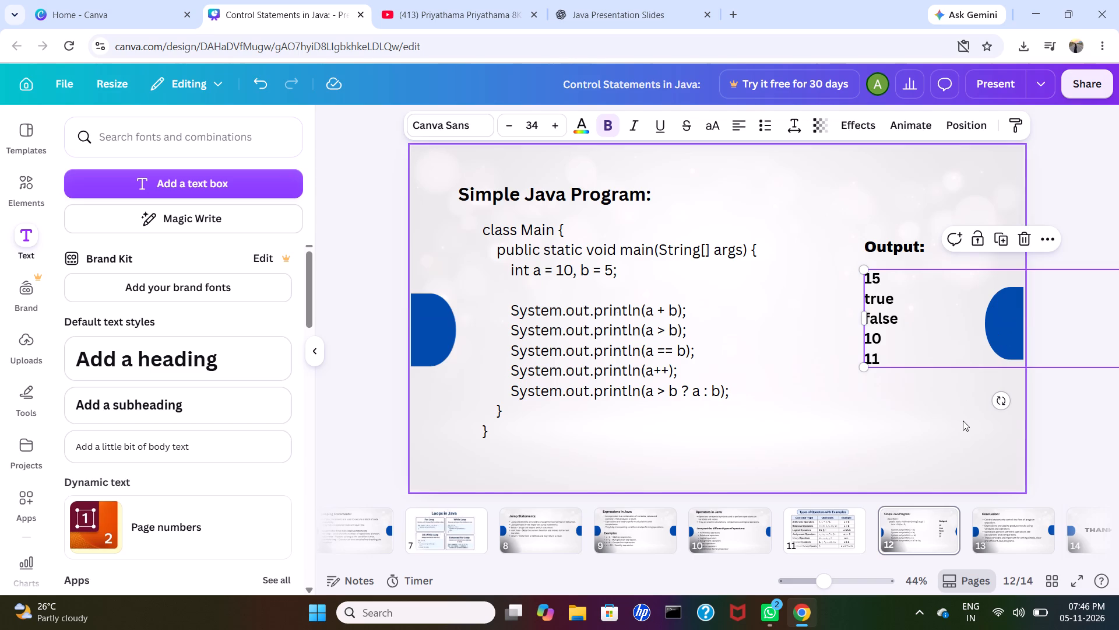
pyautogui.click(999, 332)
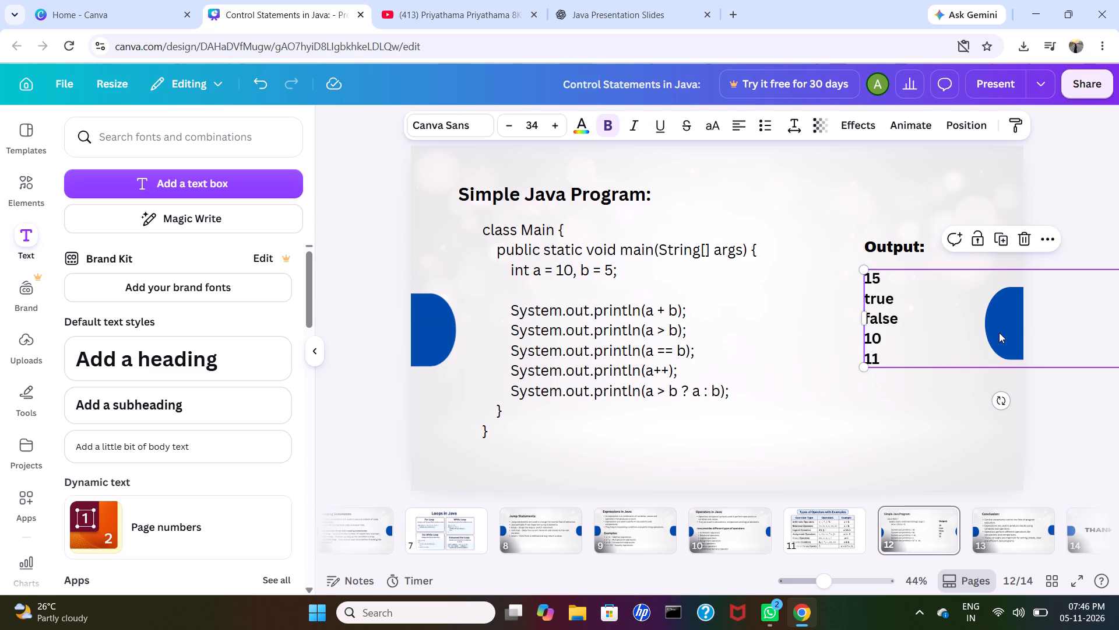
pyautogui.click(929, 447)
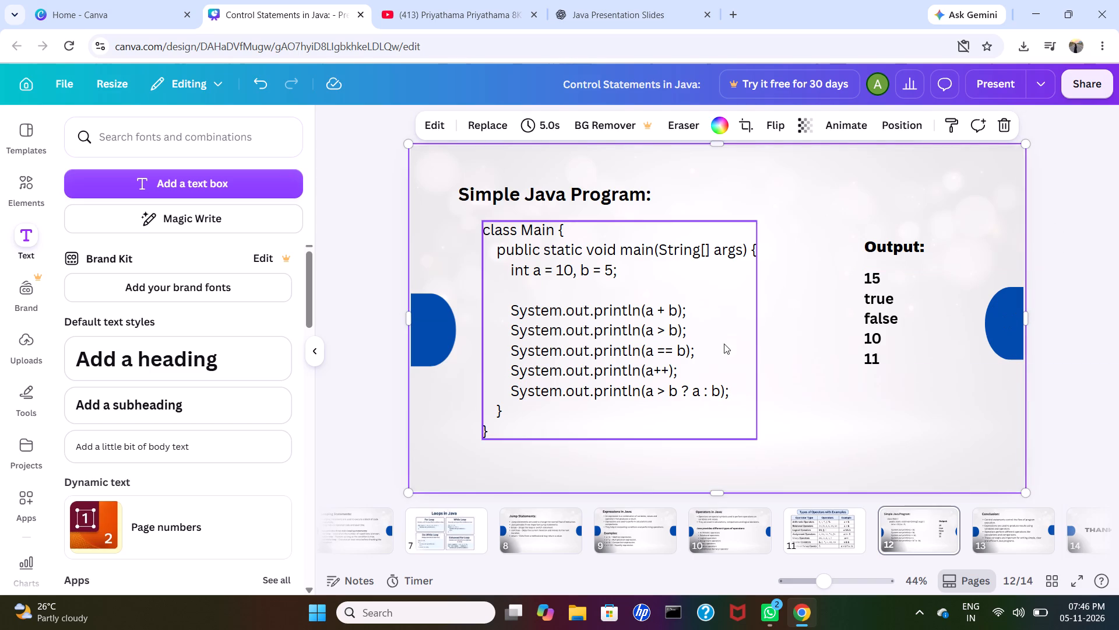
pyautogui.moveTo(444, 328); pyautogui.dragTo(447, 328)
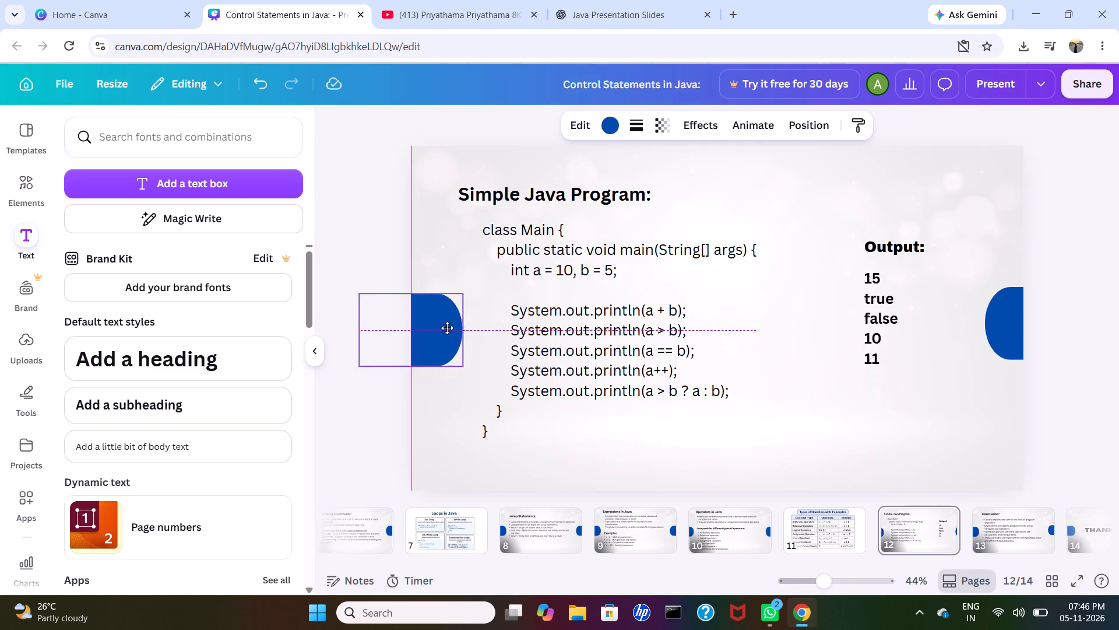
pyautogui.moveTo(447, 328); pyautogui.dragTo(446, 323)
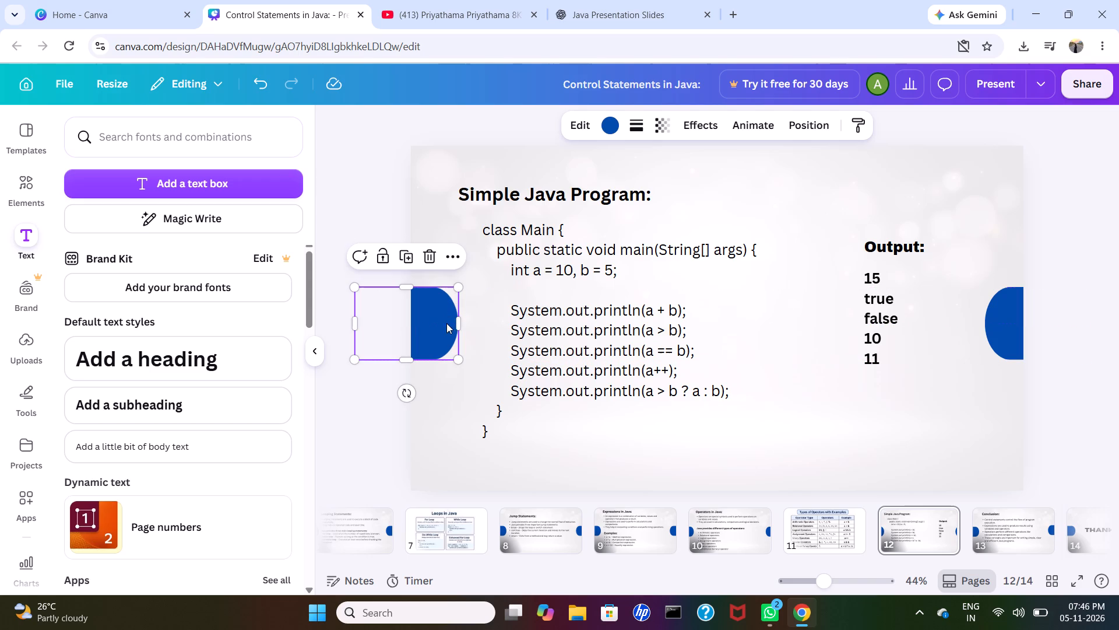
# Lower the blue shape on the right edge of page 13, Conclusion, to align with the left-edge shape.
pyautogui.click(988, 532)
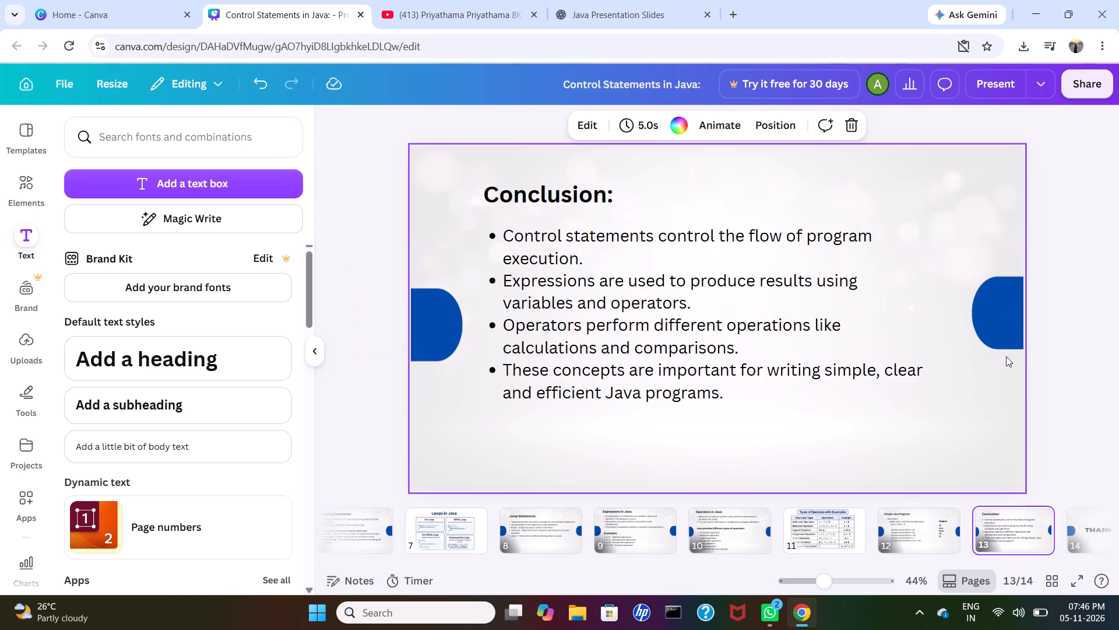
pyautogui.moveTo(988, 324); pyautogui.dragTo(983, 334)
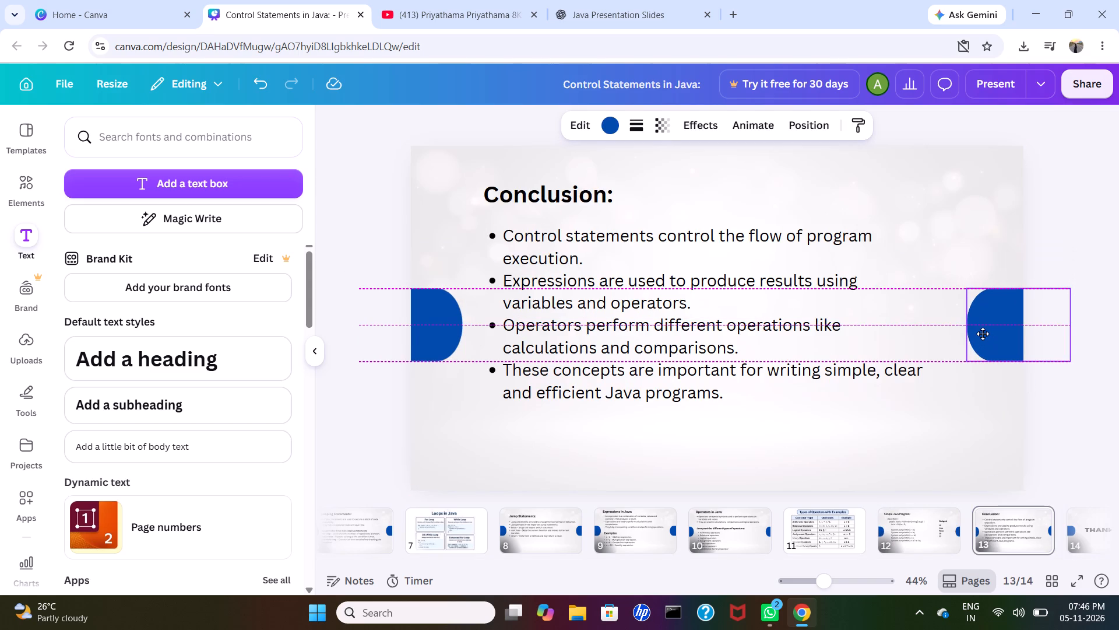
pyautogui.moveTo(983, 334); pyautogui.dragTo(988, 333)
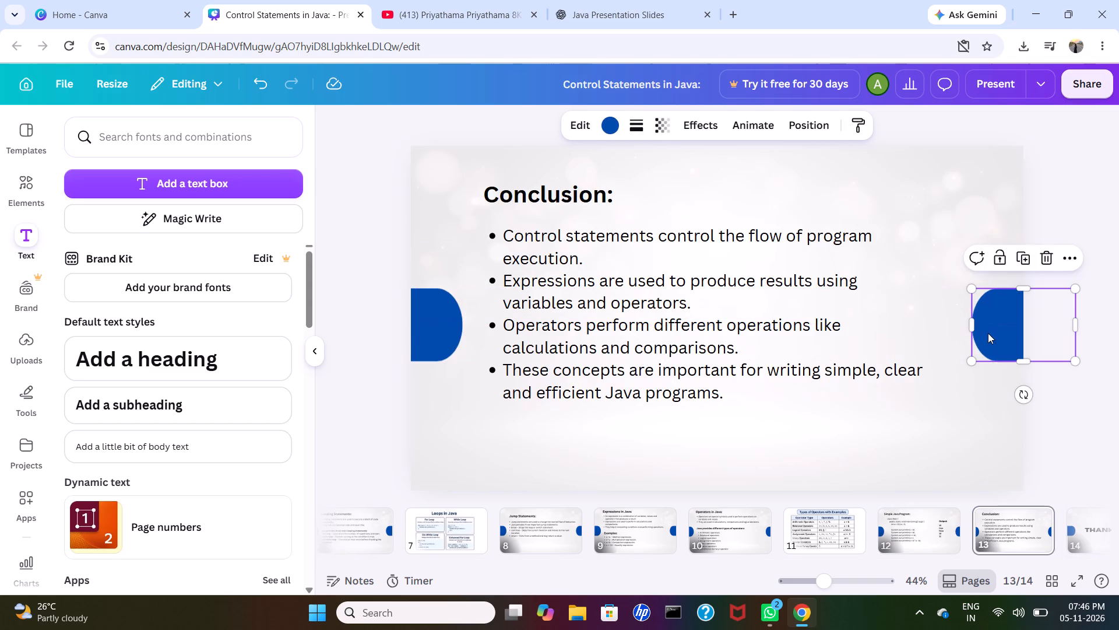
# Check the alignment of the right-edge blue shape on page 14, the Thank You slide.
pyautogui.hscroll(-1, 972, 523)
pyautogui.click(1014, 531)
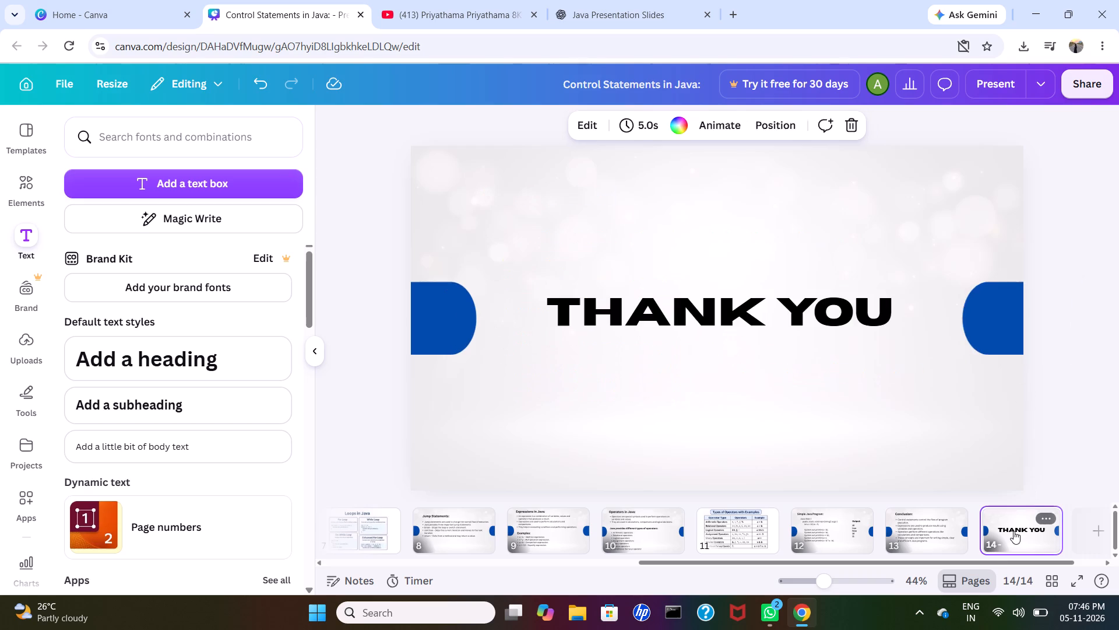
pyautogui.click(998, 324)
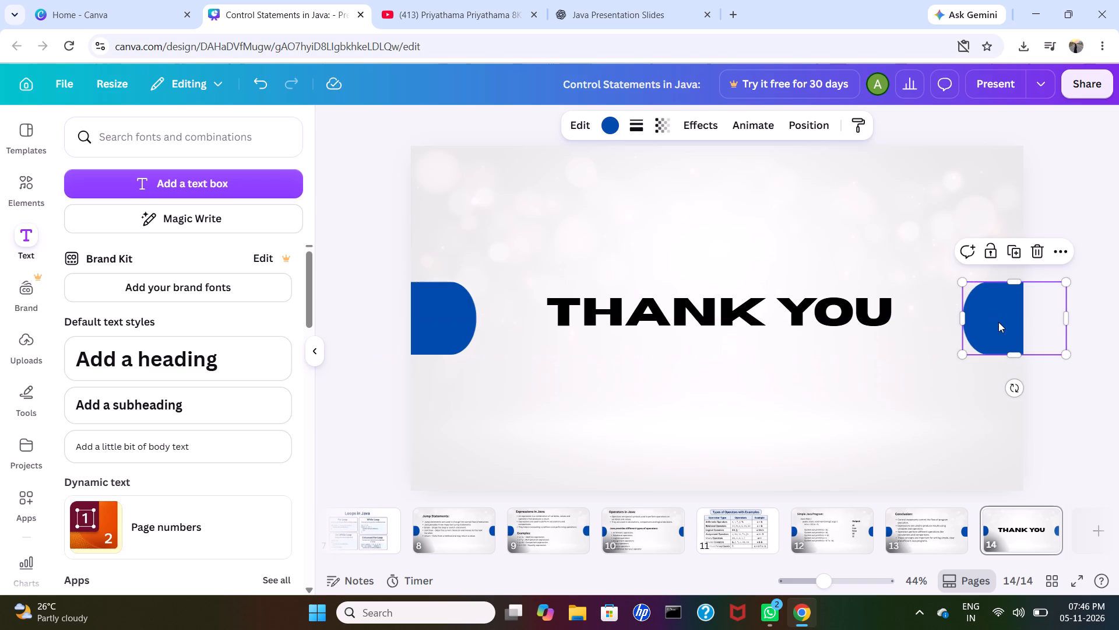
# Present the deck full screen and go back through the slides from page 14 to the title slide.
pyautogui.click(1002, 89)
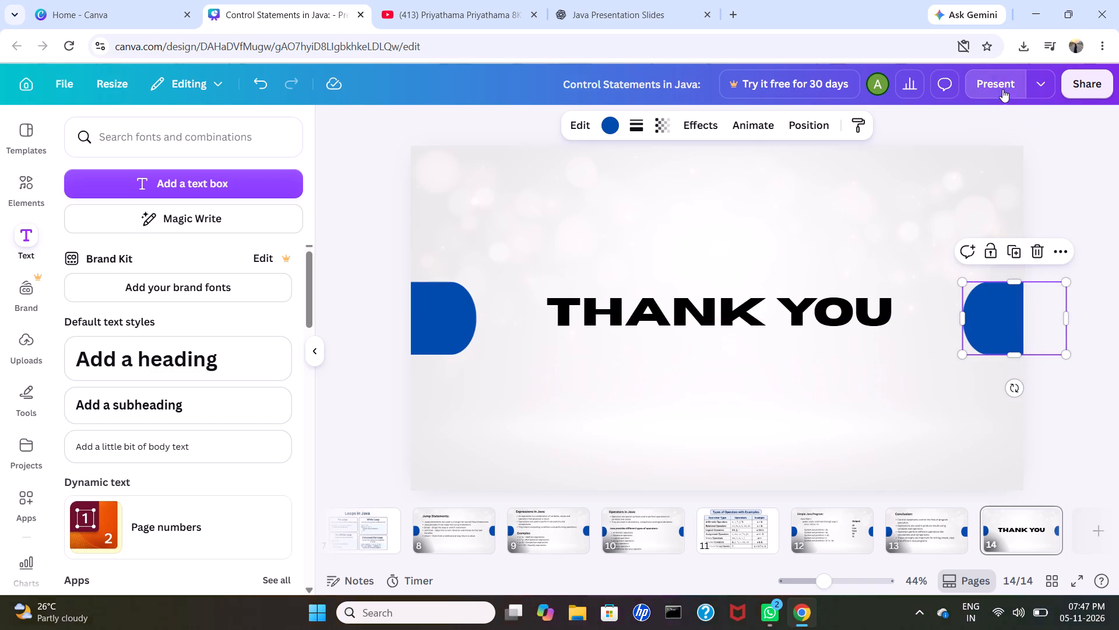
pyautogui.press('Left')
pyautogui.press('Left')
pyautogui.press('Left')
pyautogui.press('Left')
pyautogui.press('Left')
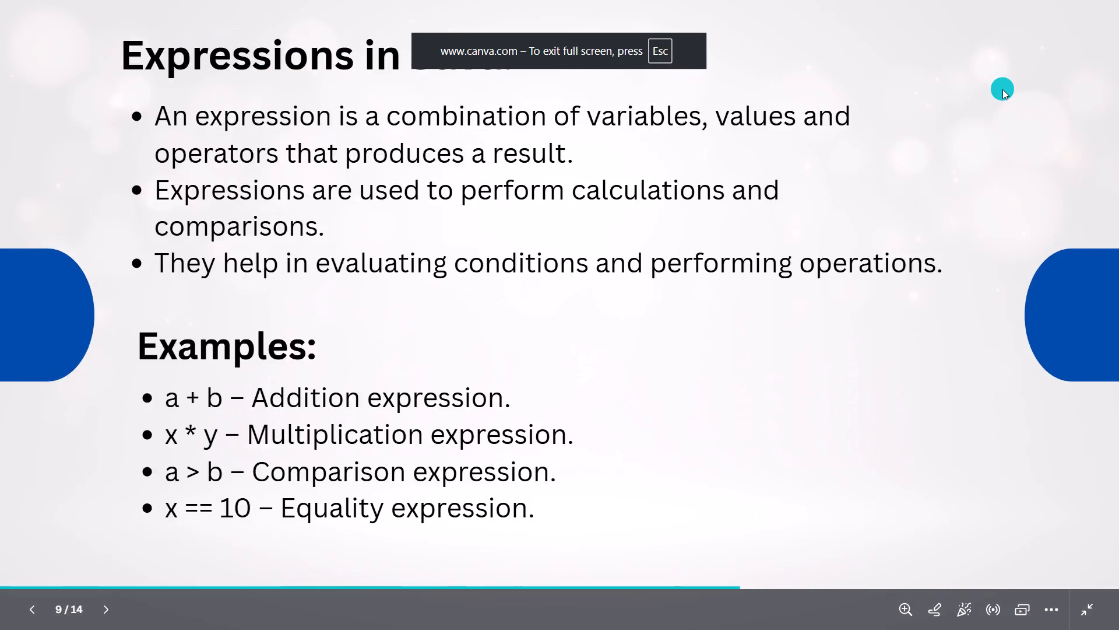
pyautogui.press('Left')
pyautogui.press('Left')
pyautogui.press('Left')
pyautogui.press('Left')
pyautogui.press('Left')
pyautogui.press('Left')
pyautogui.press('Left')
pyautogui.press('Left')
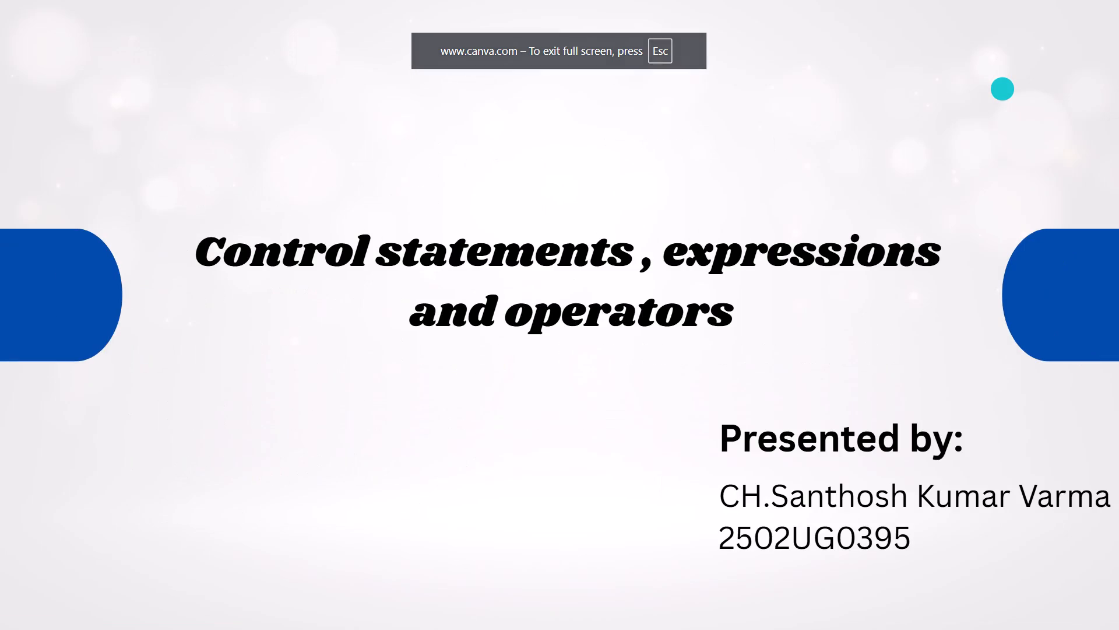
# Review the edge shapes on pages 2 to 4 in full screen, return to page 2 and exit the presentation.
pyautogui.press('Right')
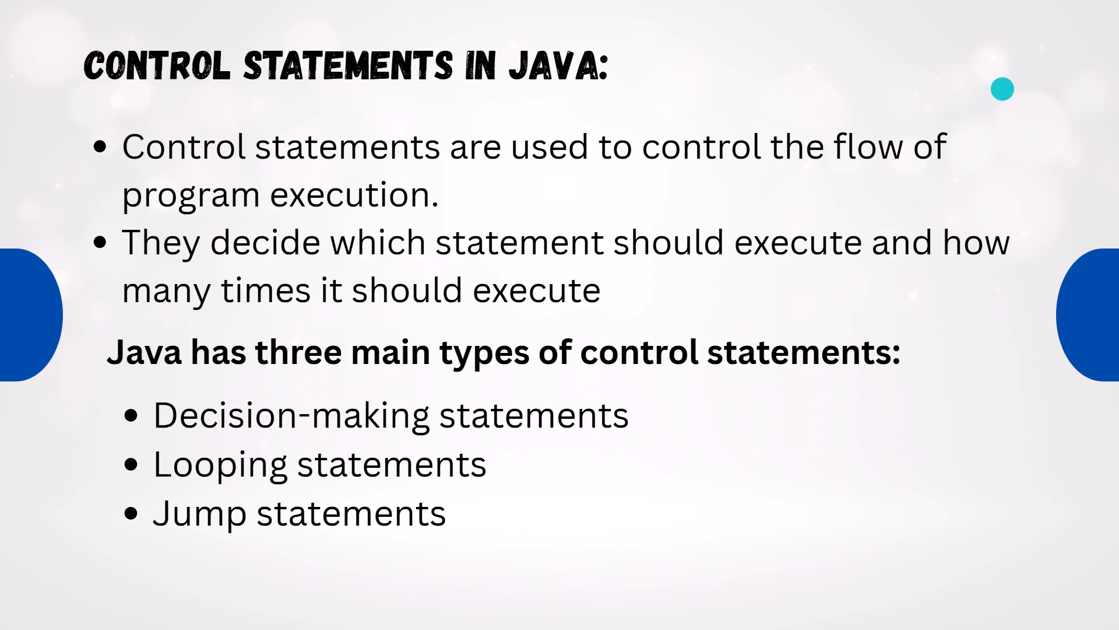
pyautogui.press('Right')
pyautogui.press('Right')
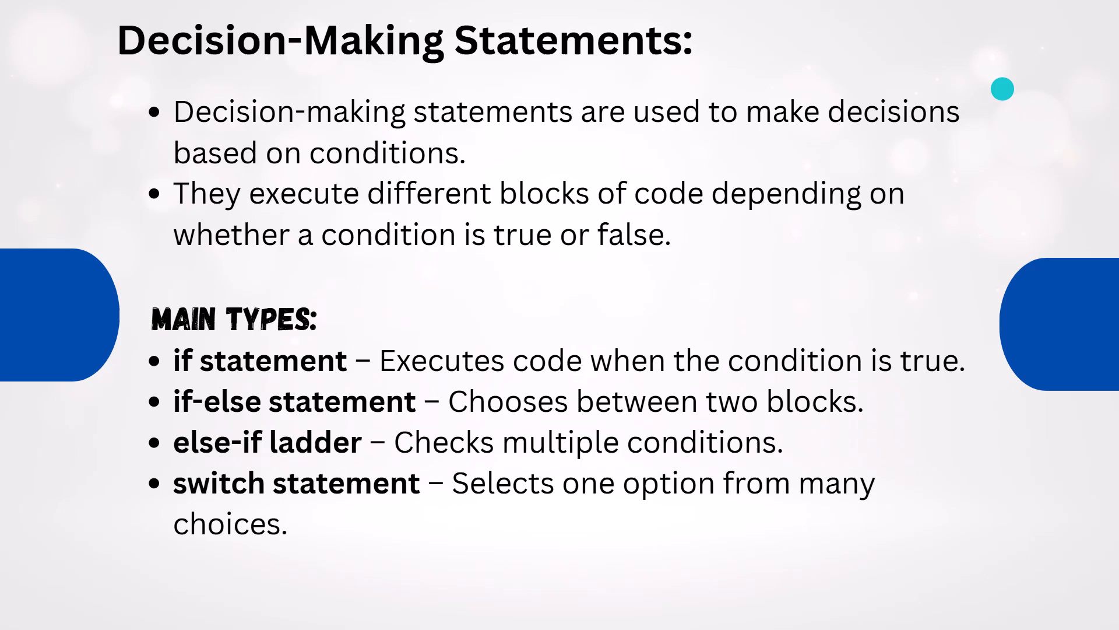
pyautogui.press('Left')
pyautogui.press('Left')
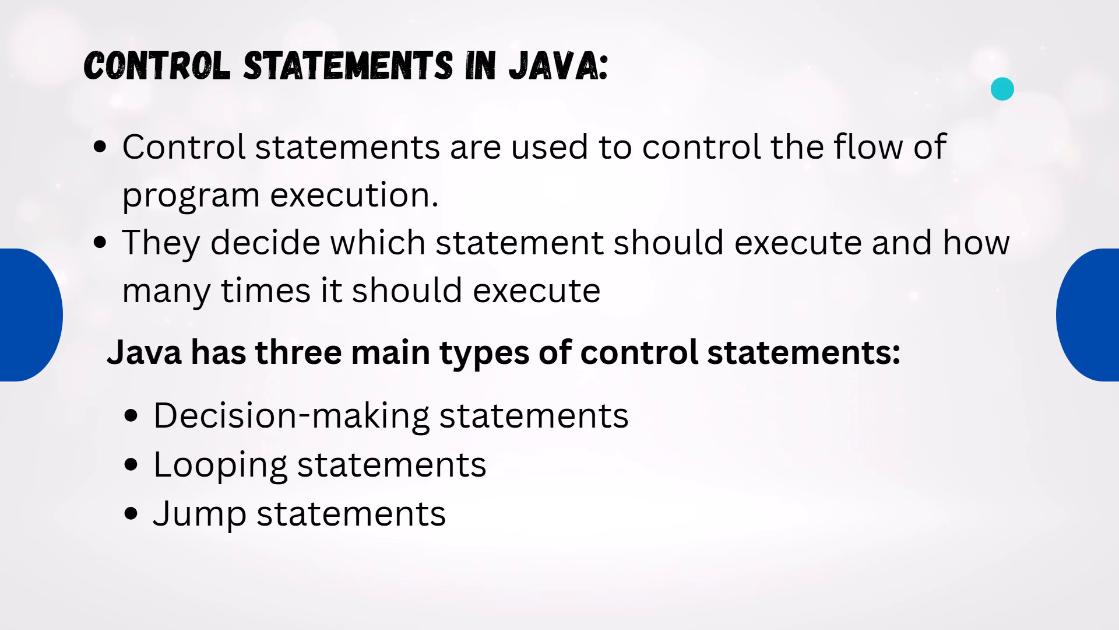
pyautogui.press('Escape')
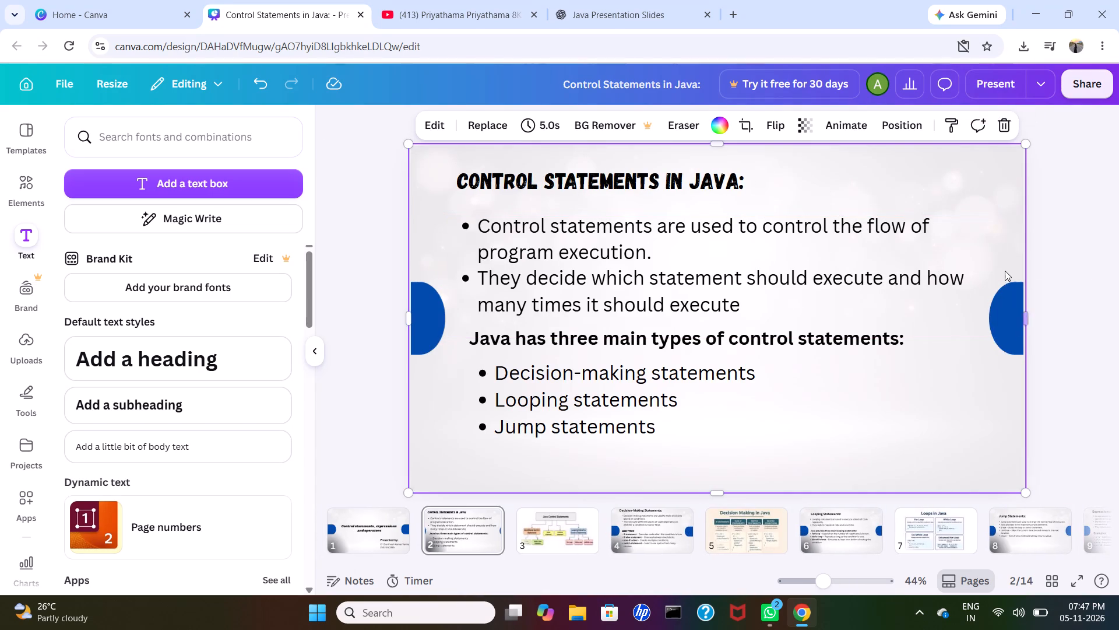
# Shift the blue shape on page 2's right edge slightly inward, keeping it level with the left-edge shape.
pyautogui.moveTo(1004, 290); pyautogui.dragTo(1000, 289)
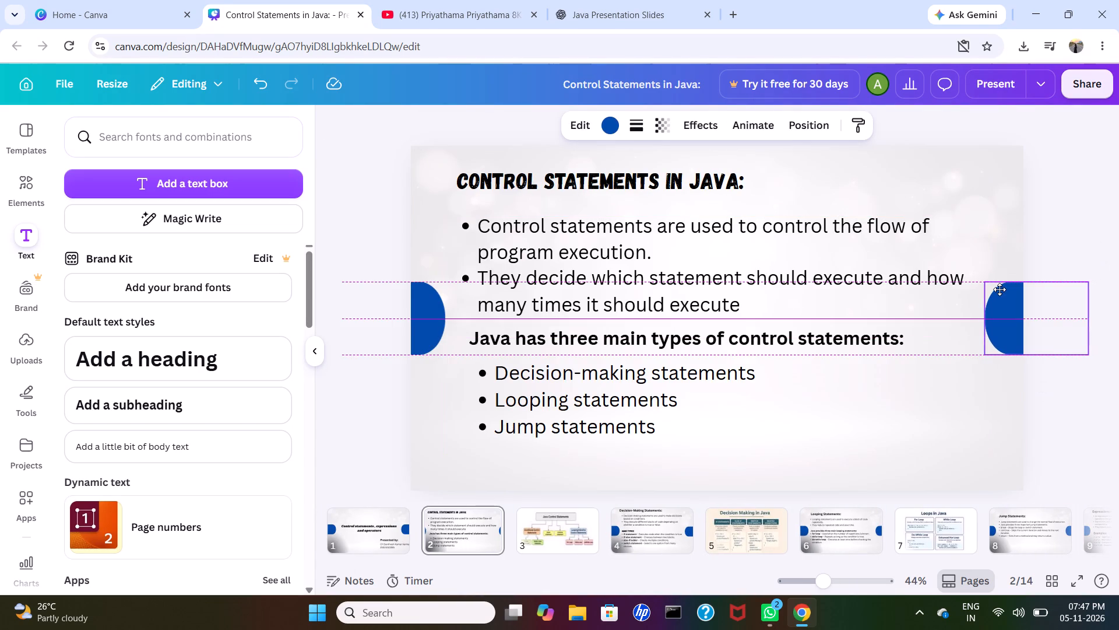
pyautogui.moveTo(1000, 289); pyautogui.dragTo(998, 289)
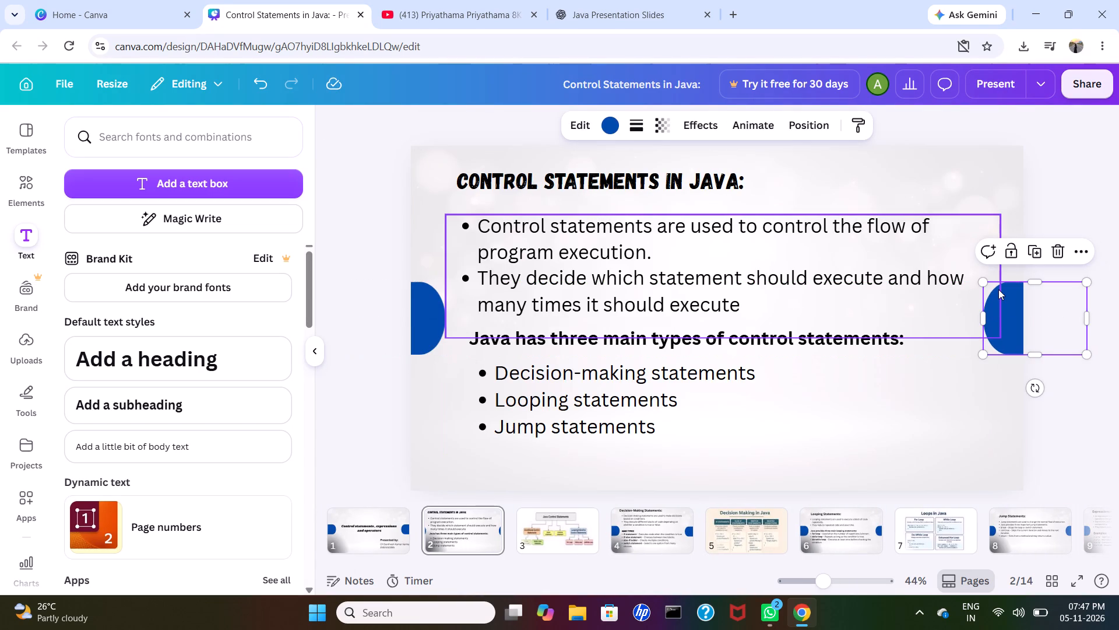
# Check page 2 in full screen, and shift its left-edge blue shape slightly inward, level with the right-edge shape.
pyautogui.click(1002, 75)
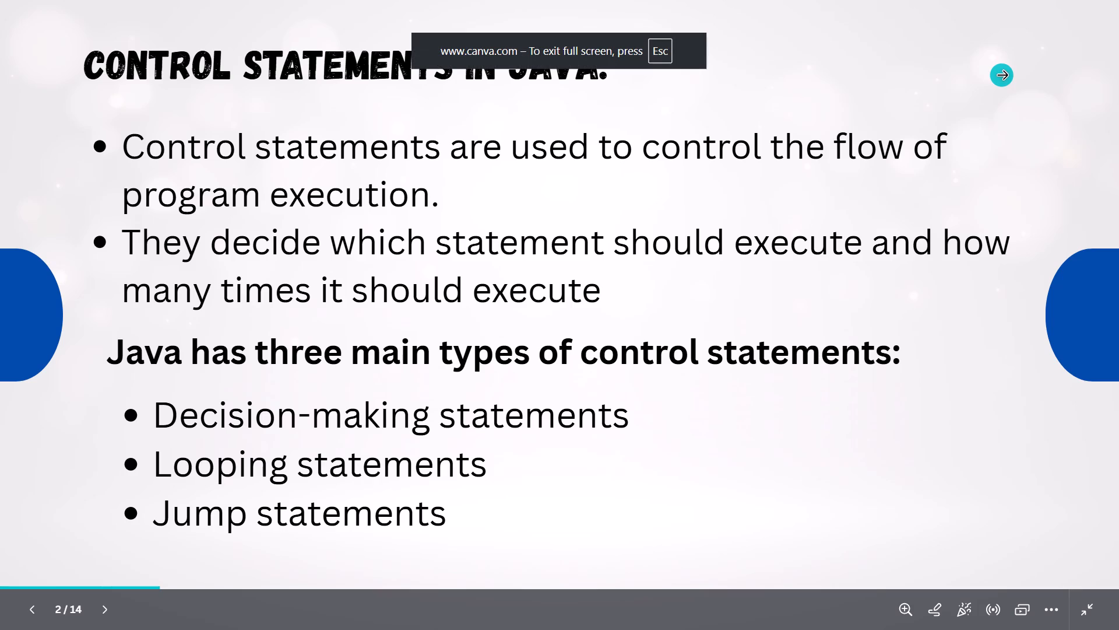
pyautogui.press('Escape')
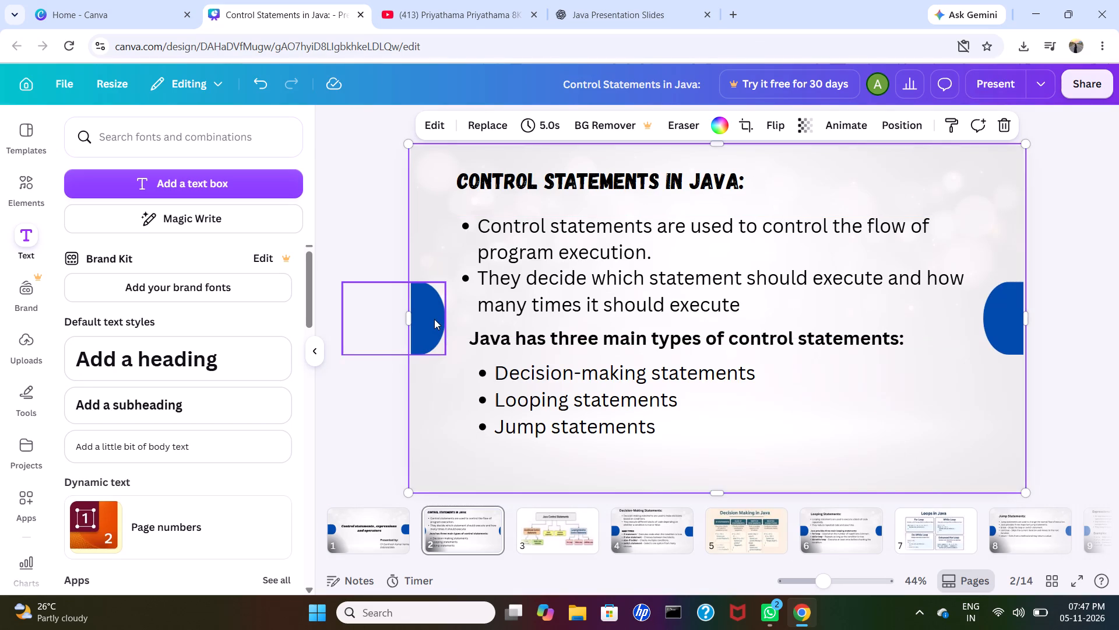
pyautogui.moveTo(434, 319); pyautogui.dragTo(441, 317)
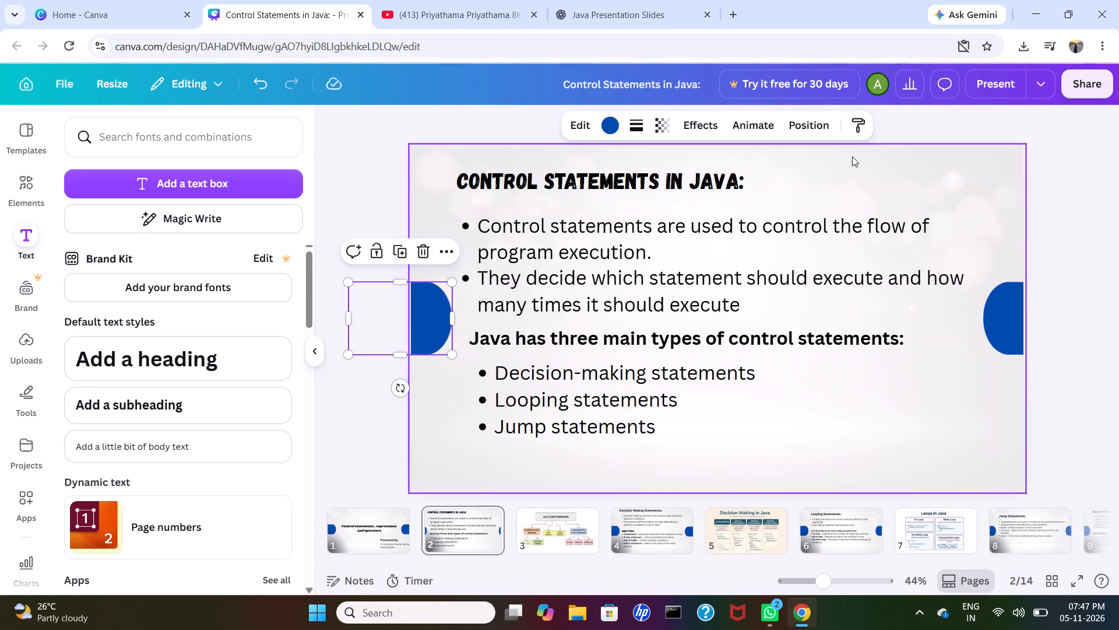
# Present from page 2 in full screen and review the edge shapes on the slides through page 5.
pyautogui.click(998, 78)
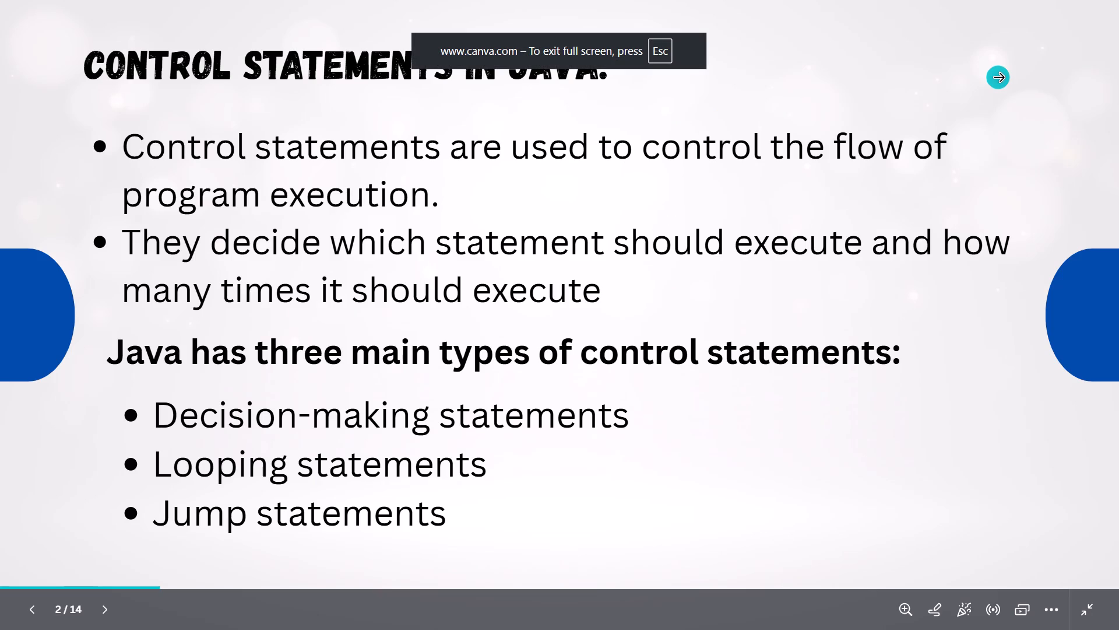
pyautogui.press('Right')
pyautogui.press('Right')
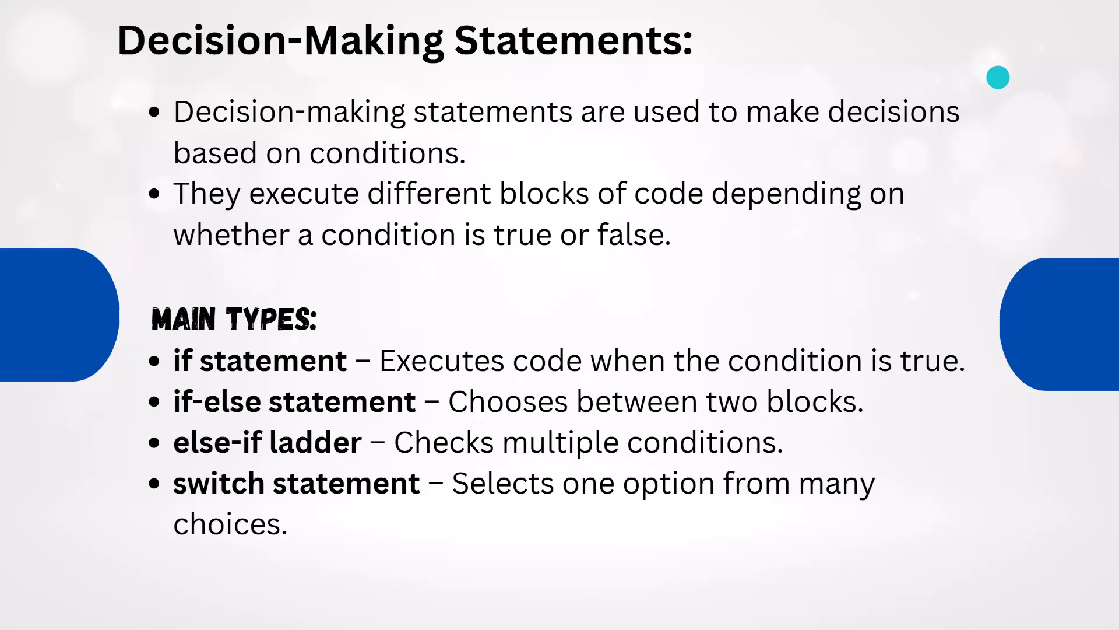
pyautogui.press('Right')
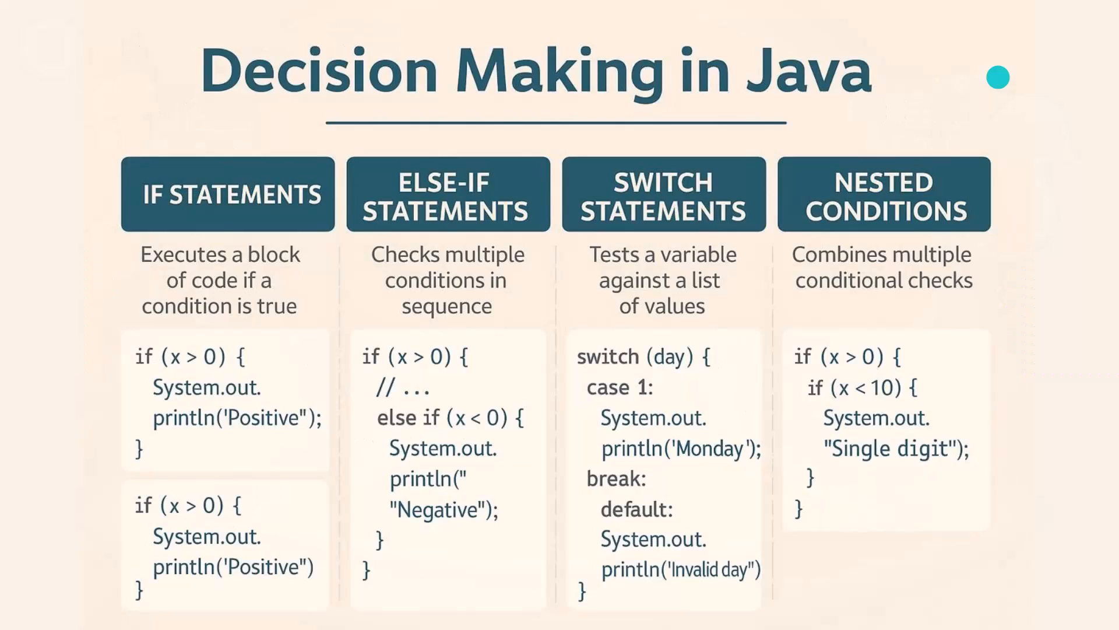
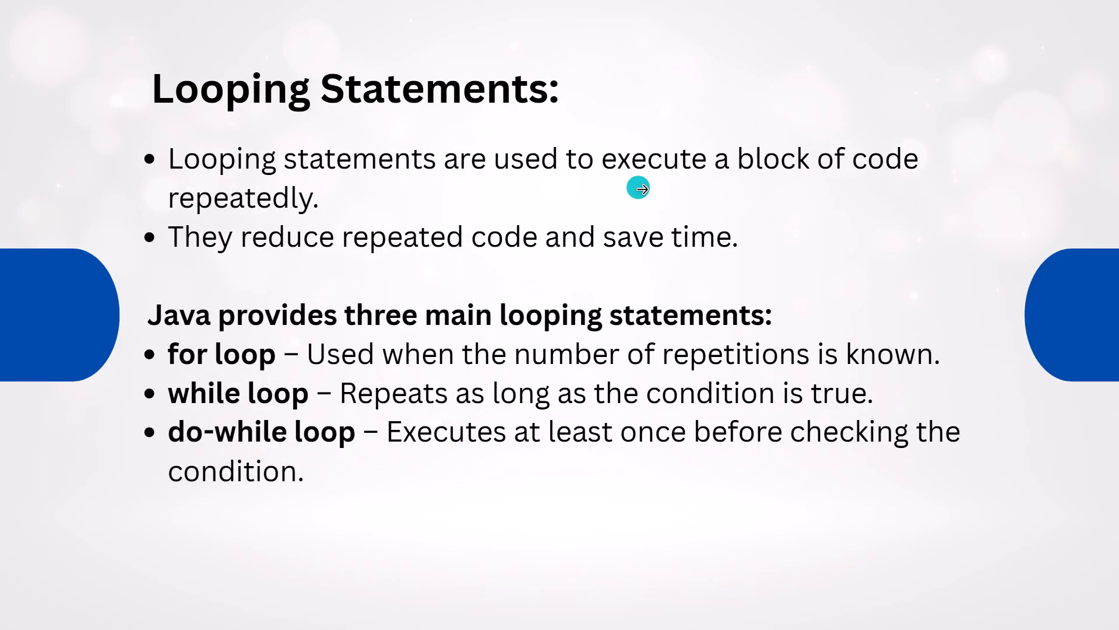
# Review the edge shapes from page 6, Looping Statements, through the Thank You slide in full screen, and exit the presentation.
pyautogui.press('Right')
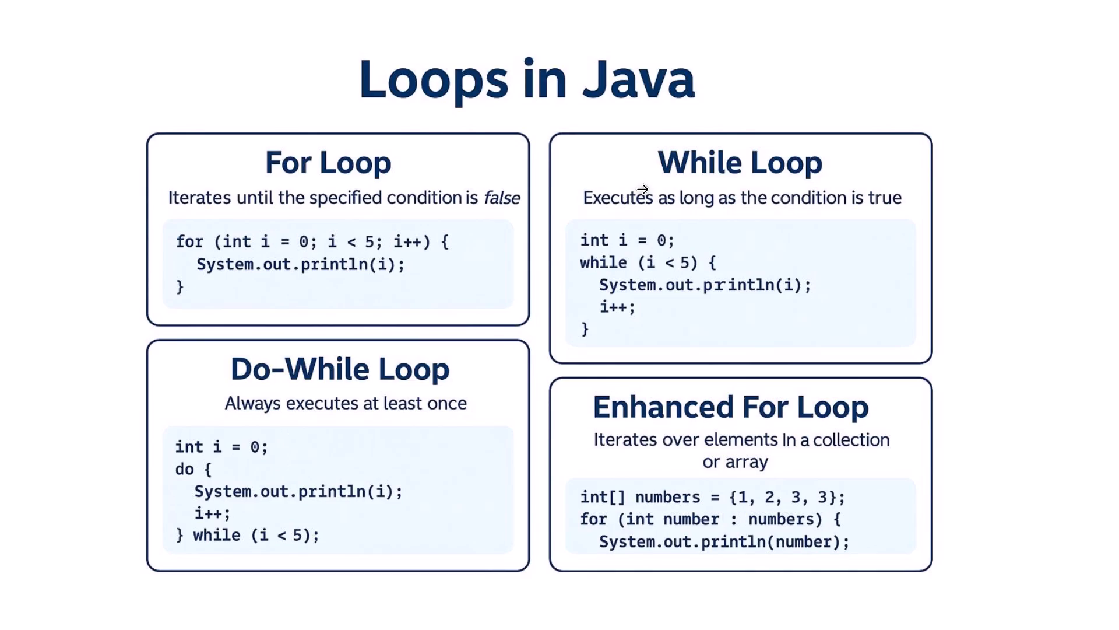
pyautogui.press('Right')
pyautogui.press('Right')
pyautogui.press('Right')
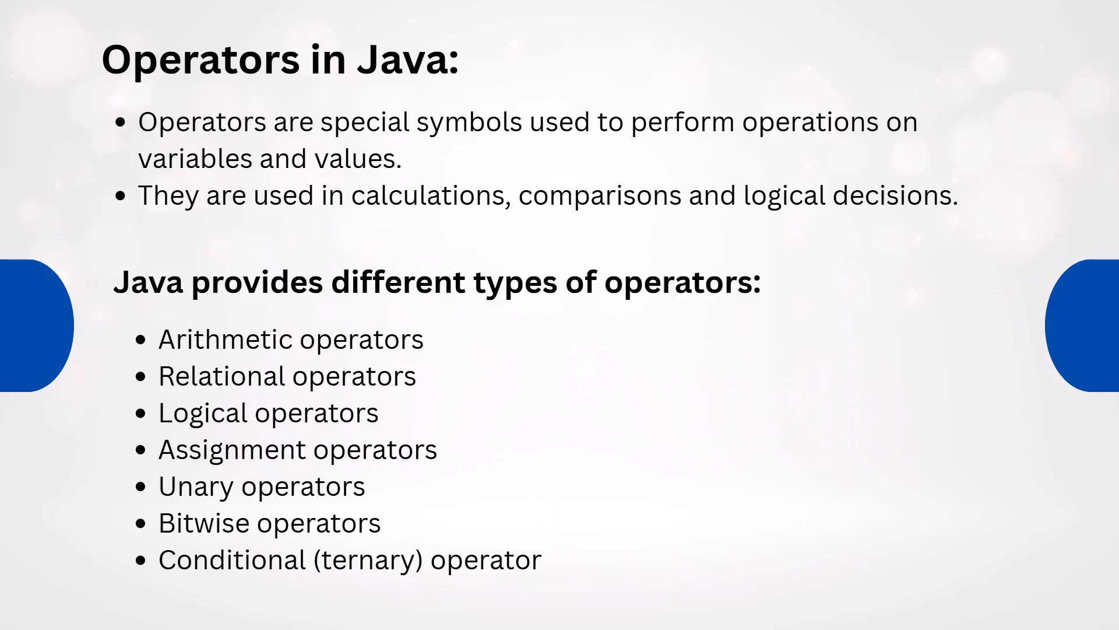
pyautogui.press('Right')
pyautogui.press('Right')
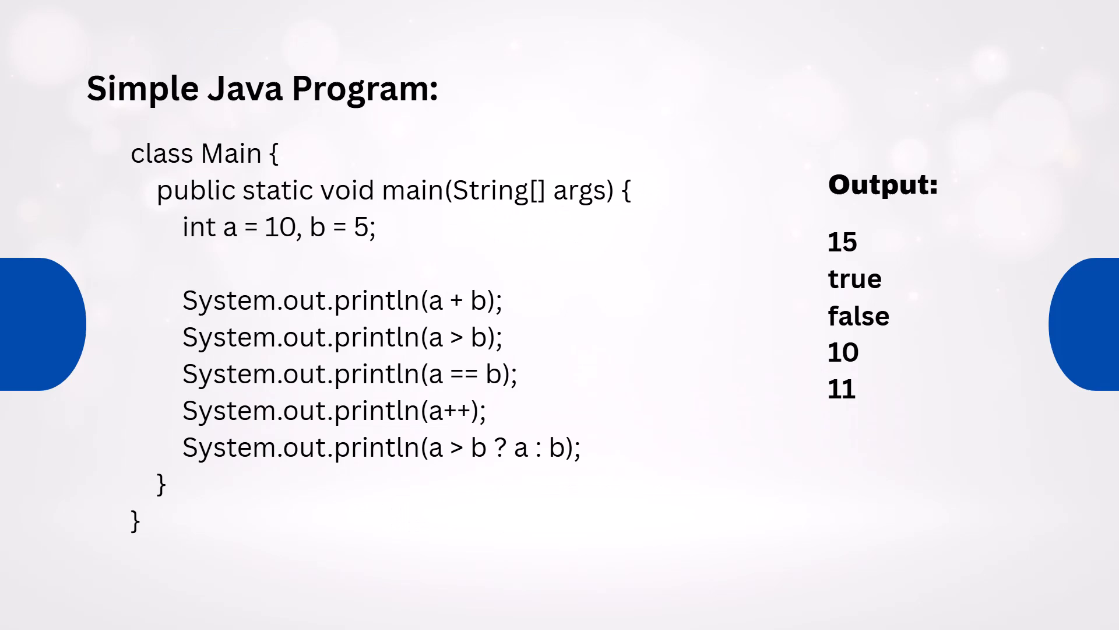
pyautogui.press('Right')
pyautogui.press('Right')
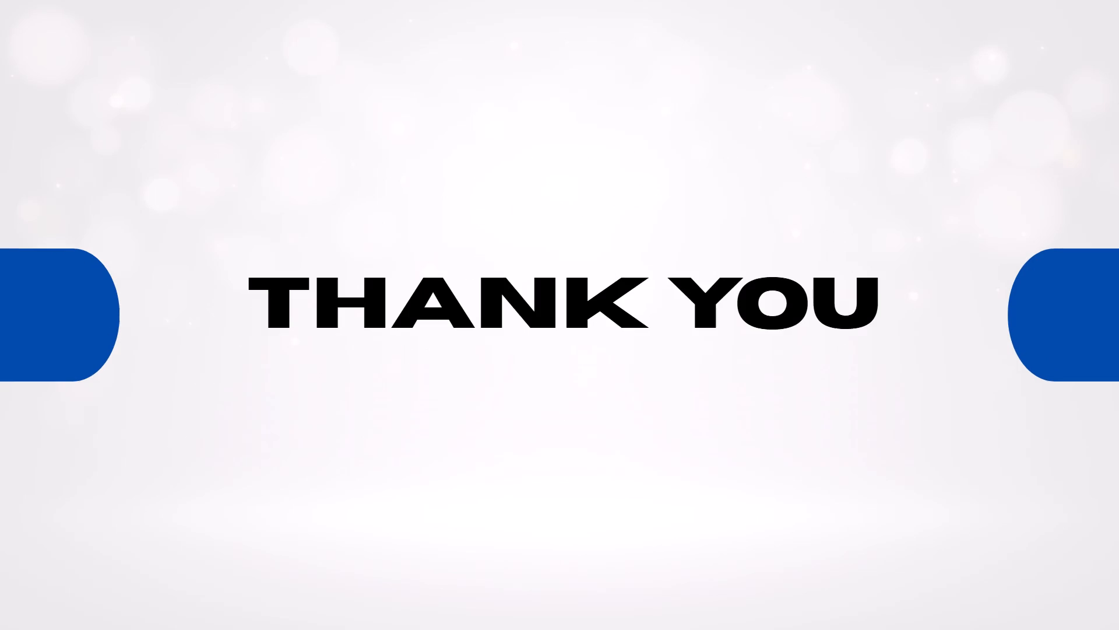
pyautogui.press('Right')
pyautogui.press('Escape')
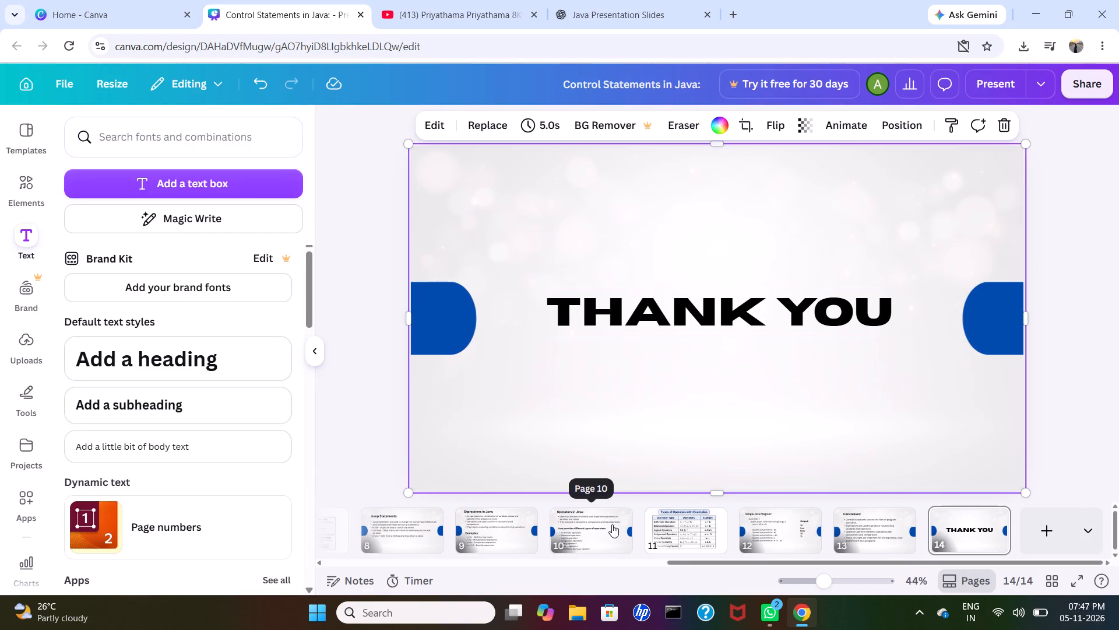
# Return to the title slide on page 1.
pyautogui.hscroll(13, 612, 524)
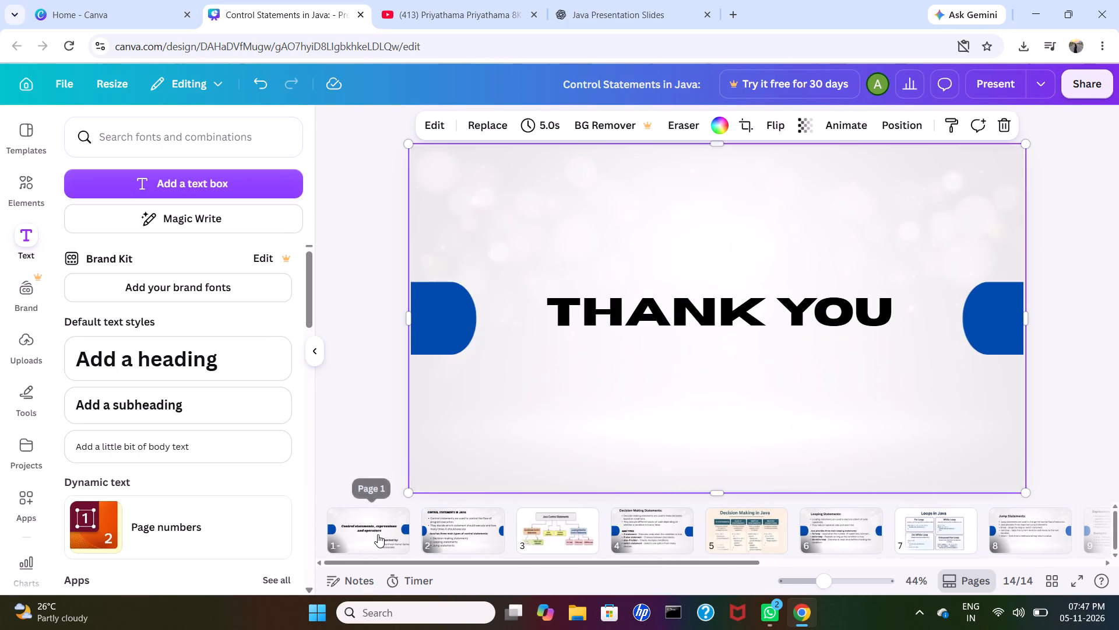
# Page through all the slides in the editor from the title slide to page 14, checking the edge shapes.
pyautogui.click(378, 534)
pyautogui.press('Right')
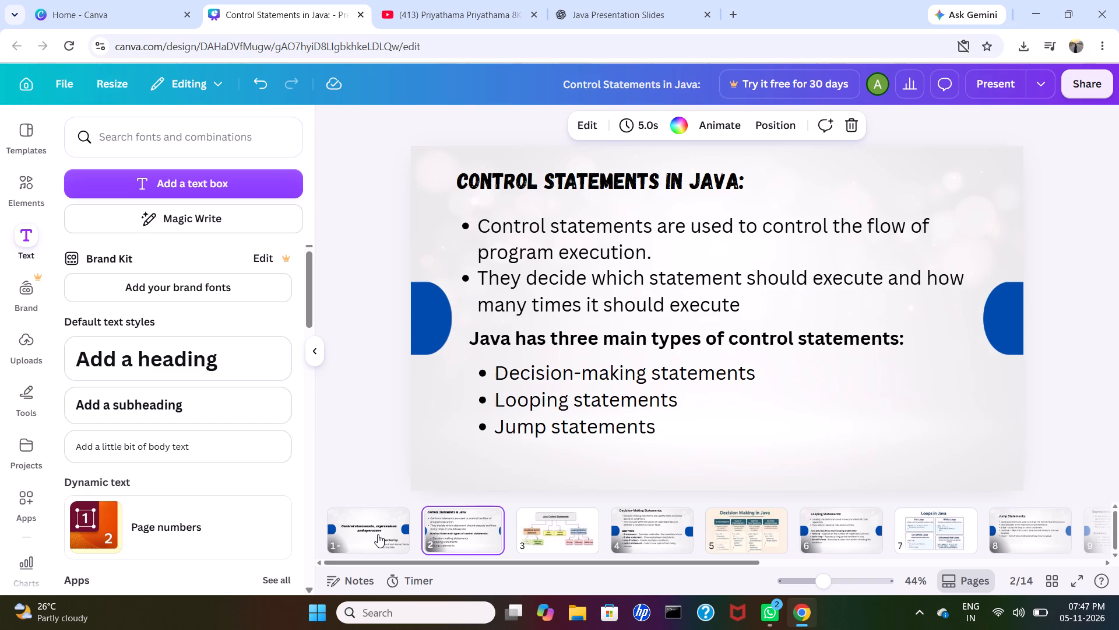
pyautogui.press('Left')
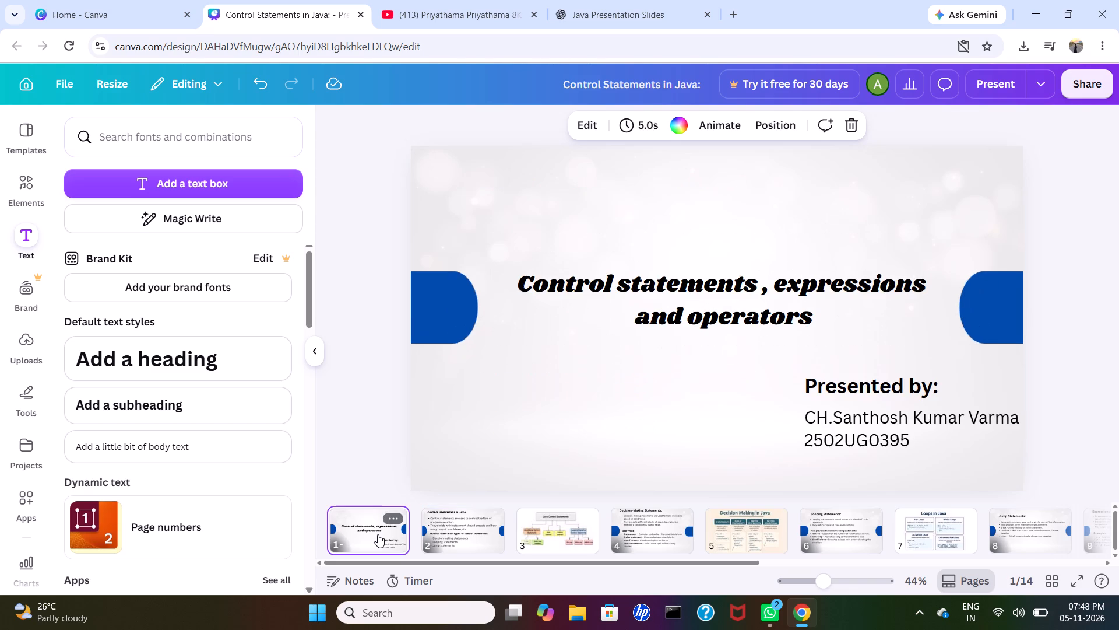
pyautogui.press('Right')
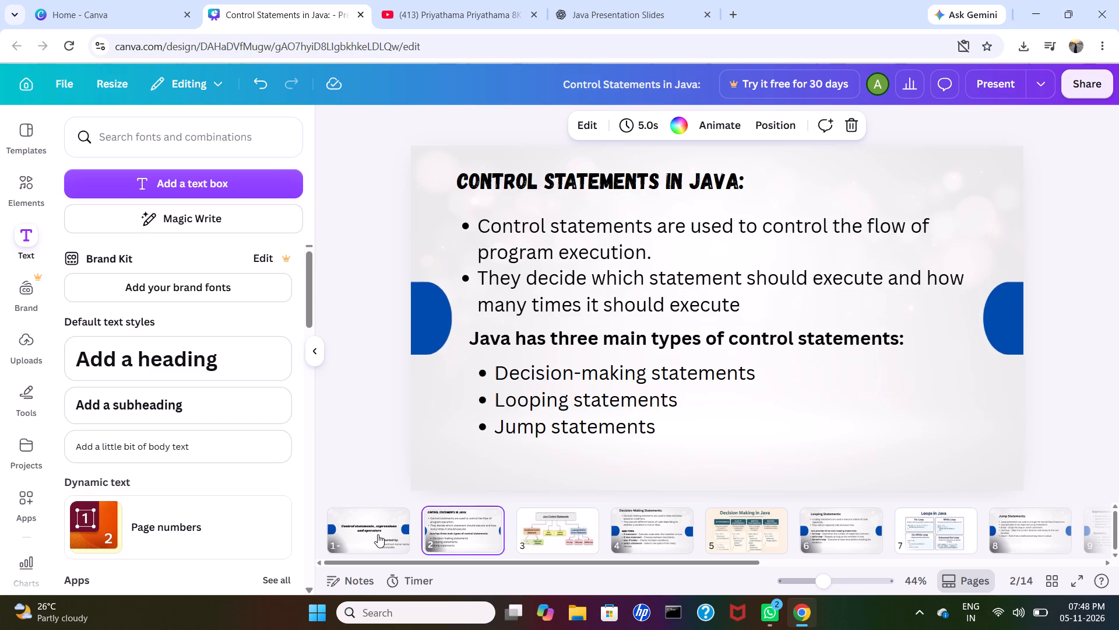
pyautogui.press('Right')
pyautogui.press('Right')
pyautogui.press('Right')
pyautogui.press('Right')
pyautogui.press('Right')
pyautogui.press('Right')
pyautogui.press('Right')
pyautogui.press('Right')
pyautogui.press('Right')
pyautogui.press('Right')
pyautogui.press('Right')
pyautogui.press('Right')
pyautogui.press('Right')
pyautogui.press('Right')
pyautogui.press('Right')
pyautogui.press('Right')
pyautogui.press('Right')
pyautogui.press('Right')
pyautogui.press('Right')
pyautogui.press('Right')
pyautogui.press('Right')
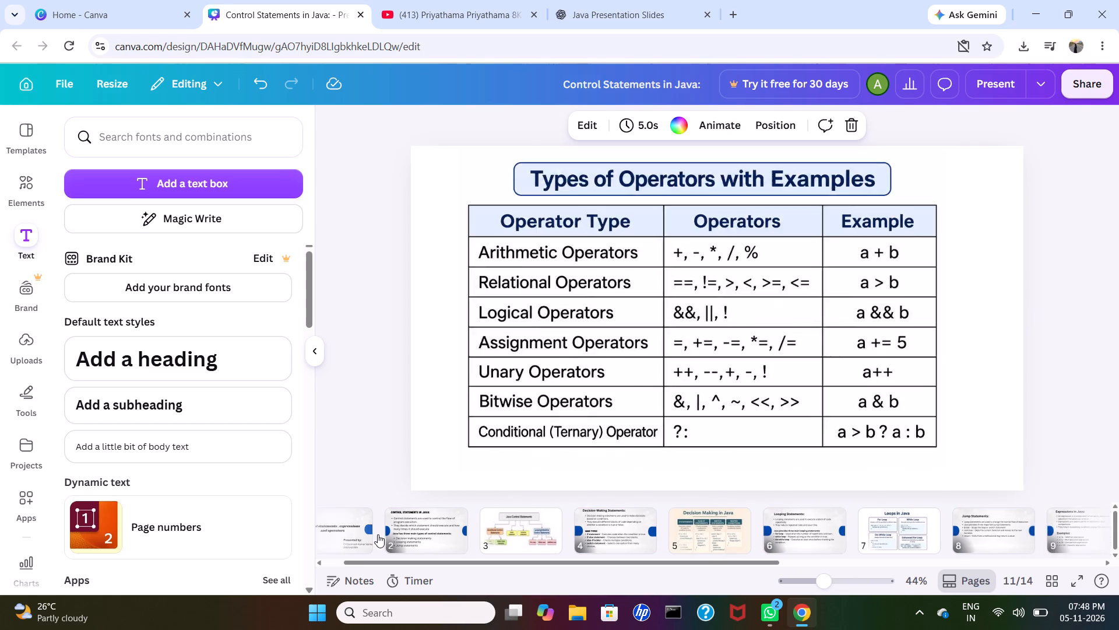
pyautogui.press('Right')
pyautogui.press('Right')
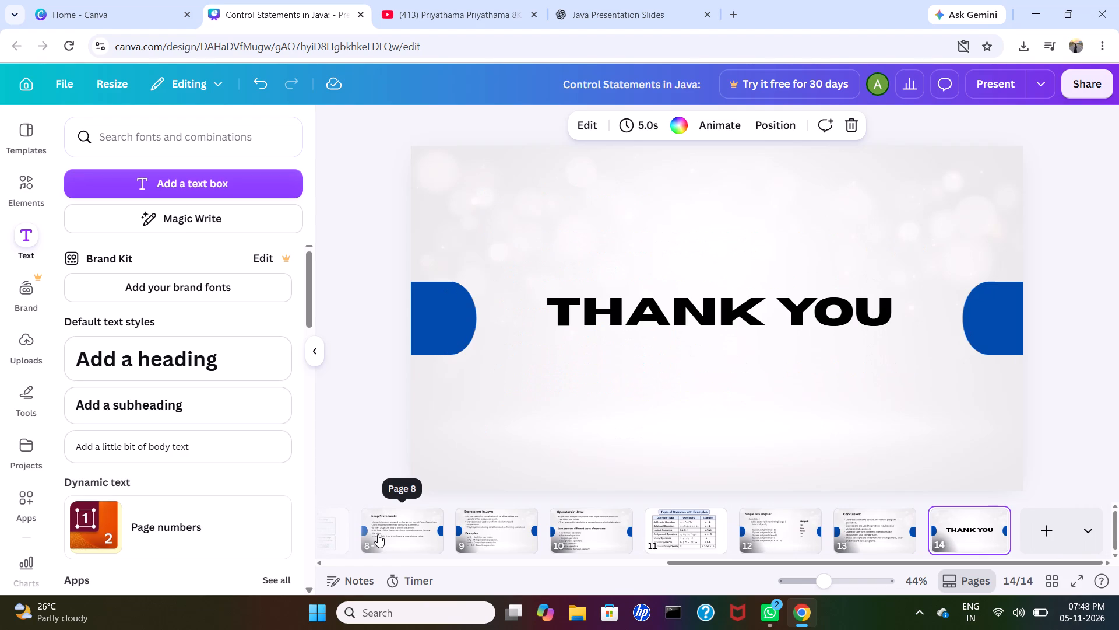
# Present the deck full screen from page 14 and go back through the slides to the title slide.
pyautogui.click(981, 86)
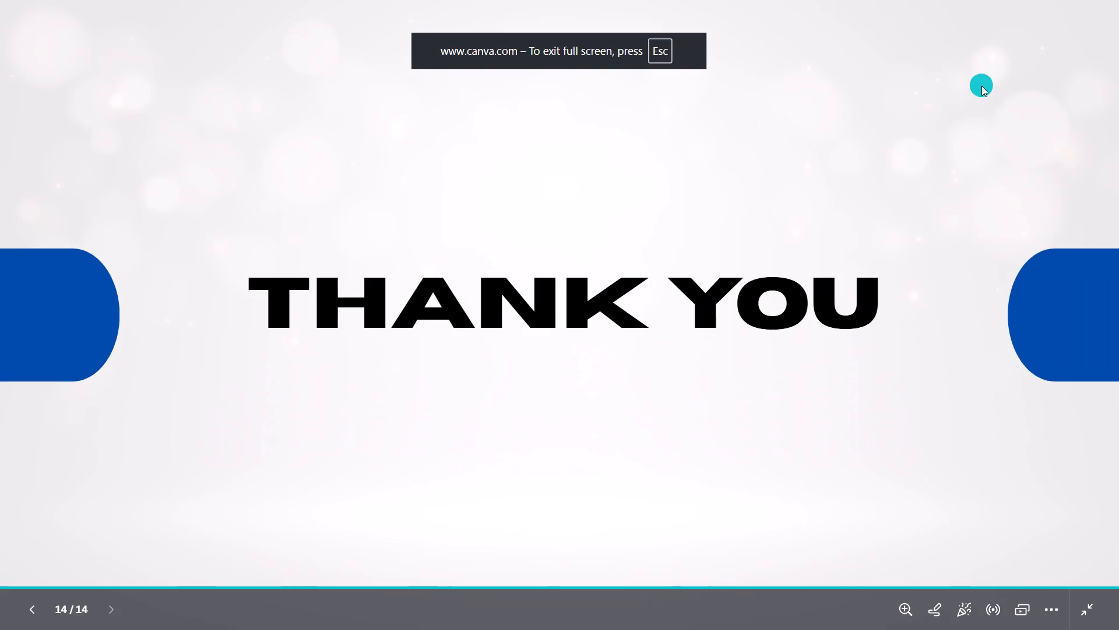
pyautogui.press('Left')
pyautogui.press('Left')
pyautogui.press('Left')
pyautogui.press('Left')
pyautogui.press('Left')
pyautogui.press('Left')
pyautogui.press('Left')
pyautogui.press('Left')
pyautogui.press('Left')
pyautogui.press('Left')
pyautogui.press('Left')
pyautogui.press('Left')
pyautogui.press('Left')
pyautogui.press('Left')
pyautogui.press('Left')
pyautogui.press('Left')
pyautogui.press('Left')
pyautogui.press('Left')
pyautogui.press('Left')
pyautogui.press('Left')
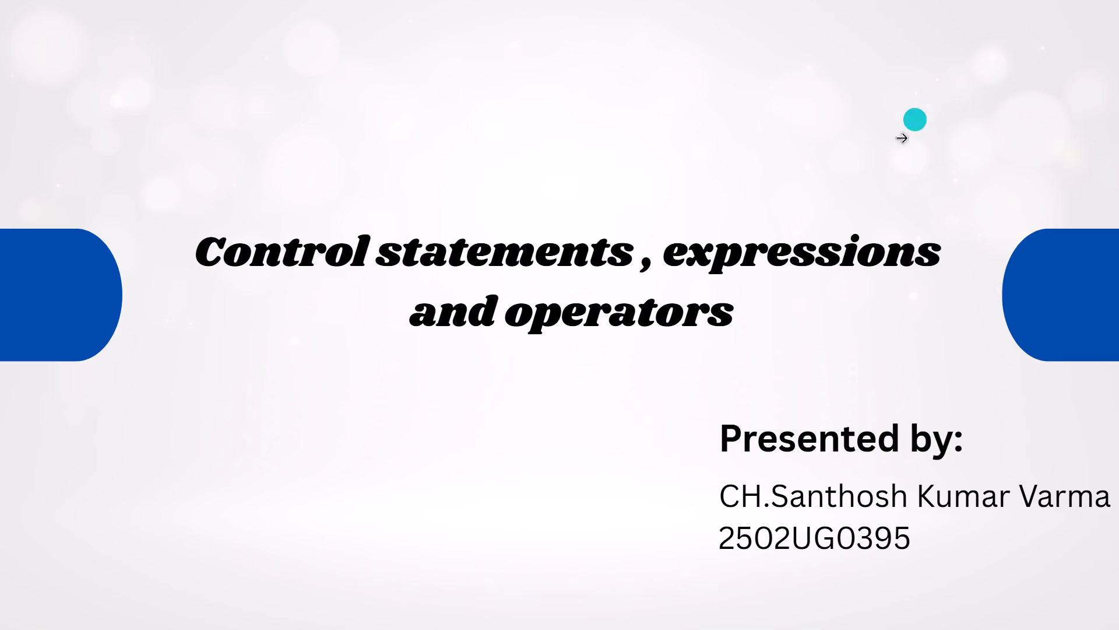
# Review the full-screen slides forward from the title slide to the Thank You slide and exit the presentation.
pyautogui.press('Right')
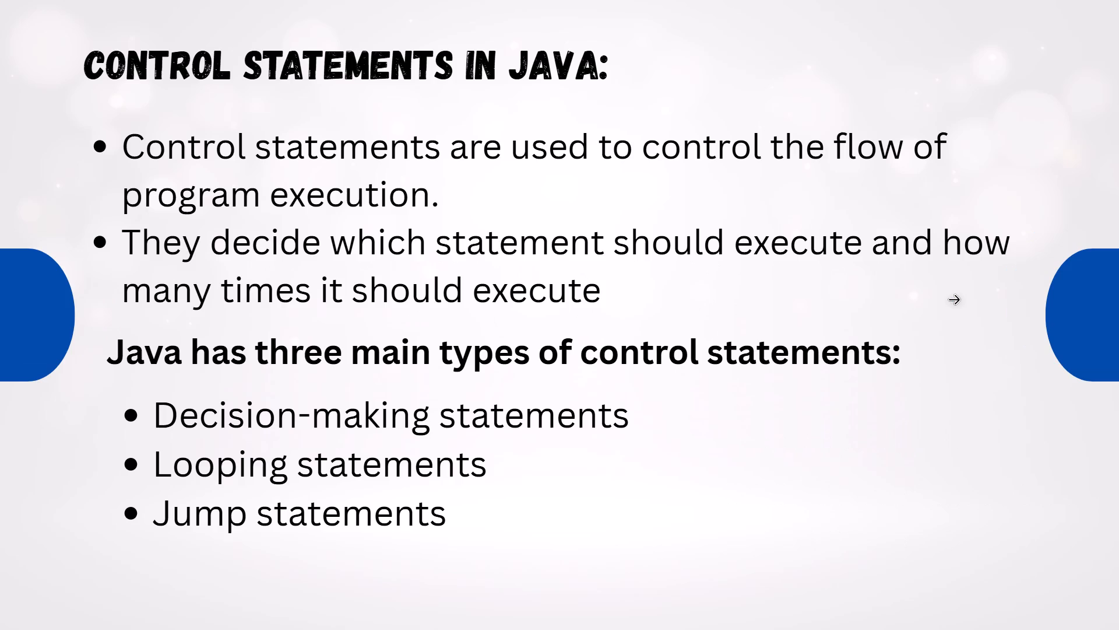
pyautogui.press('Right')
pyautogui.press('Right')
pyautogui.press('Right')
pyautogui.press('Right')
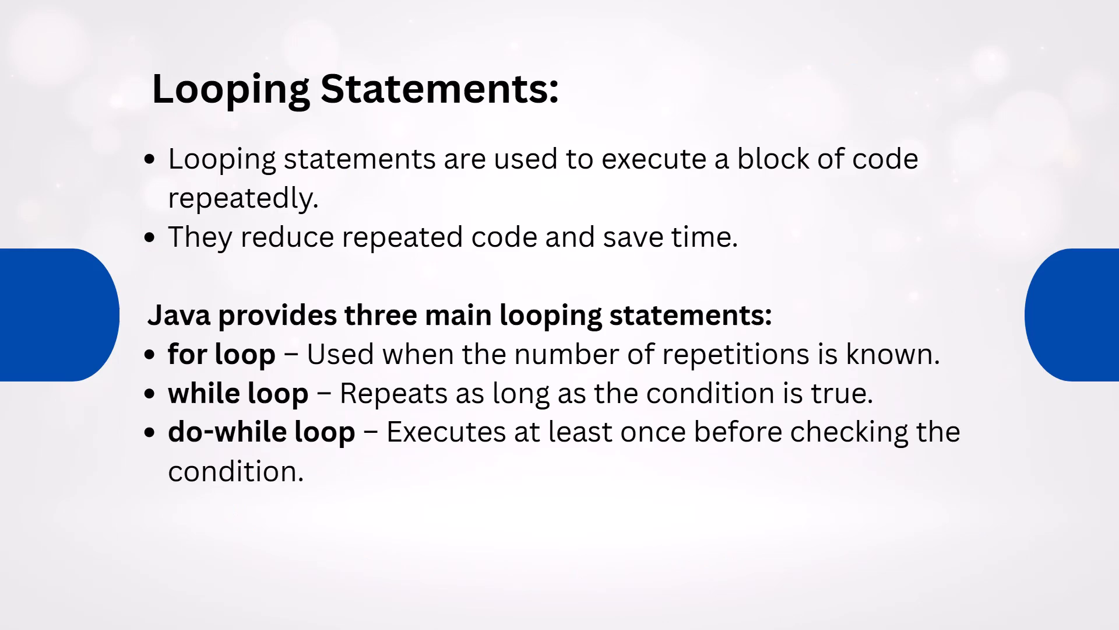
pyautogui.press('Right')
pyautogui.press('Right')
pyautogui.press('Right')
pyautogui.press('Right')
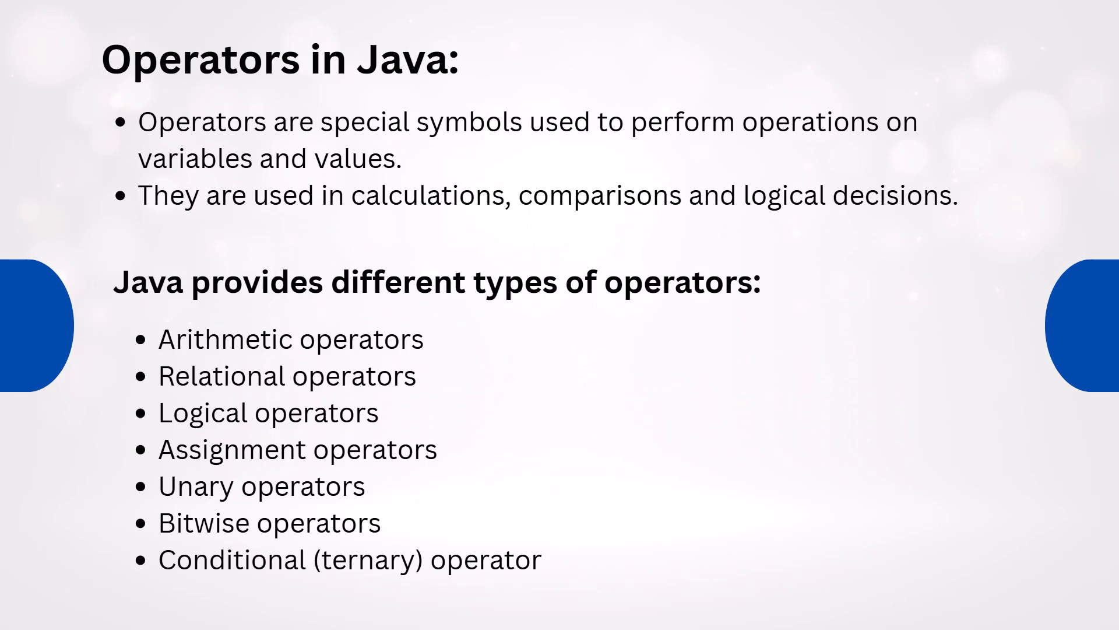
pyautogui.press('Right')
pyautogui.press('Right')
pyautogui.press('Right')
pyautogui.press('Right')
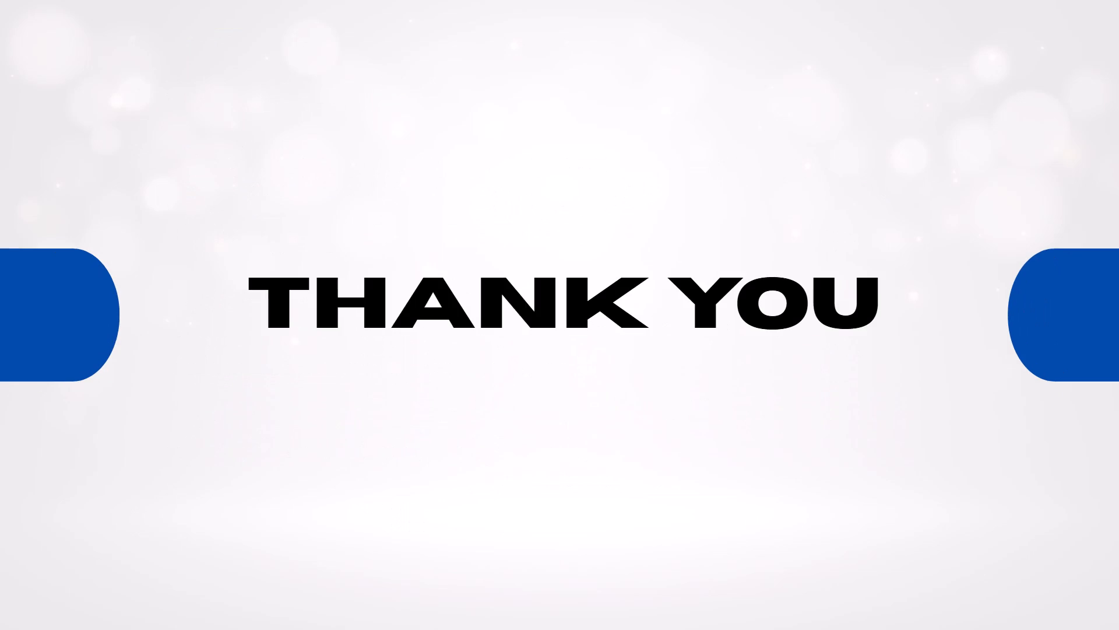
pyautogui.press('Escape')
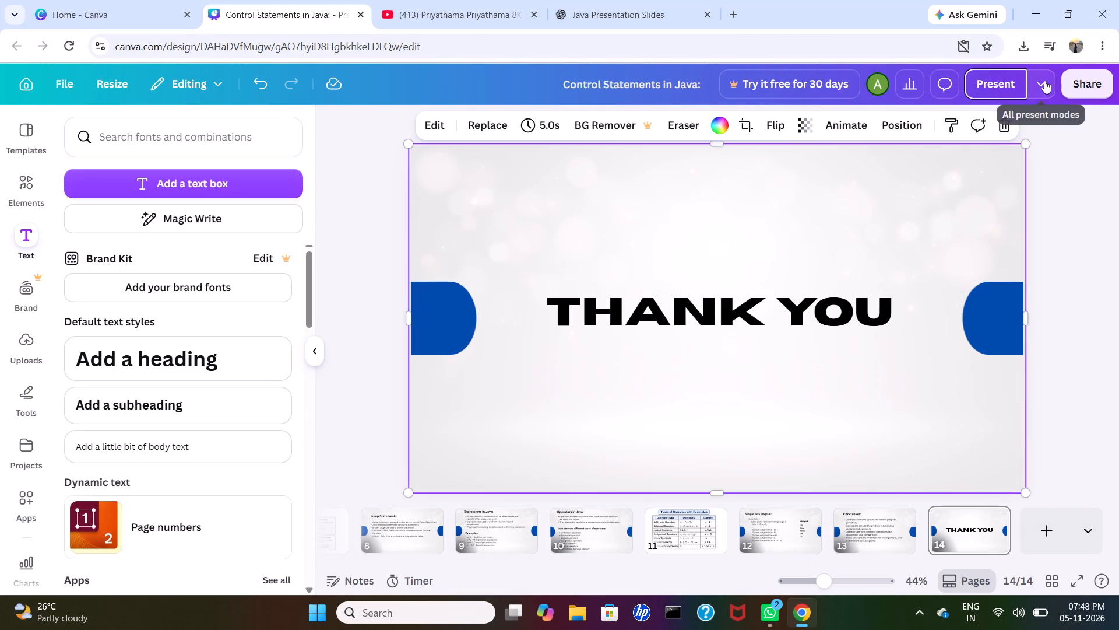
# Present the deck full screen once more and return from the Thank You slide to the title slide.
pyautogui.click(1008, 82)
pyautogui.press('Left')
pyautogui.press('Left')
pyautogui.press('Left')
pyautogui.press('Left')
pyautogui.press('Left')
pyautogui.press('Left')
pyautogui.press('Left')
pyautogui.press('Left')
pyautogui.press('Left')
pyautogui.press('Left')
pyautogui.press('Left')
pyautogui.press('Left')
pyautogui.press('Left')
pyautogui.press('Left')
pyautogui.press('Left')
pyautogui.press('Left')
pyautogui.press('Left')
pyautogui.press('Left')
pyautogui.press('Left')
pyautogui.press('Left')
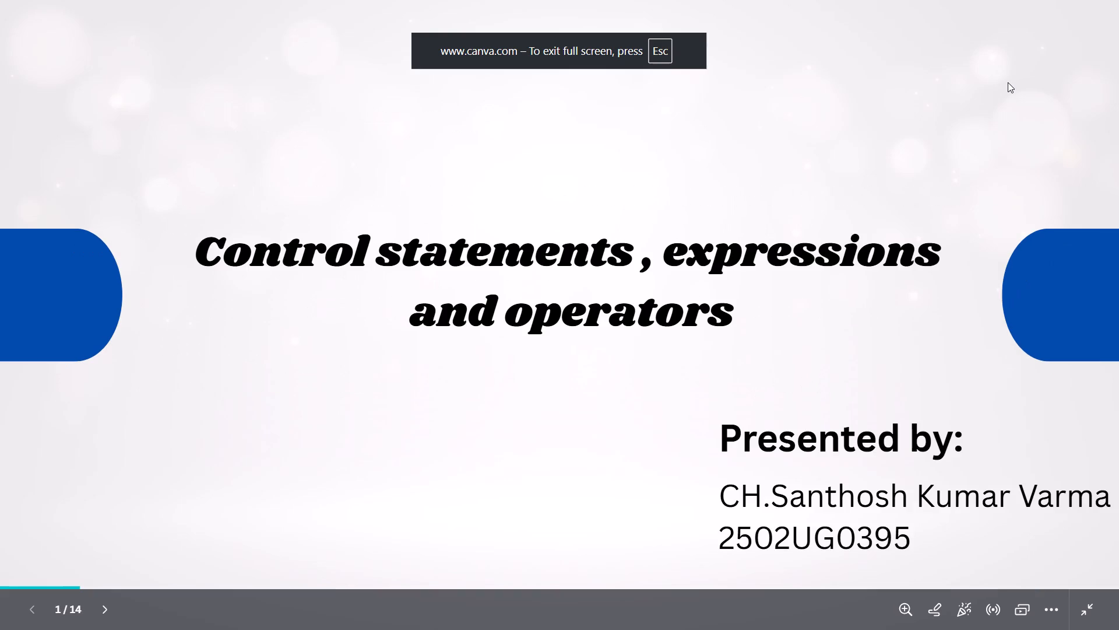
# Run through the full-screen slides from the title slide to page 14 again, then exit the presentation.
pyautogui.press('Right')
pyautogui.press('Right')
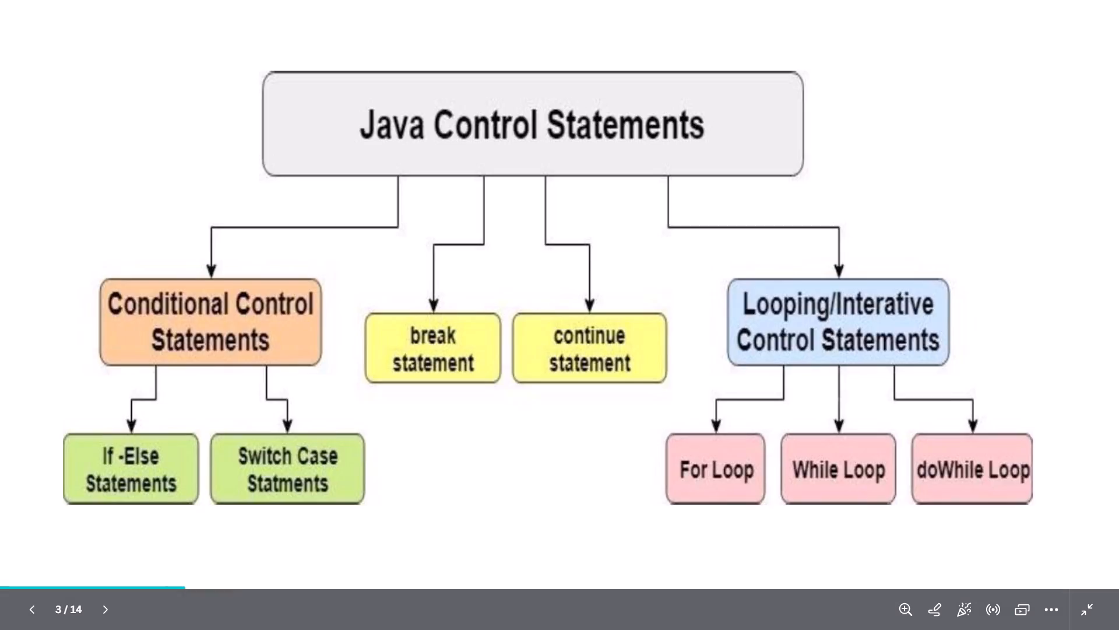
pyautogui.press('Right')
pyautogui.press('Right')
pyautogui.press('Right')
pyautogui.press('Right')
pyautogui.press('Right')
pyautogui.press('Right')
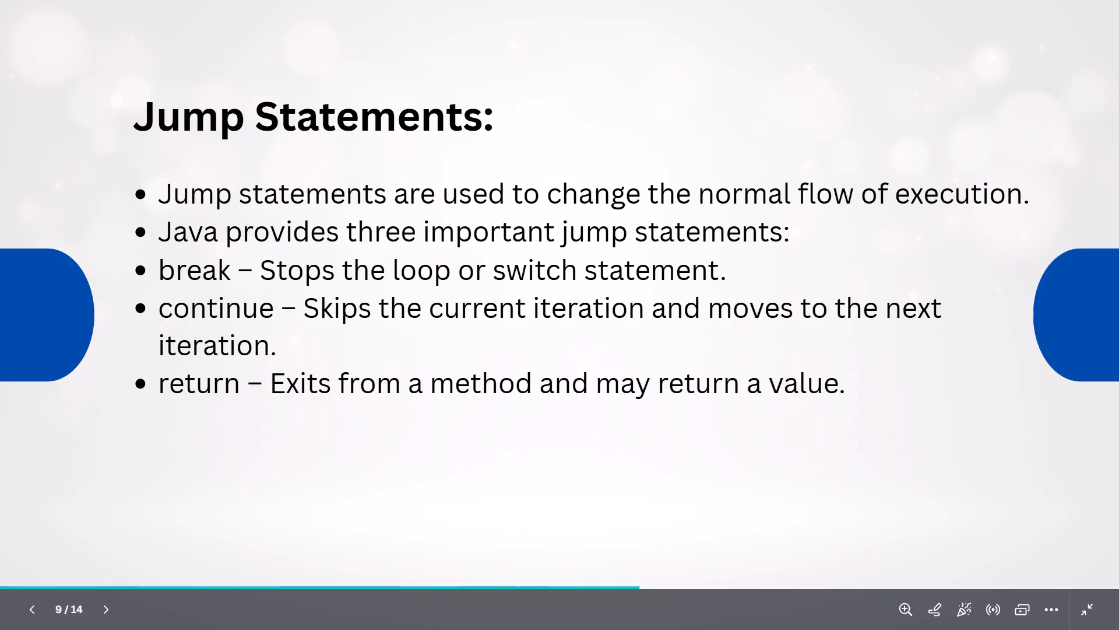
pyautogui.press('Right')
pyautogui.press('Right')
pyautogui.press('Right')
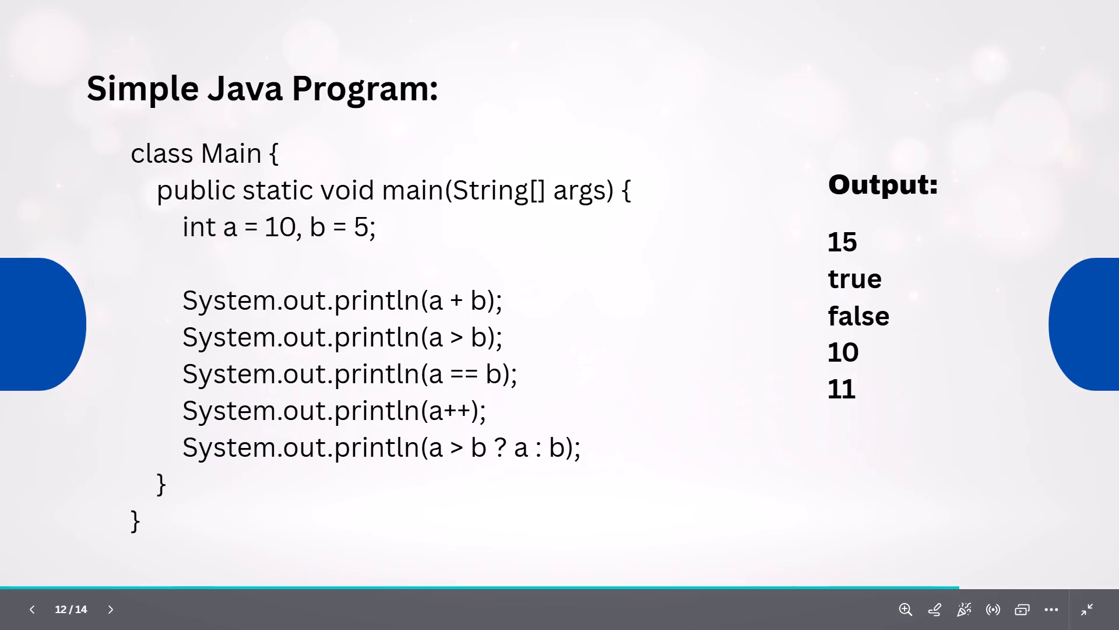
pyautogui.press('Right')
pyautogui.press('Right')
pyautogui.press('Escape')
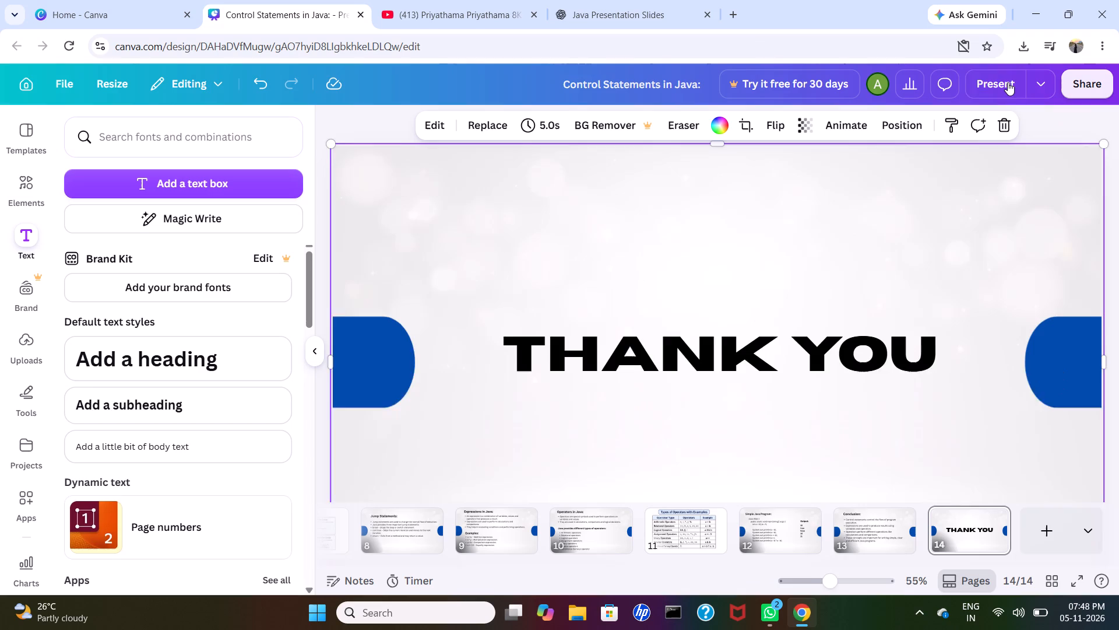
# Download all pages of the presentation as a PDF with the Digital preset and dismiss the downloads list.
pyautogui.click(1085, 89)
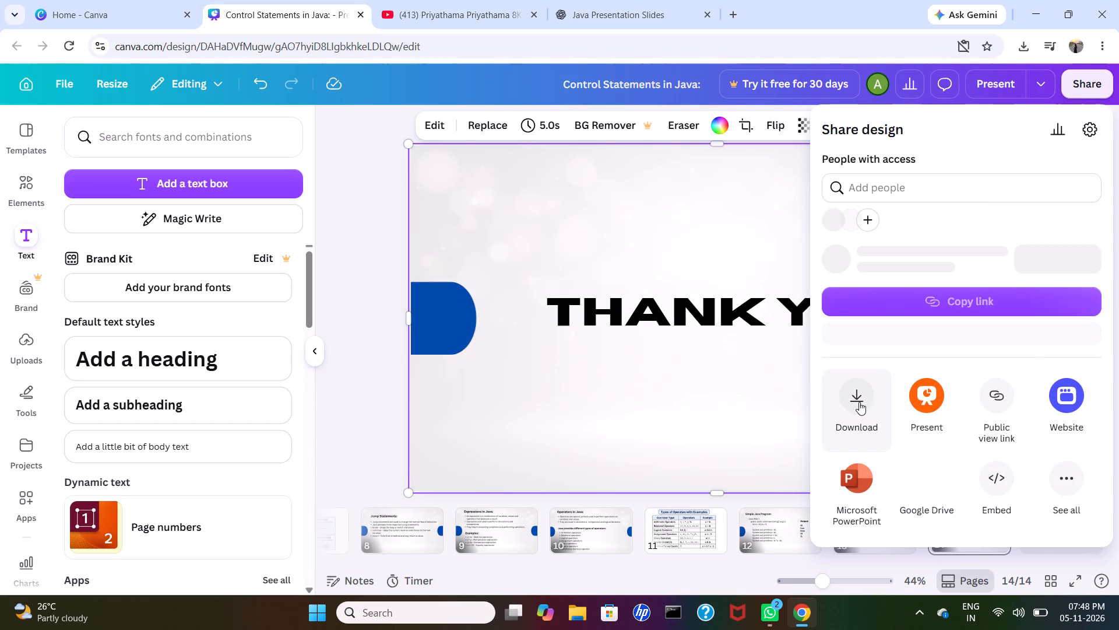
pyautogui.click(859, 402)
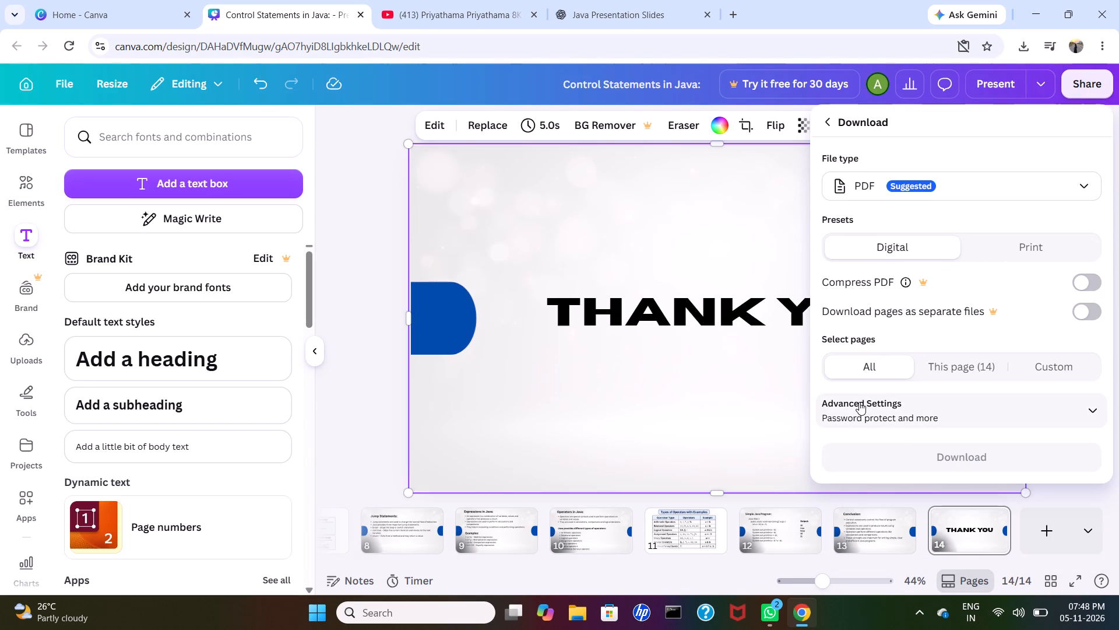
pyautogui.click(949, 194)
pyautogui.click(961, 191)
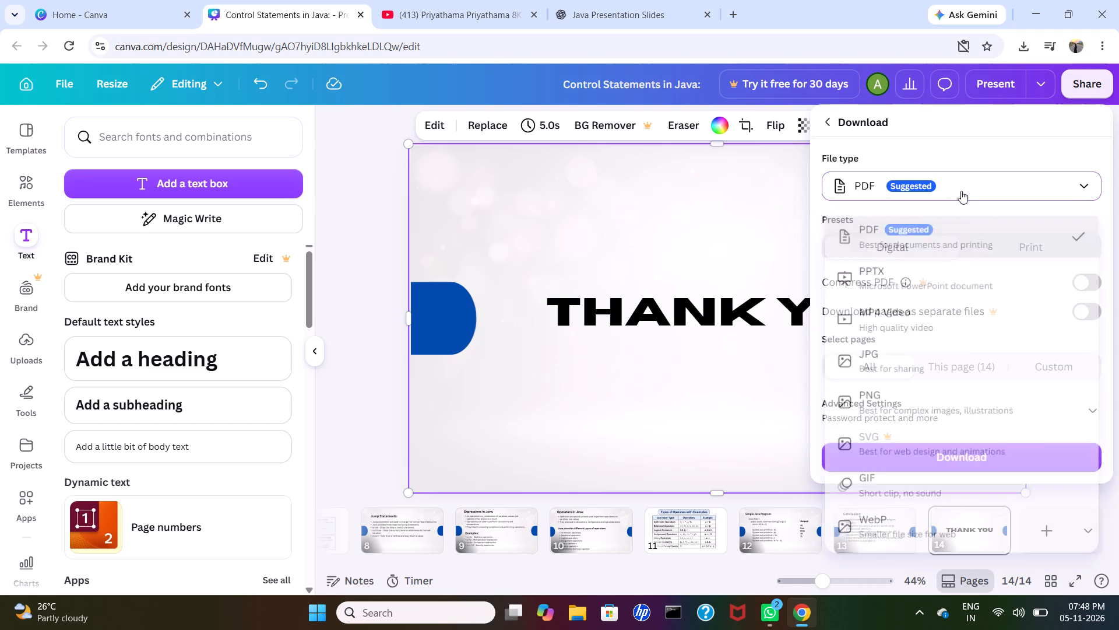
pyautogui.click(882, 454)
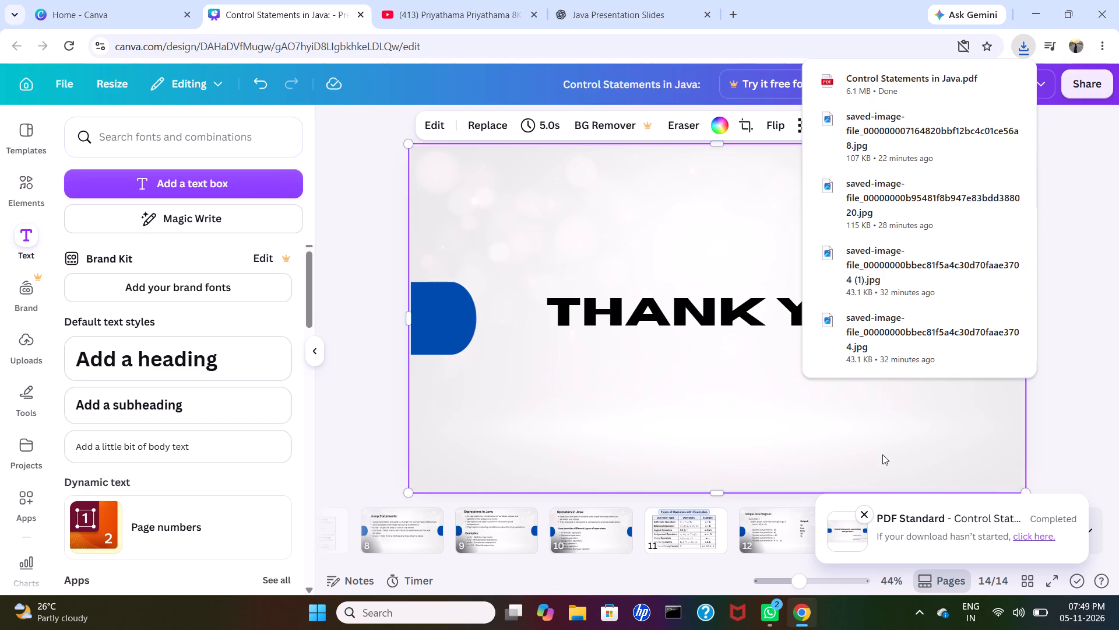
pyautogui.click(1057, 436)
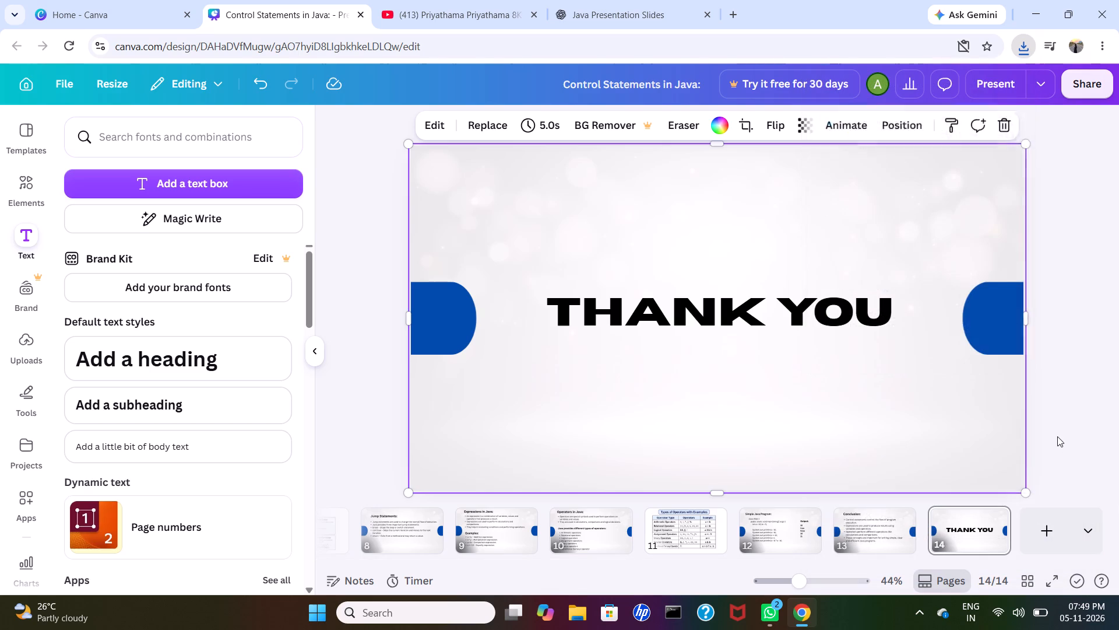
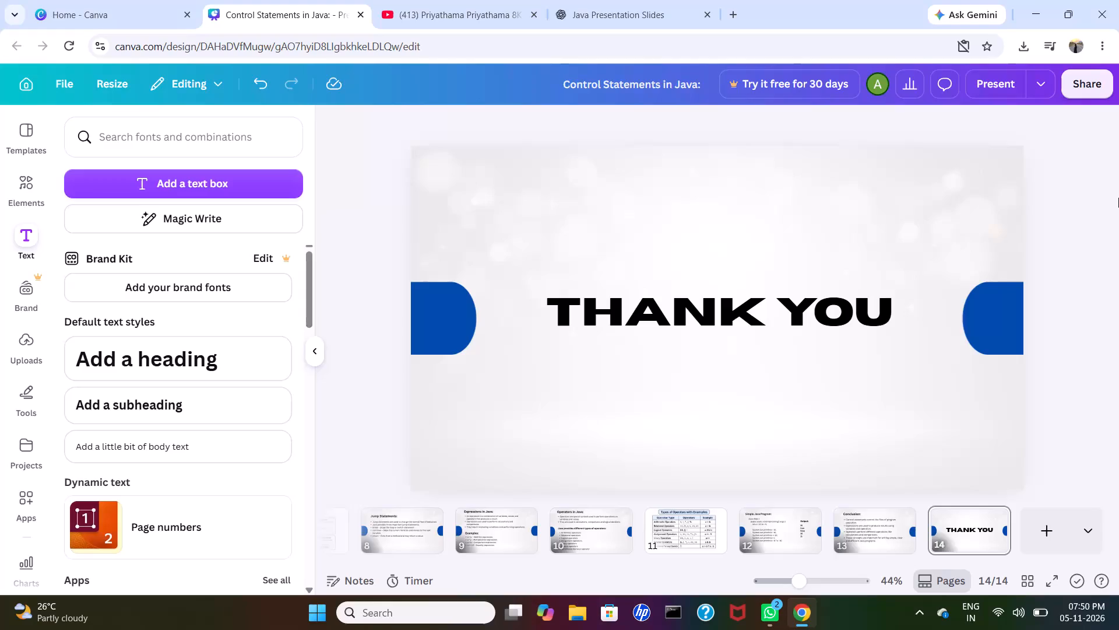
# Switch to File Explorer and open the Control Statements in Java PDF from the Downloads folder.
pyautogui.click(1024, 49)
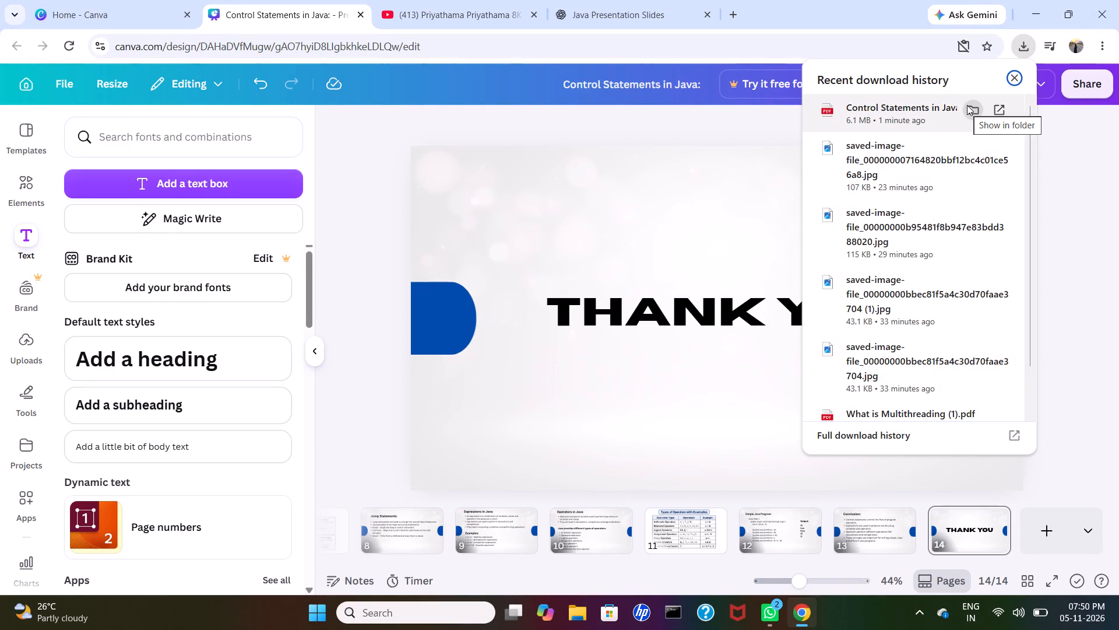
pyautogui.click(582, 612)
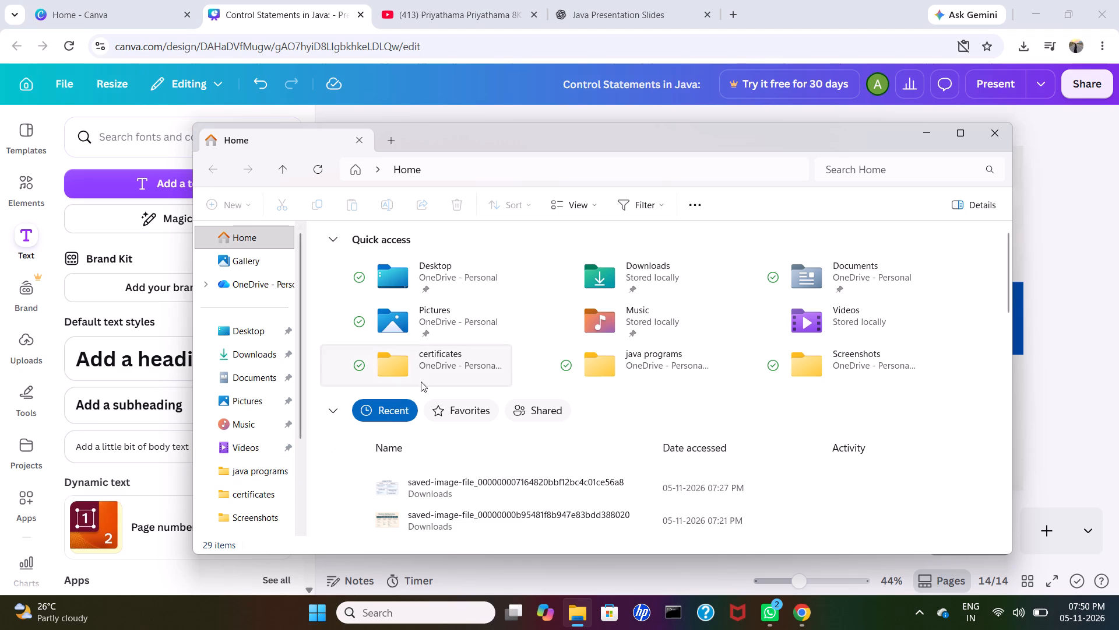
pyautogui.scroll(-1, 266, 507)
pyautogui.click(260, 360)
pyautogui.doubleClick(435, 270)
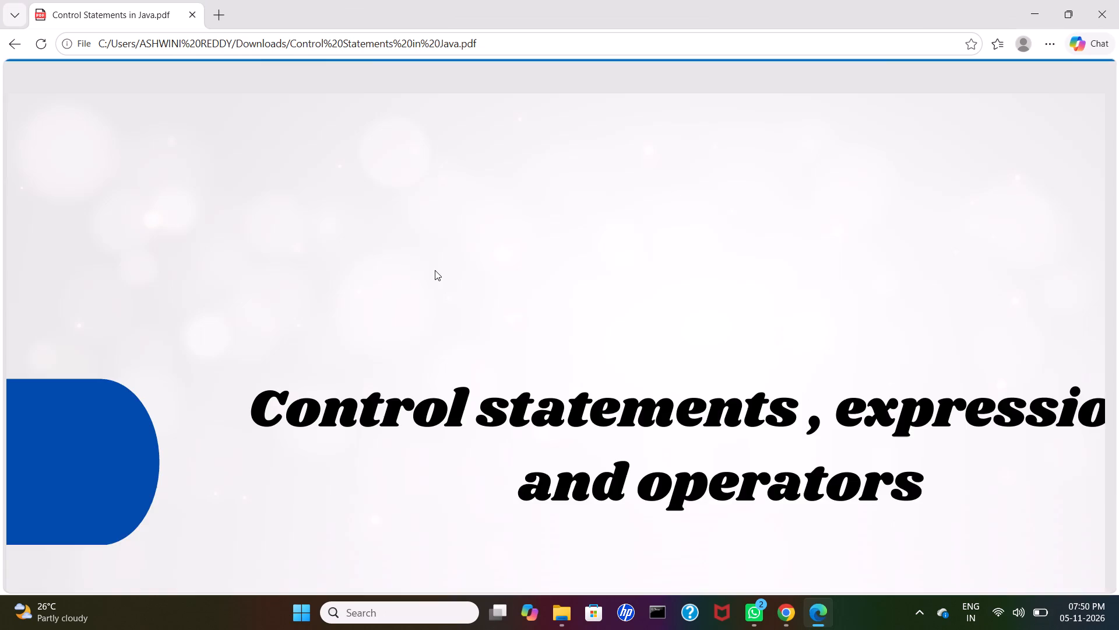
# Review the pages of the downloaded PDF from the title page to the Thank You page, and minimise its window.
pyautogui.scroll(-1, 732, 236)
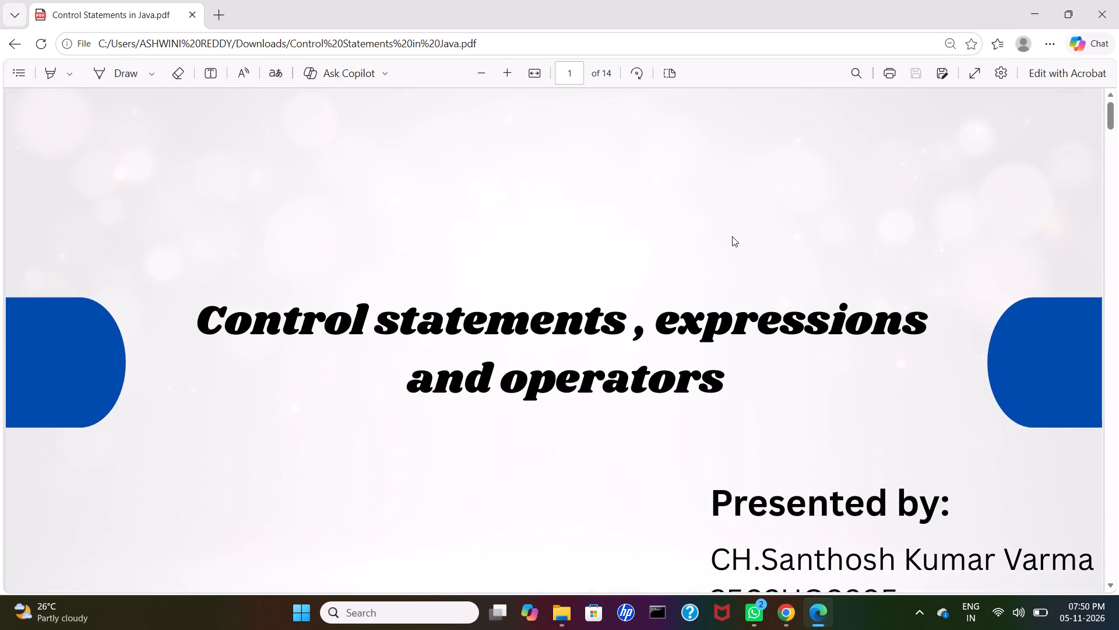
pyautogui.scroll(-9, 732, 236)
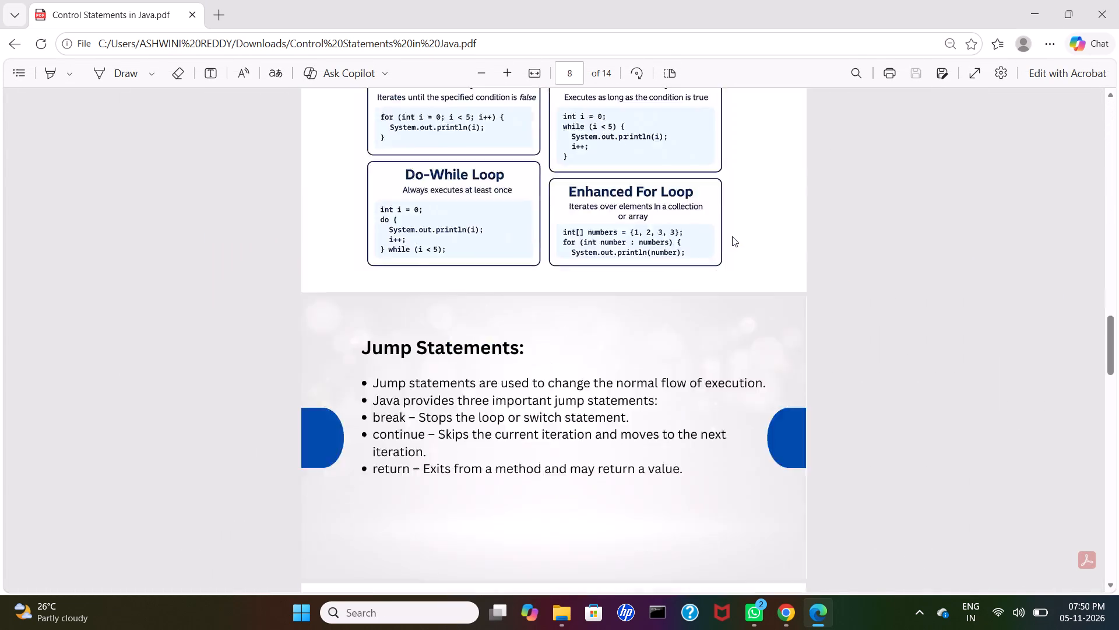
pyautogui.scroll(-4, 732, 236)
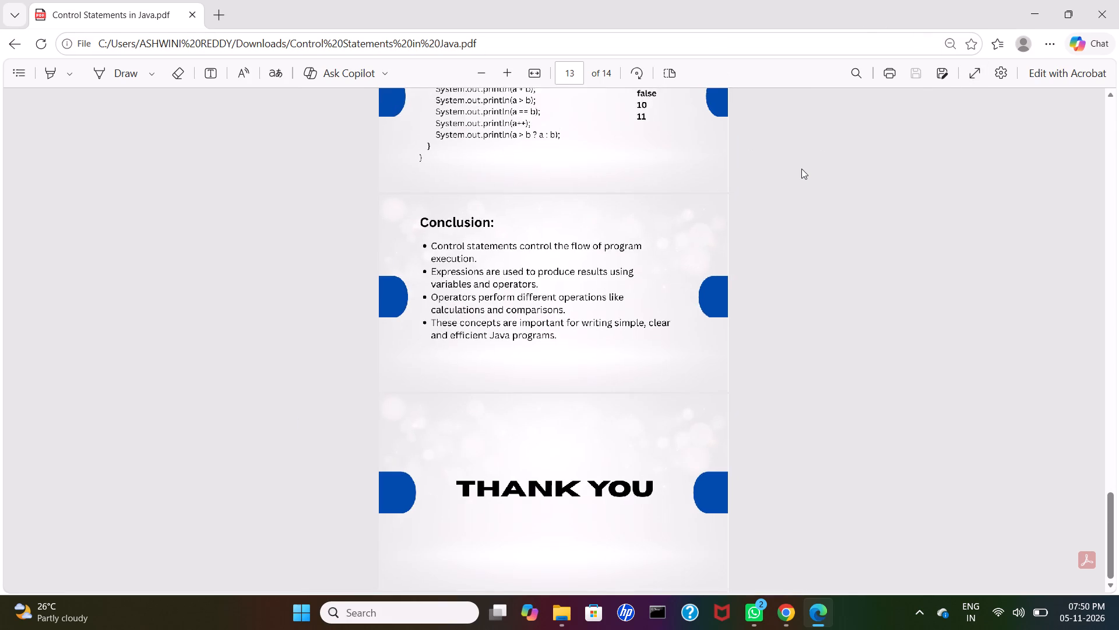
pyautogui.click(1023, 7)
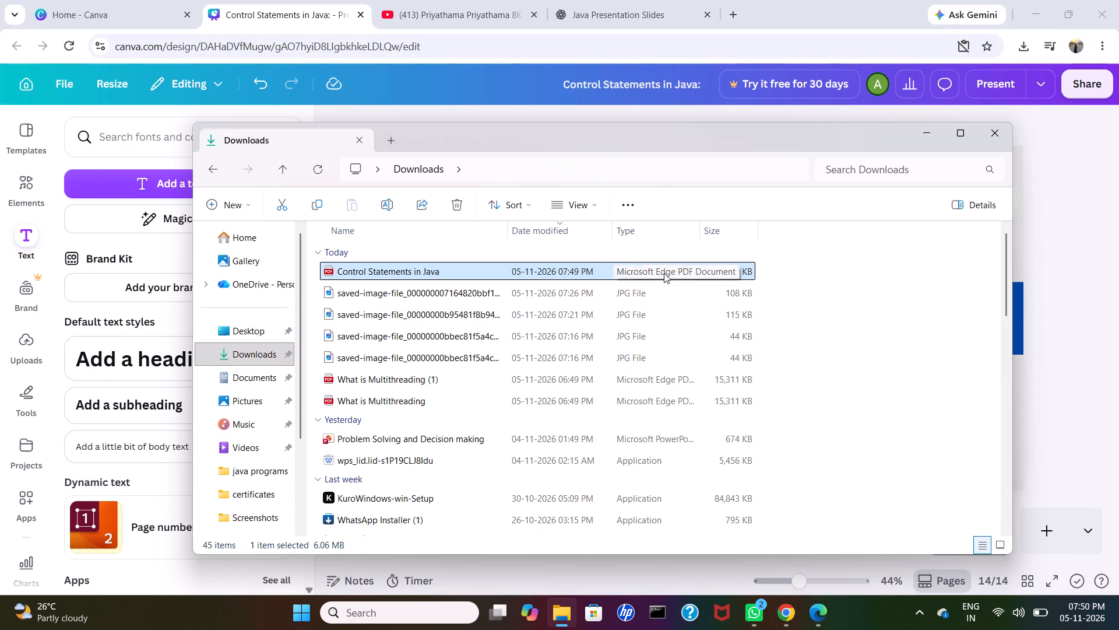
# Make a copy of the Control Statements in Java PDF within the Downloads folder.
pyautogui.click(664, 273)
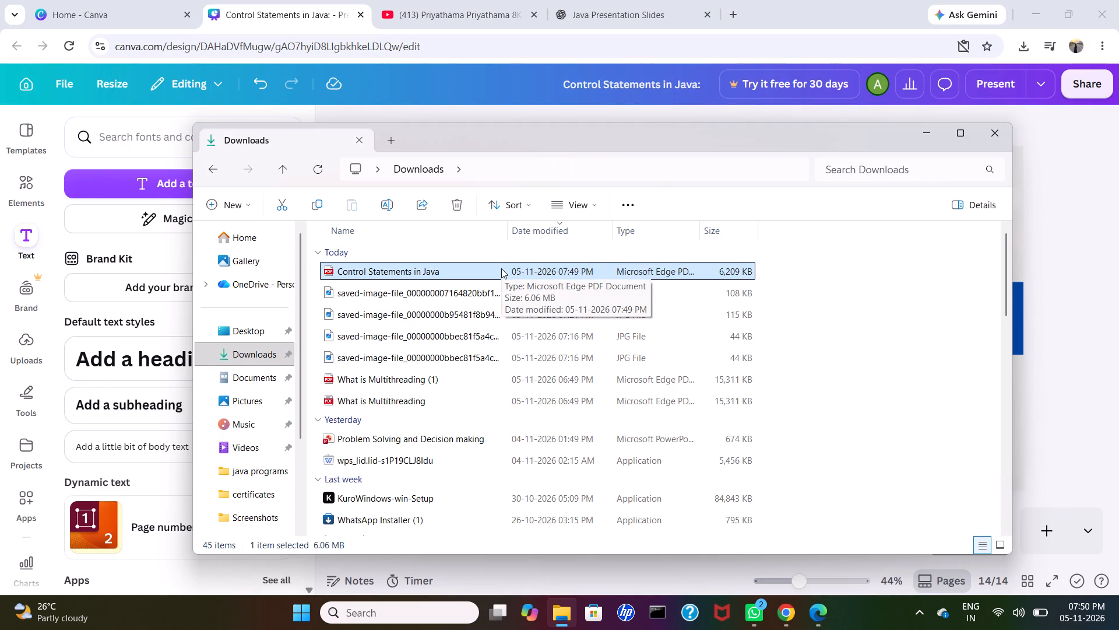
pyautogui.click(603, 269)
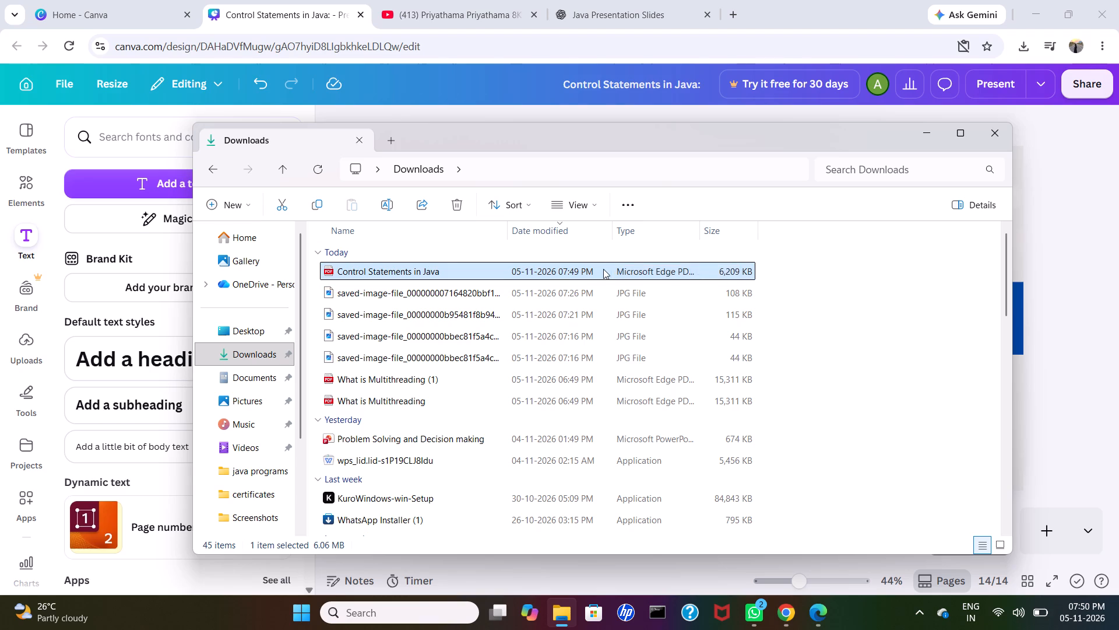
pyautogui.rightClick(601, 268)
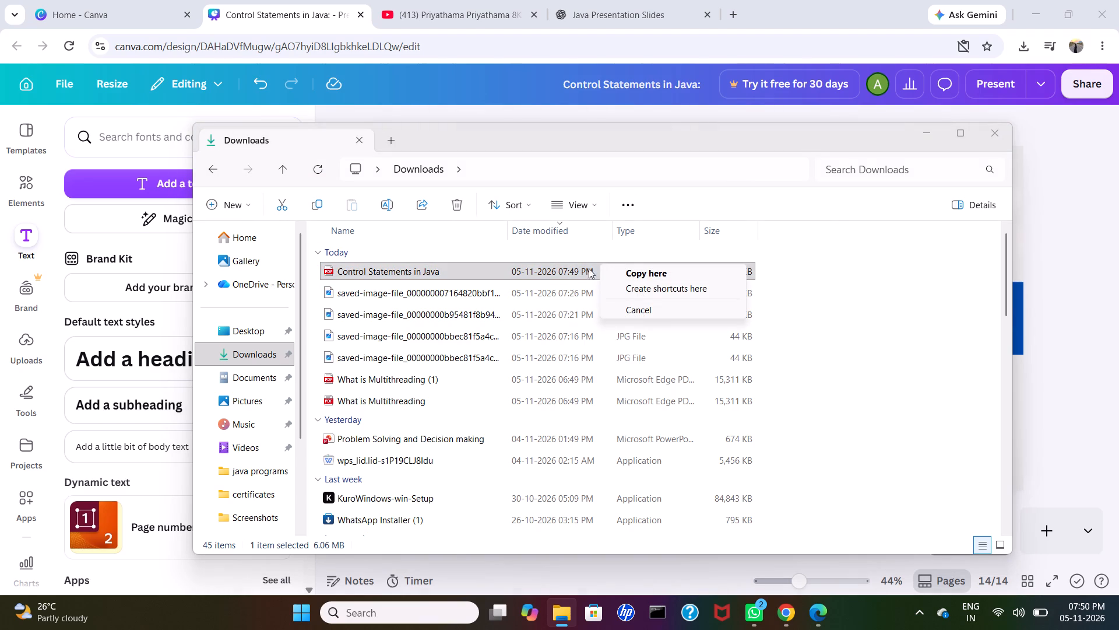
pyautogui.click(633, 274)
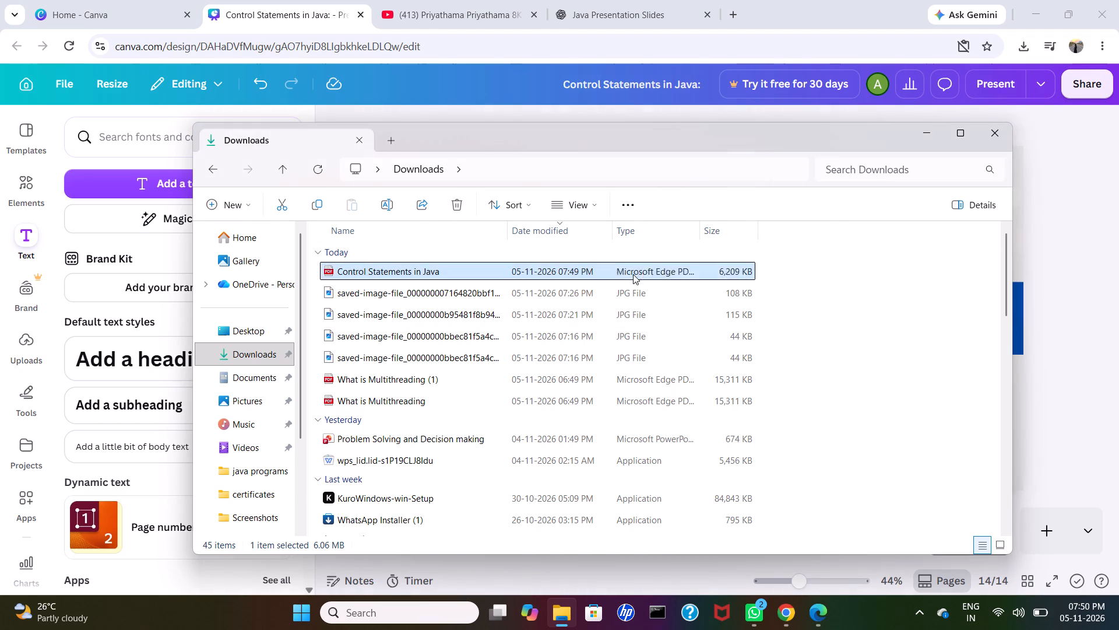
# Show the Desktop folder in File Explorer and minimise the Chrome window behind it.
pyautogui.click(273, 336)
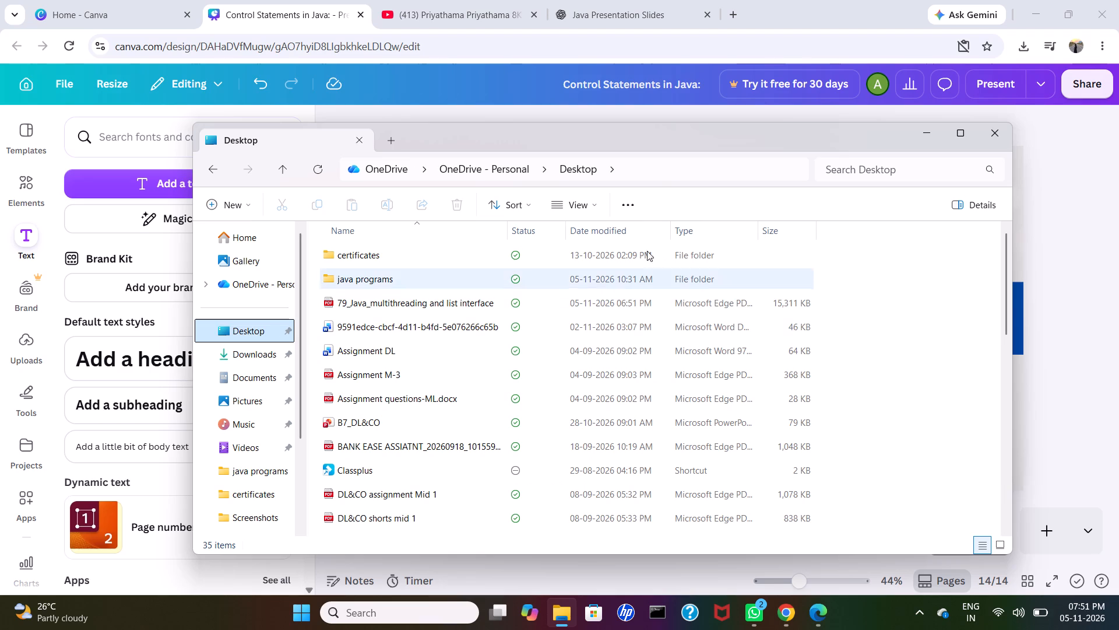
pyautogui.click(1033, 5)
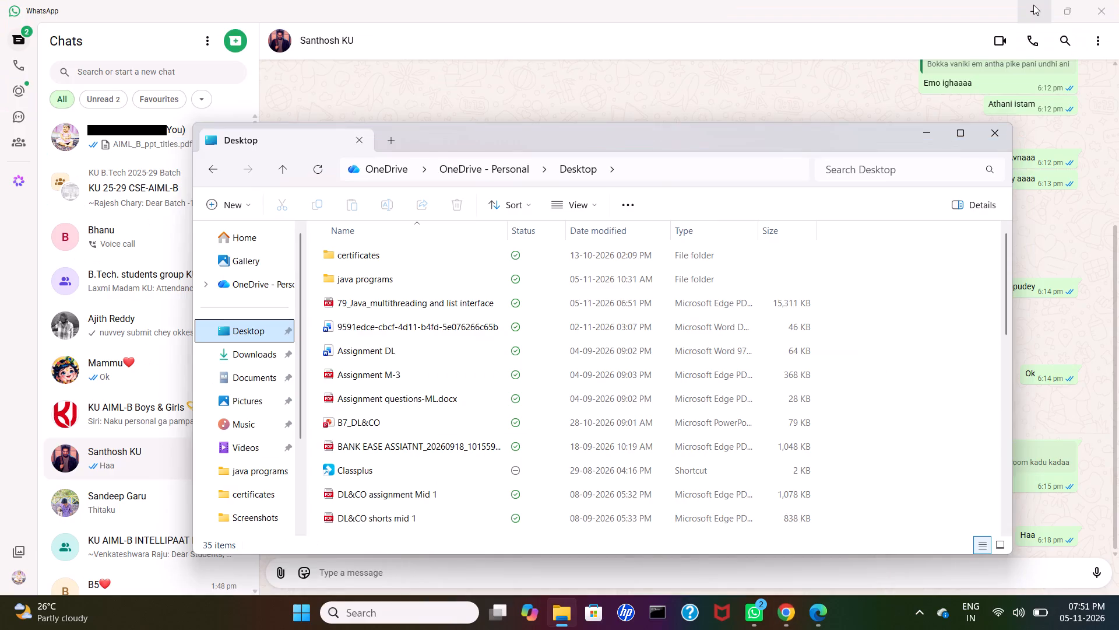
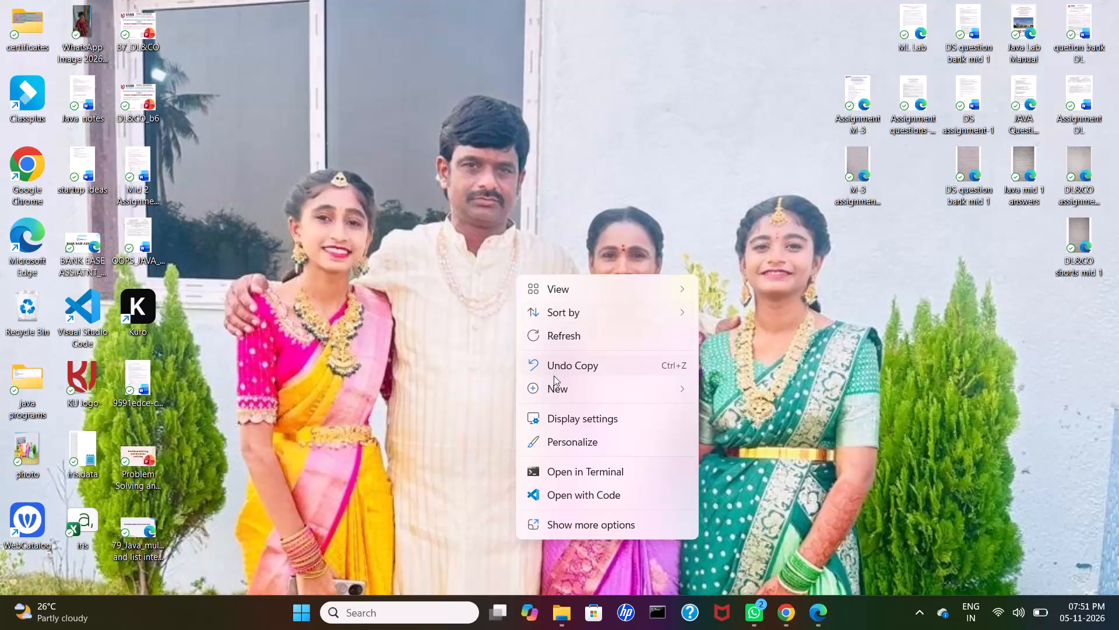
# Try to paste the copied Control Statements in Java PDF onto the desktop.
pyautogui.click(465, 324)
pyautogui.hotkey('ctrl', 'v')
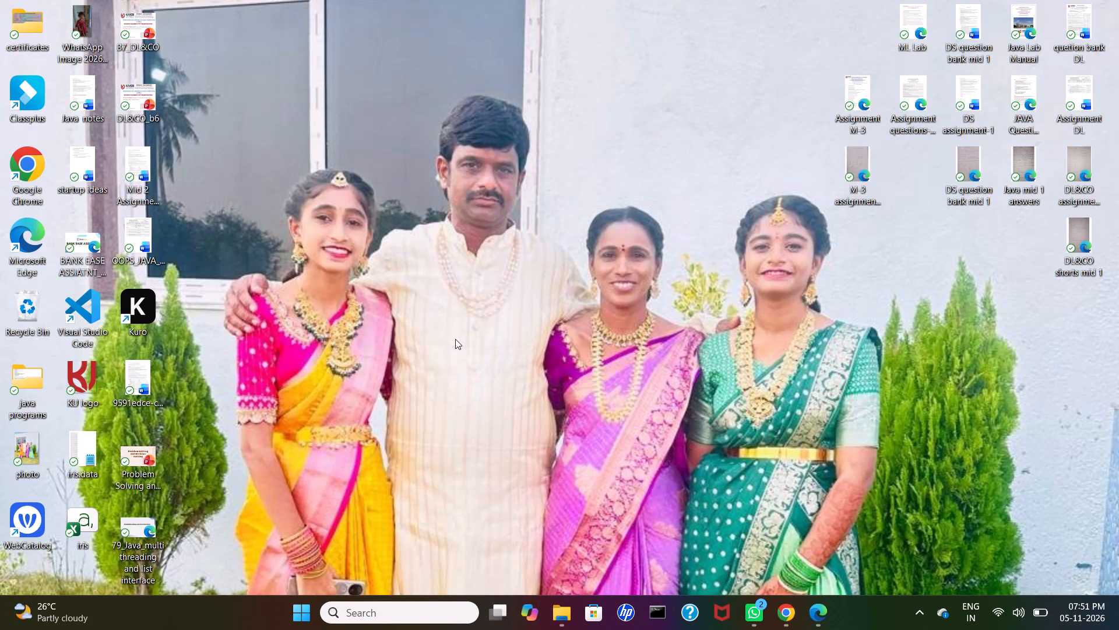
pyautogui.hotkey('ctrl', 'v')
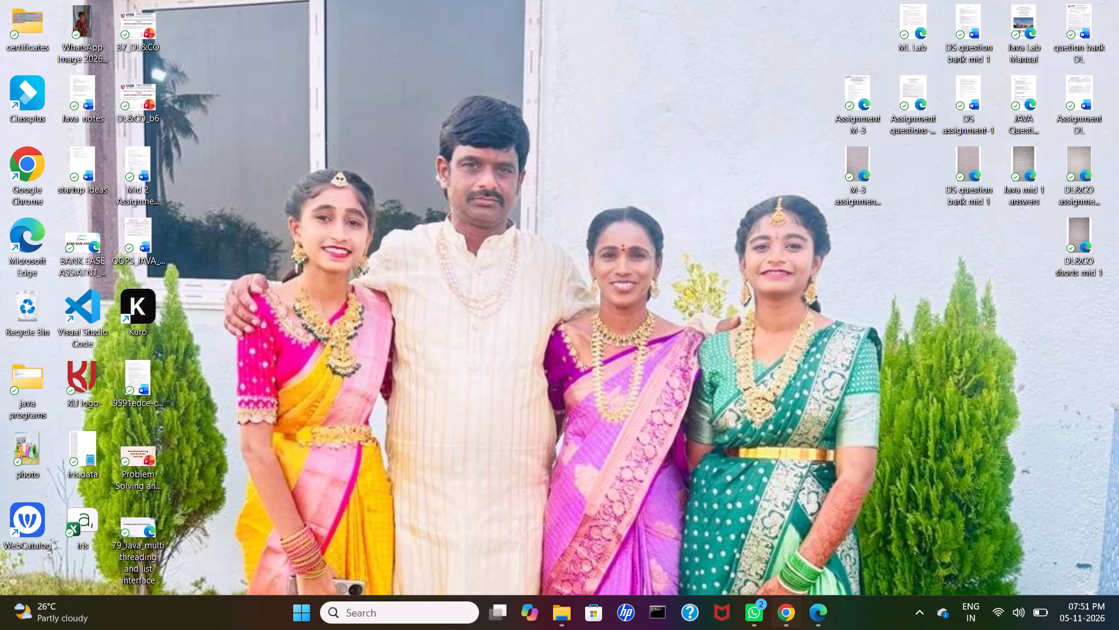
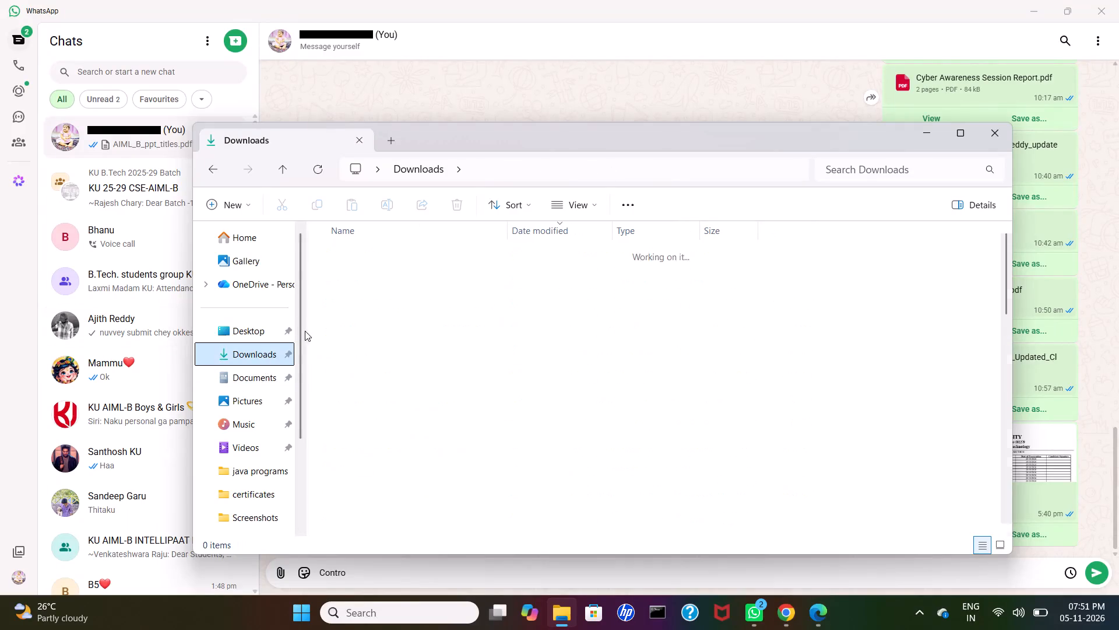
# Rename the Control Statements in Java - Copy PDF in Downloads to the student ID number followed by "_Control statements , expressions and operators".
pyautogui.rightClick(390, 279)
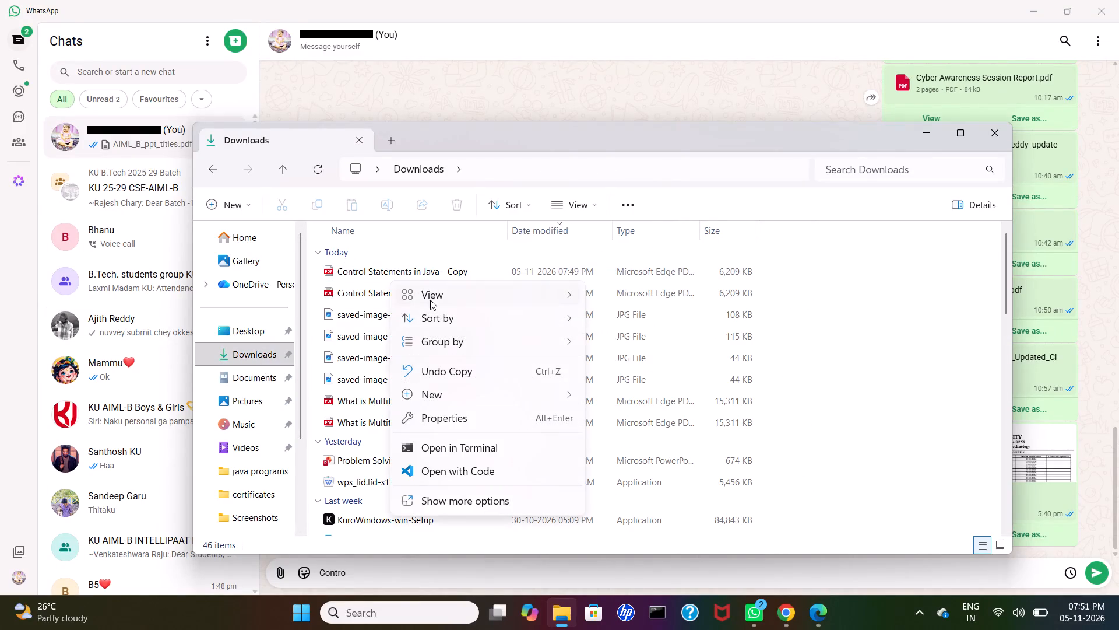
pyautogui.click(646, 282)
pyautogui.click(639, 275)
pyautogui.rightClick(639, 275)
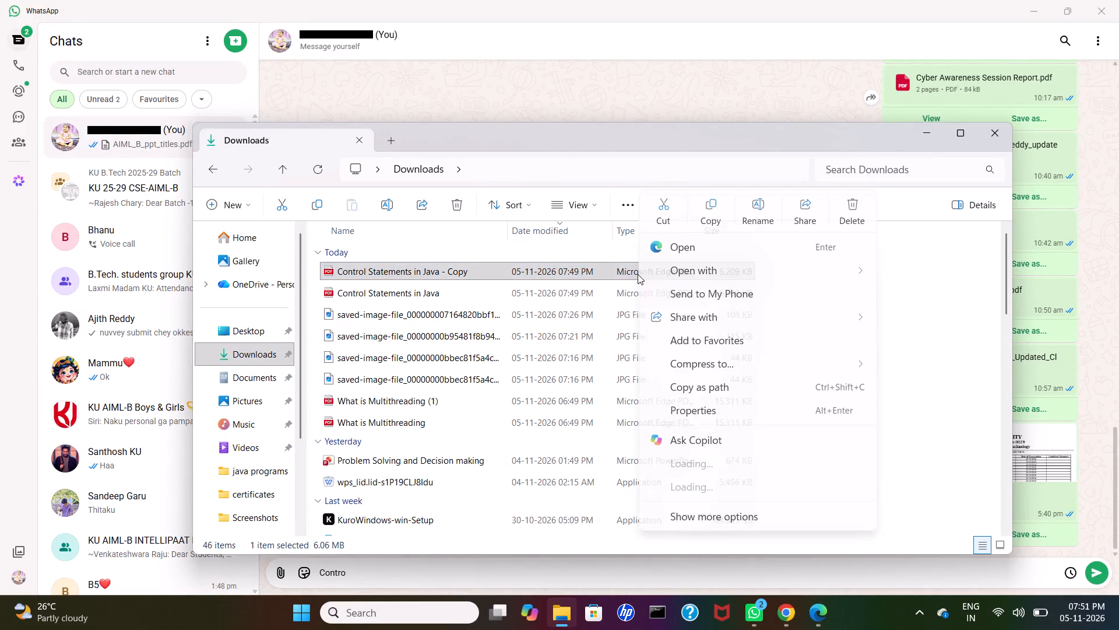
pyautogui.click(751, 220)
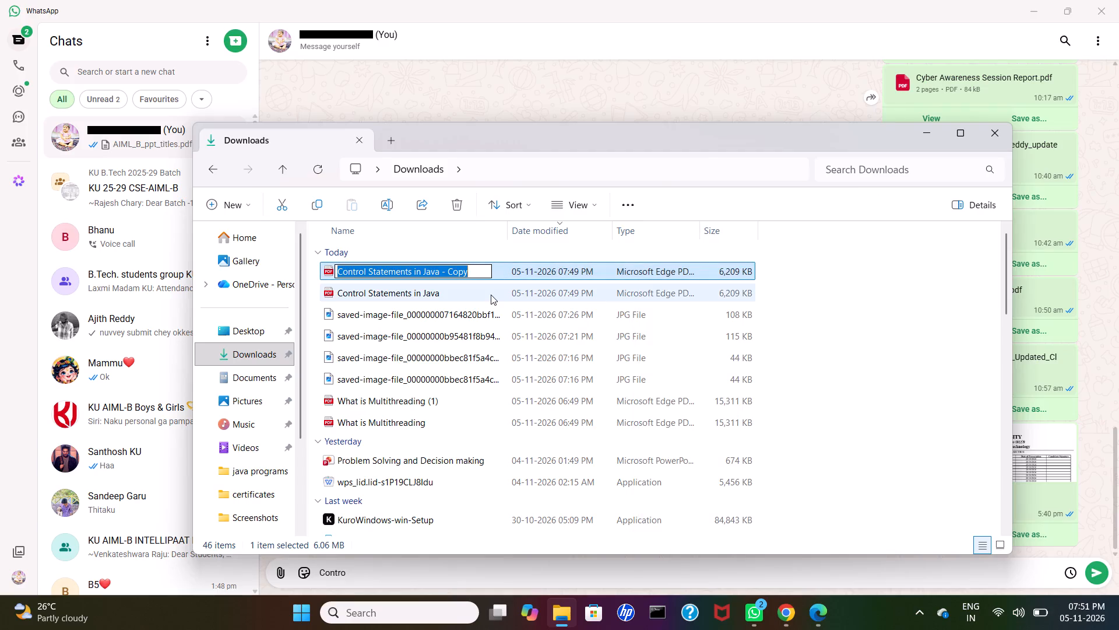
pyautogui.press('BackSpace')
pyautogui.press('2')
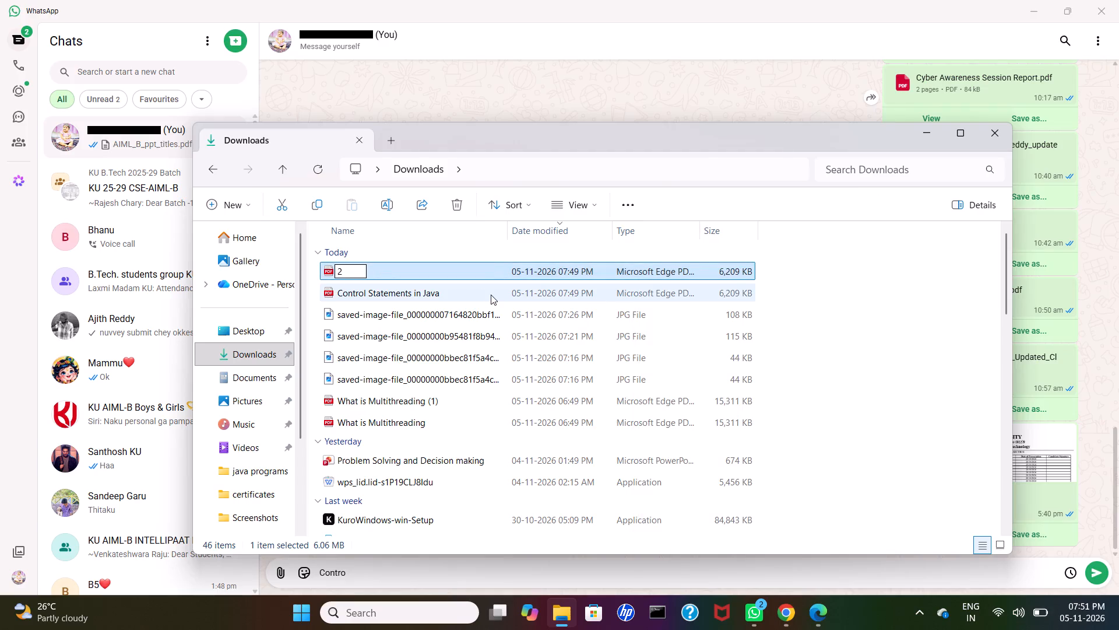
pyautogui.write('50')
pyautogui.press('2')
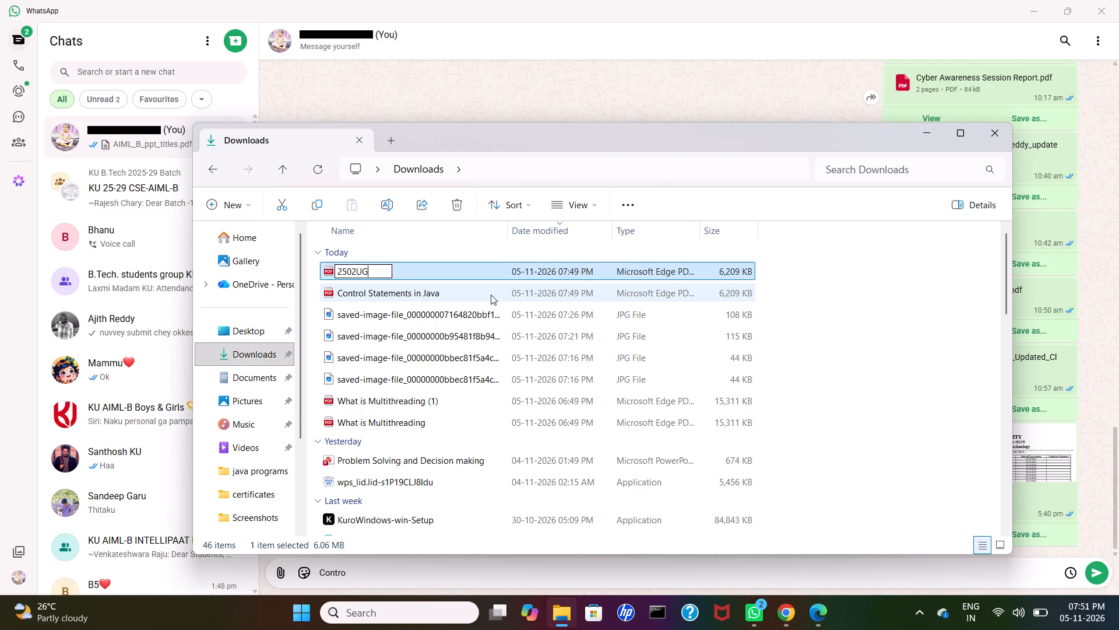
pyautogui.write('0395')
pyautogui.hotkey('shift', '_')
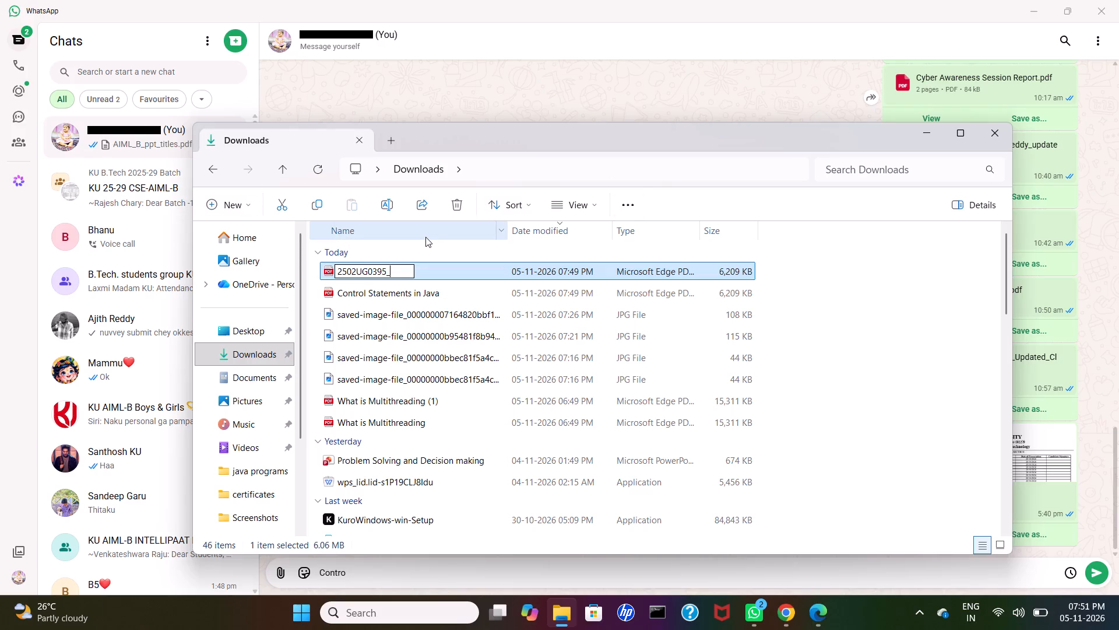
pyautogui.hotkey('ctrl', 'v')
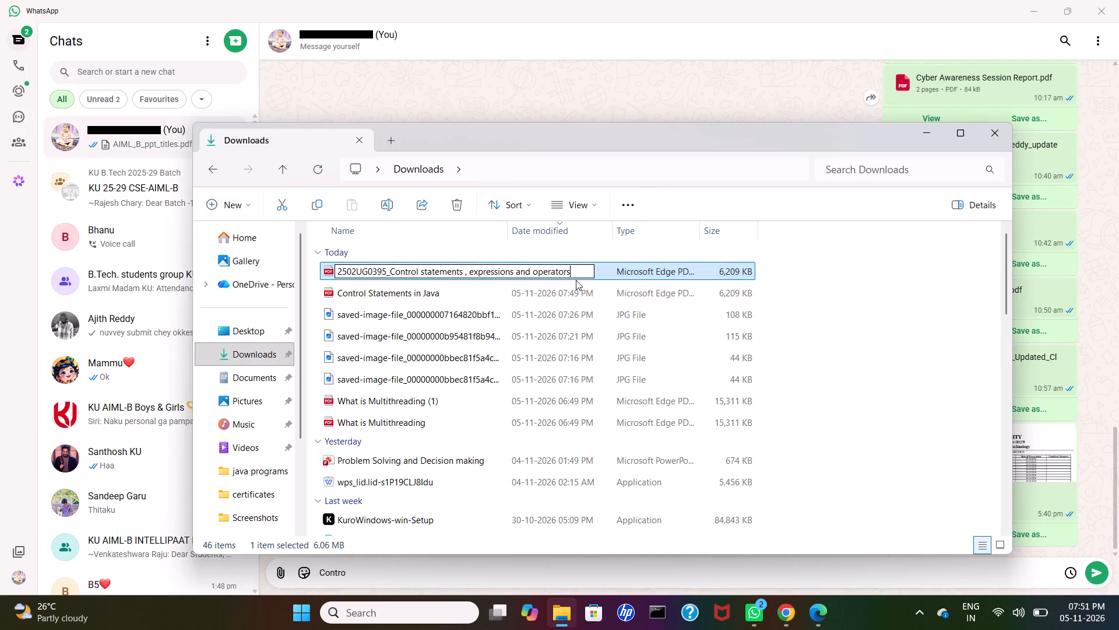
pyautogui.click(827, 319)
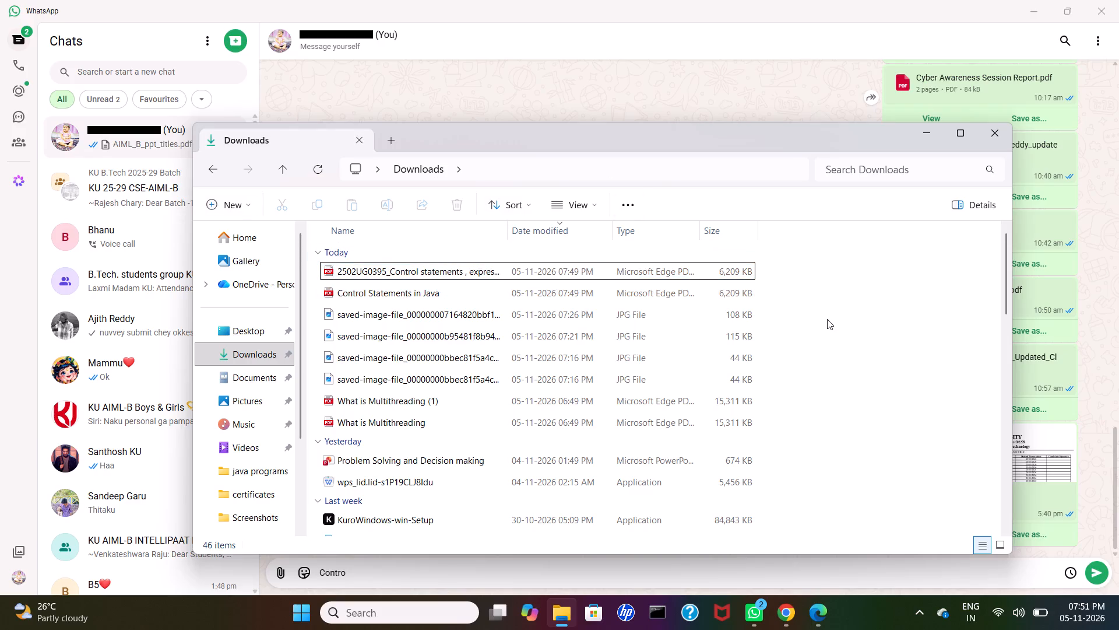
# Open the sharing options for the renamed control statements PDF in Downloads.
pyautogui.rightClick(553, 267)
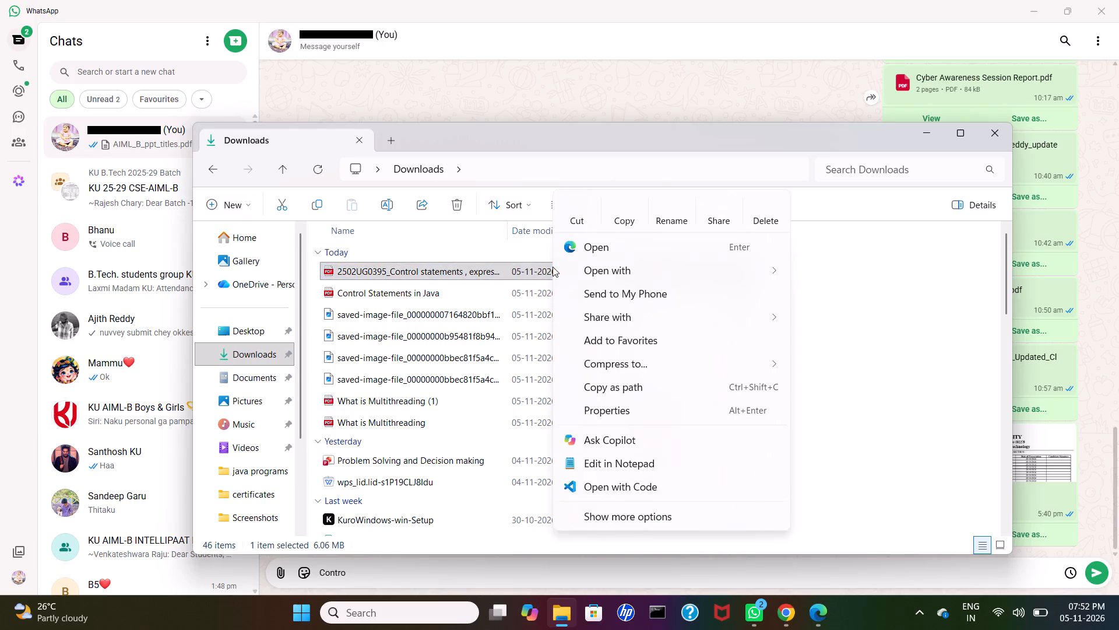
pyautogui.click(719, 218)
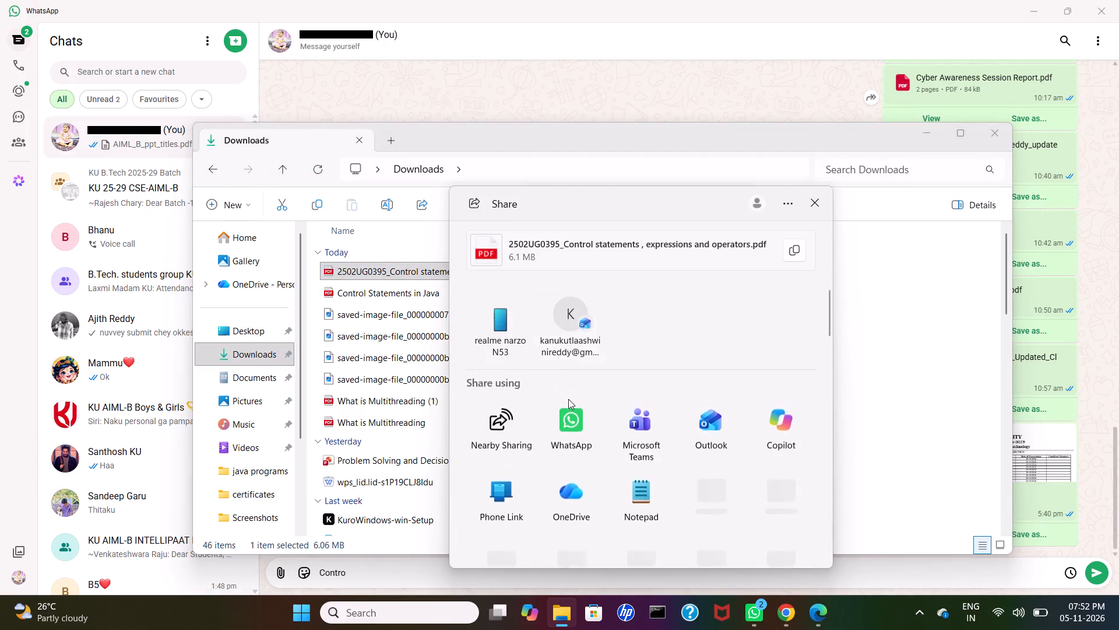
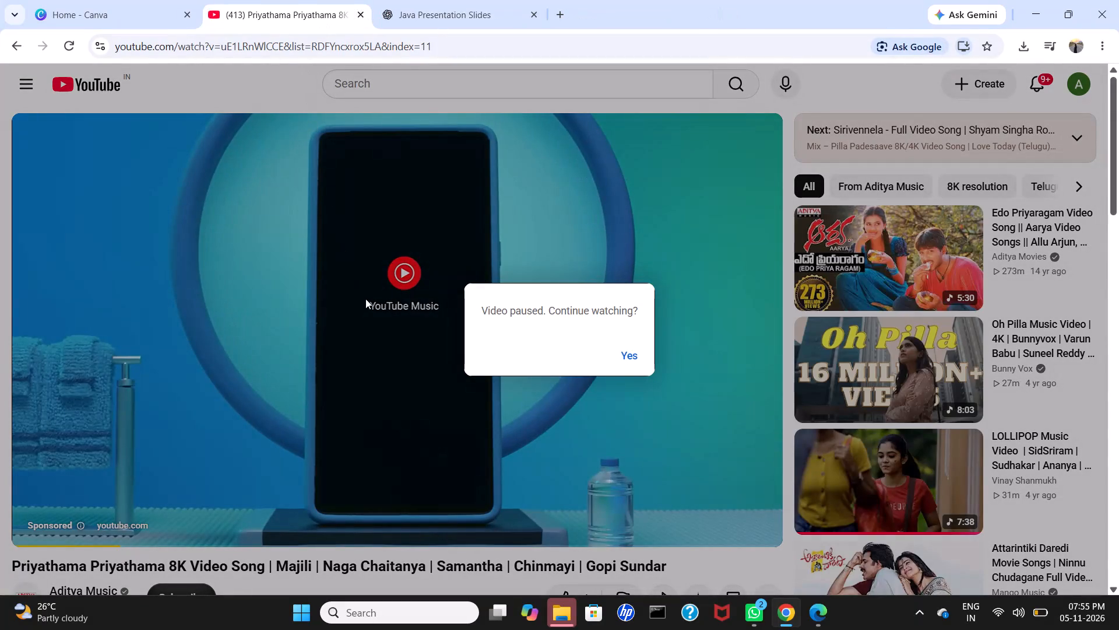
# Resume the paused Priyathama song video on YouTube and skip the advertisement.
pyautogui.click(624, 357)
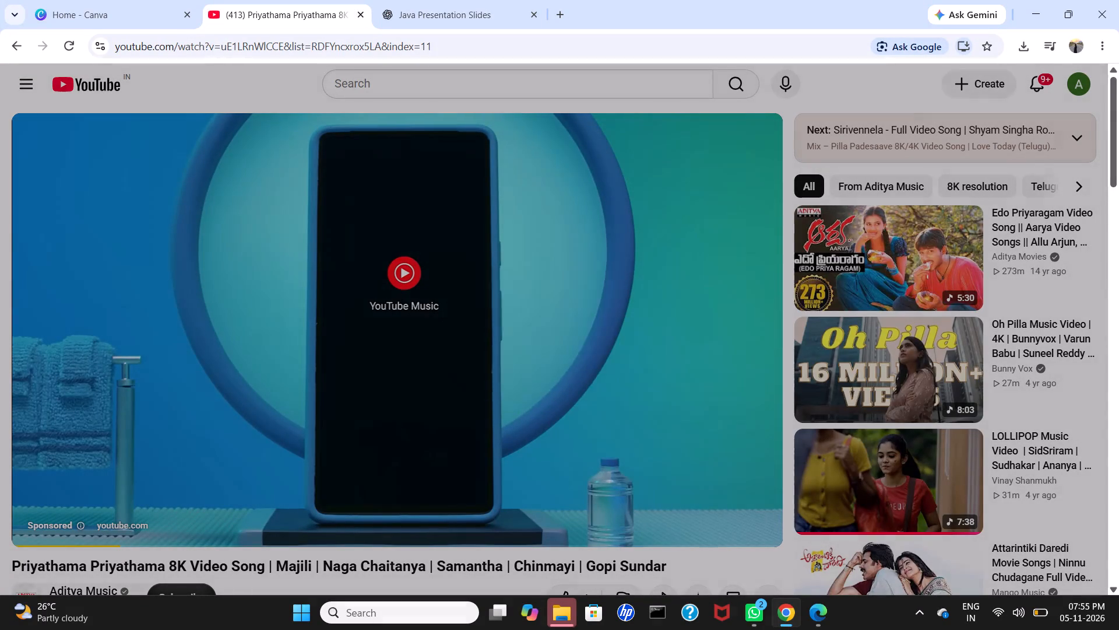
pyautogui.click(624, 357)
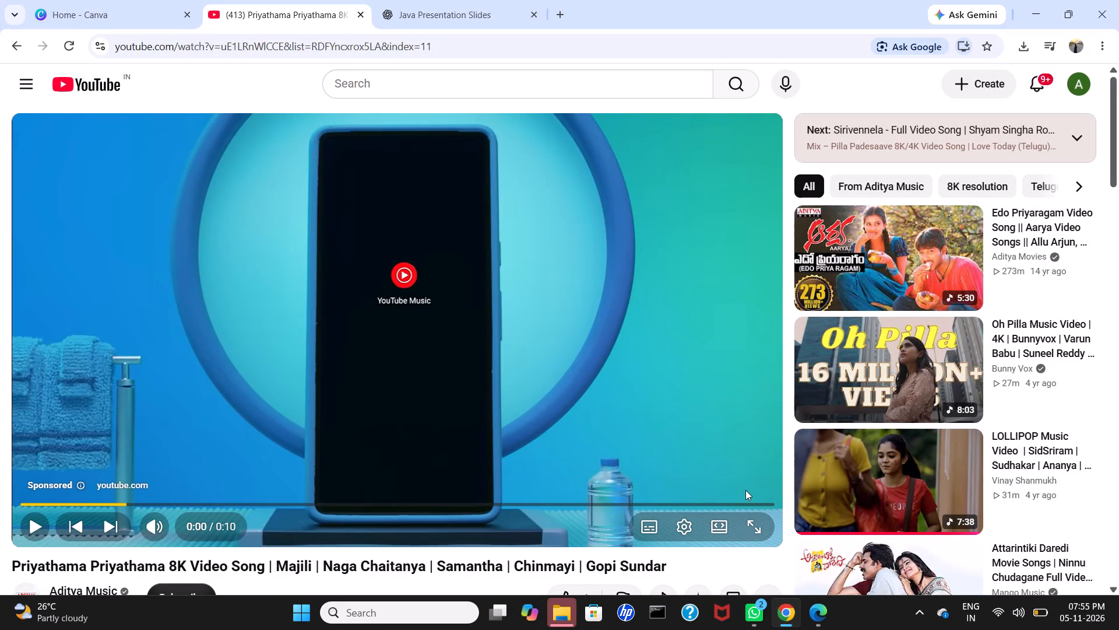
pyautogui.click(624, 419)
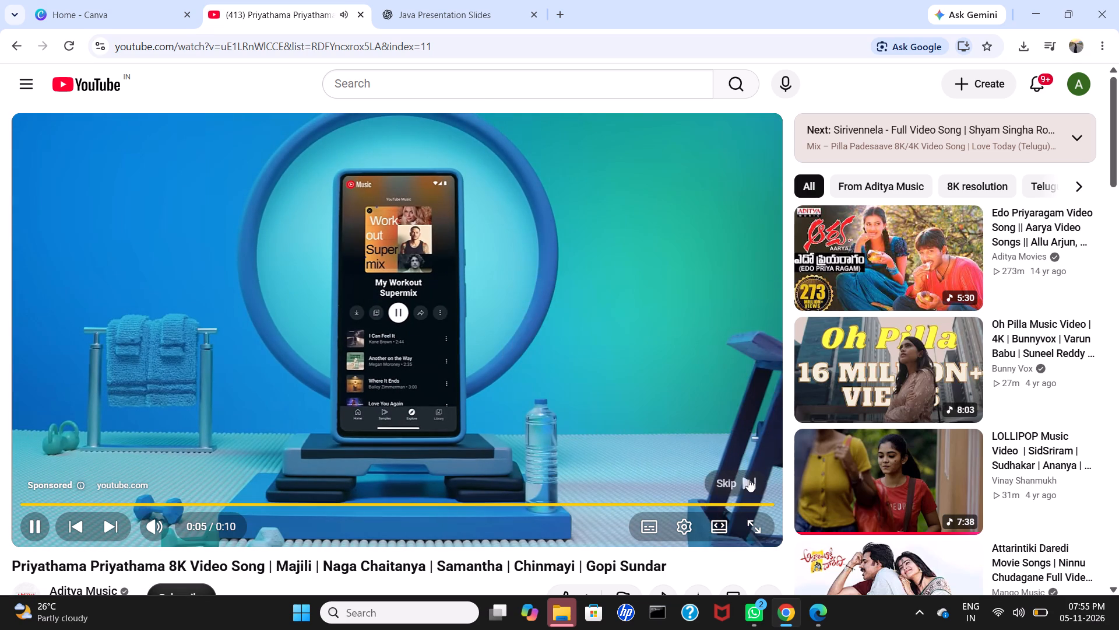
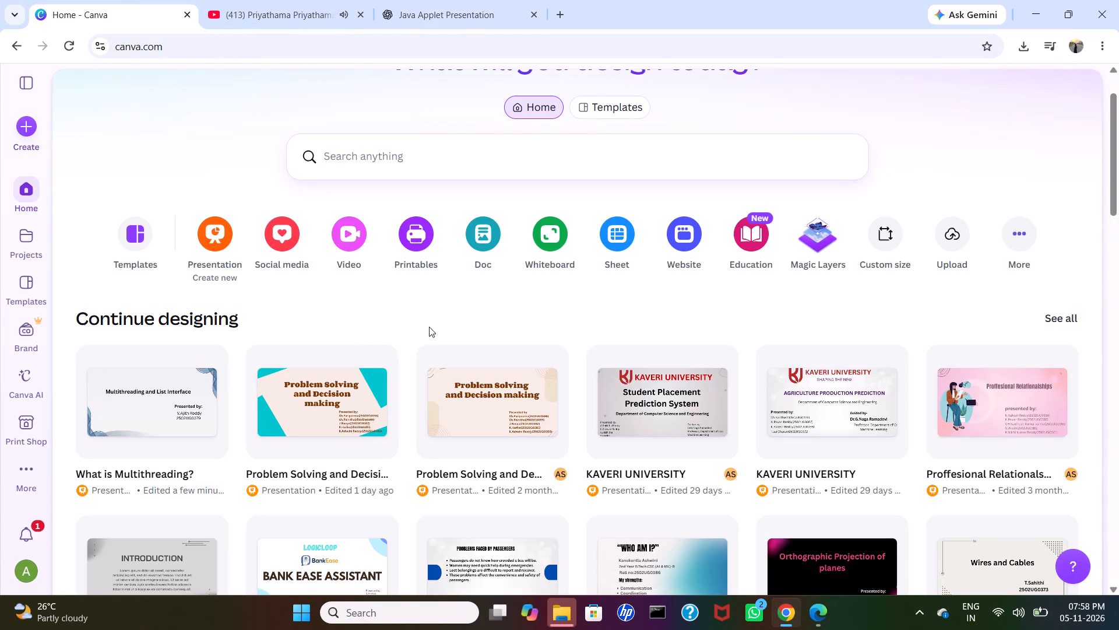
# Find the "WHOM AM I?" presentation among the recent Canva designs and open it for editing.
pyautogui.scroll(-3, 441, 327)
pyautogui.scroll(-4, 519, 407)
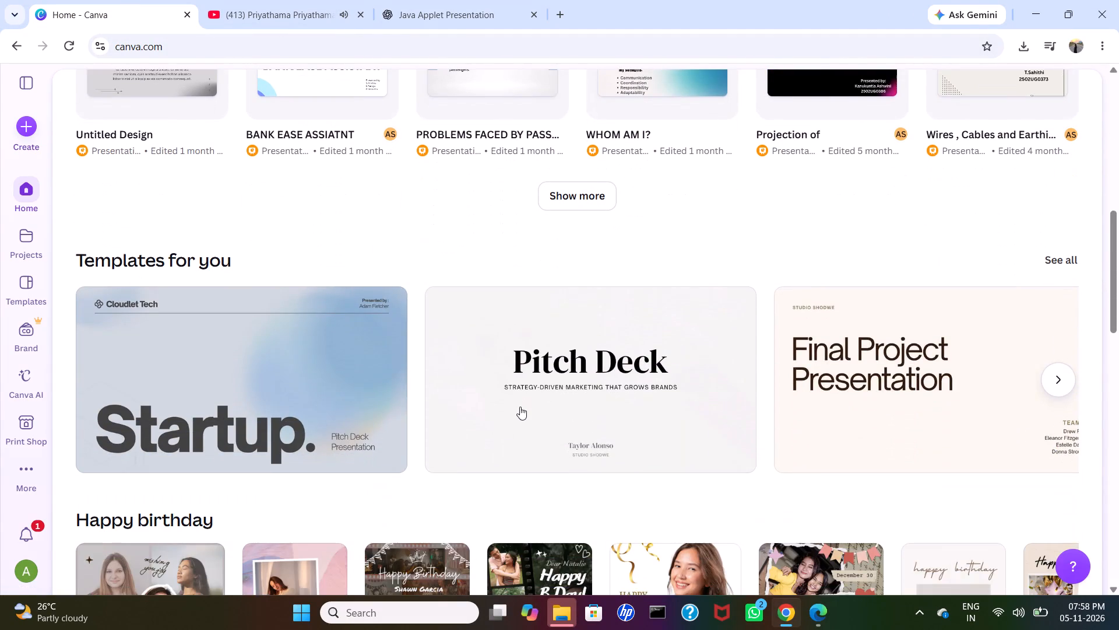
pyautogui.scroll(3, 520, 407)
pyautogui.click(664, 302)
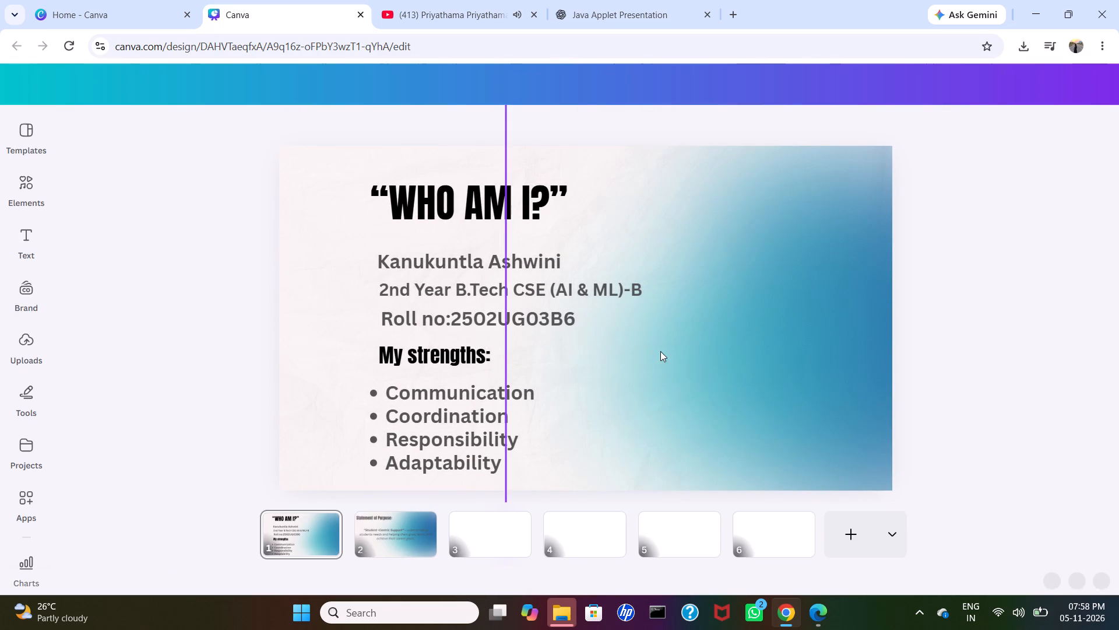
# Select the blue gradient background graphic on the first slide of the presentation.
pyautogui.click(677, 369)
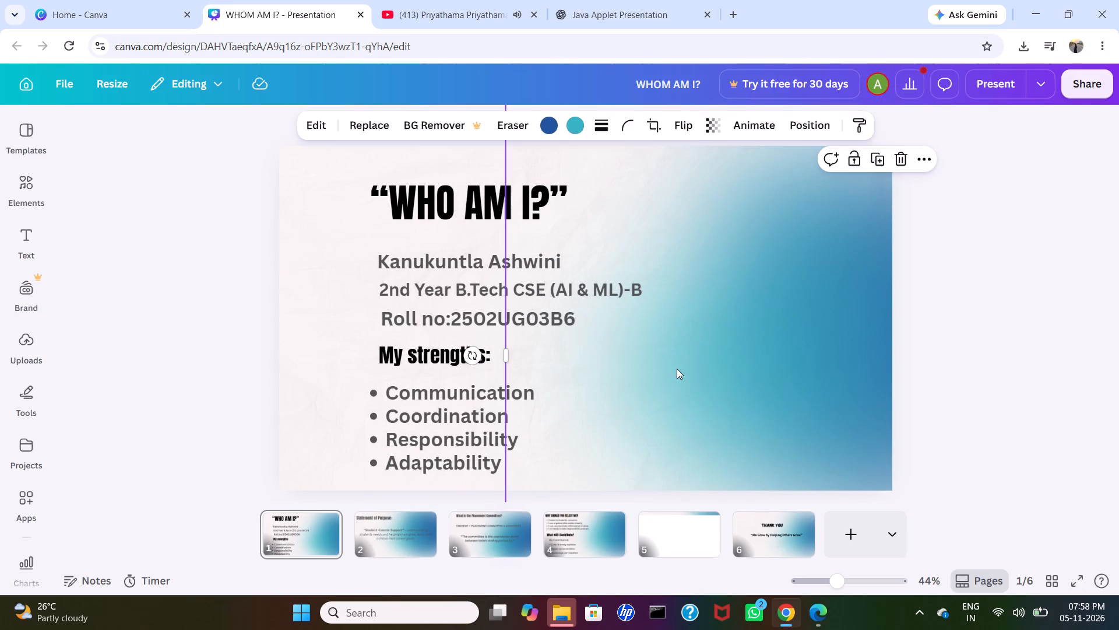
# Browse the presentation templates for a design that suits the new applet presentation.
pyautogui.click(333, 281)
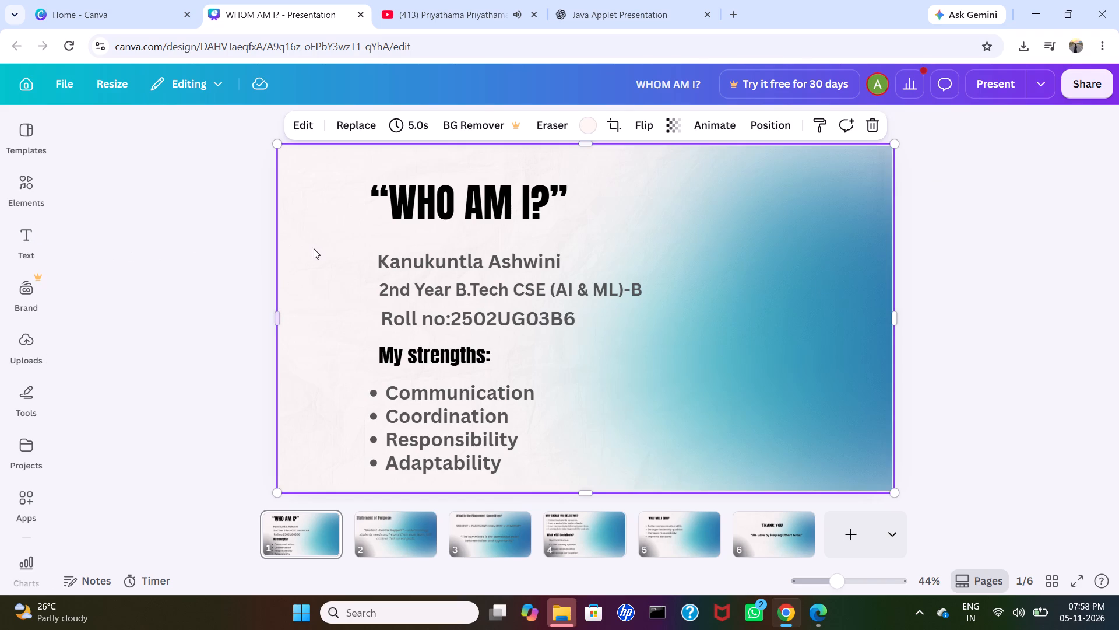
pyautogui.click(40, 135)
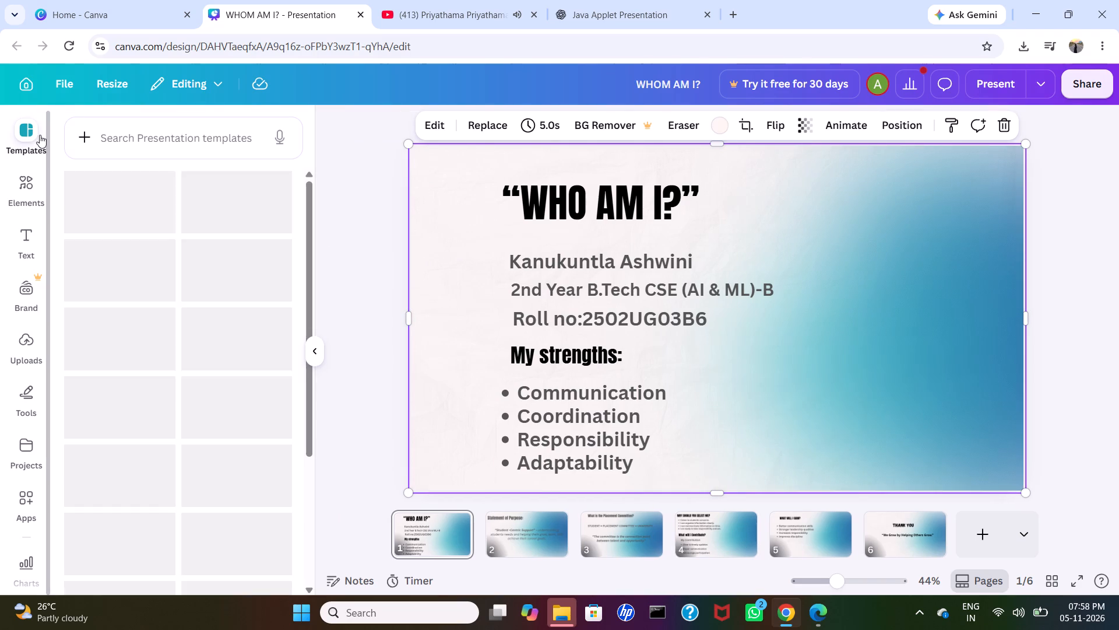
pyautogui.scroll(-1, 196, 381)
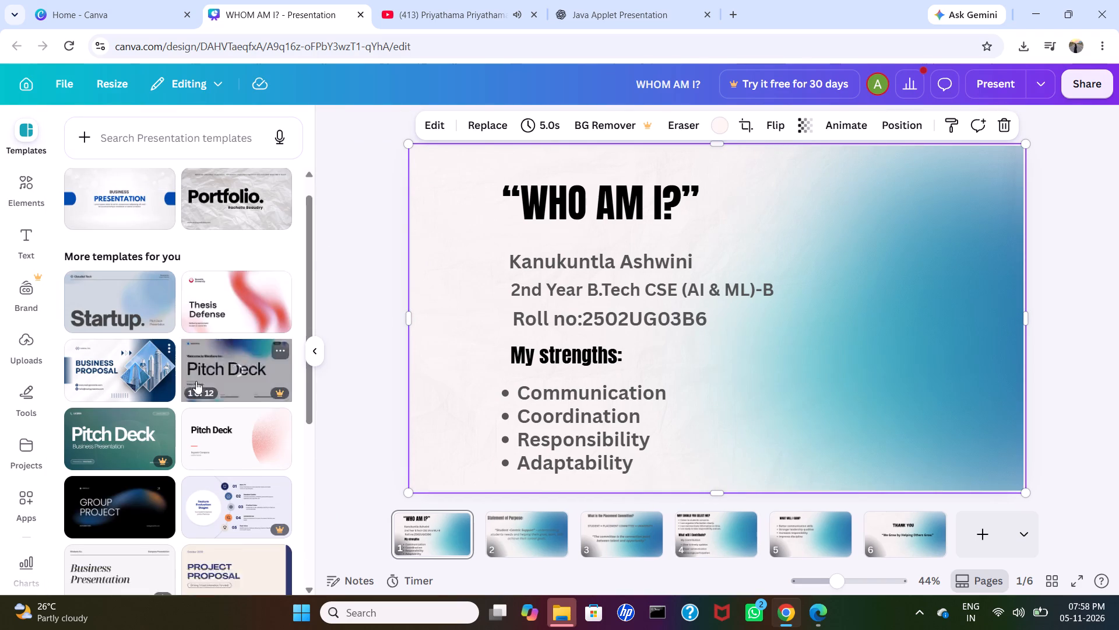
pyautogui.scroll(-1, 196, 381)
pyautogui.scroll(3, 195, 377)
pyautogui.scroll(-7, 188, 362)
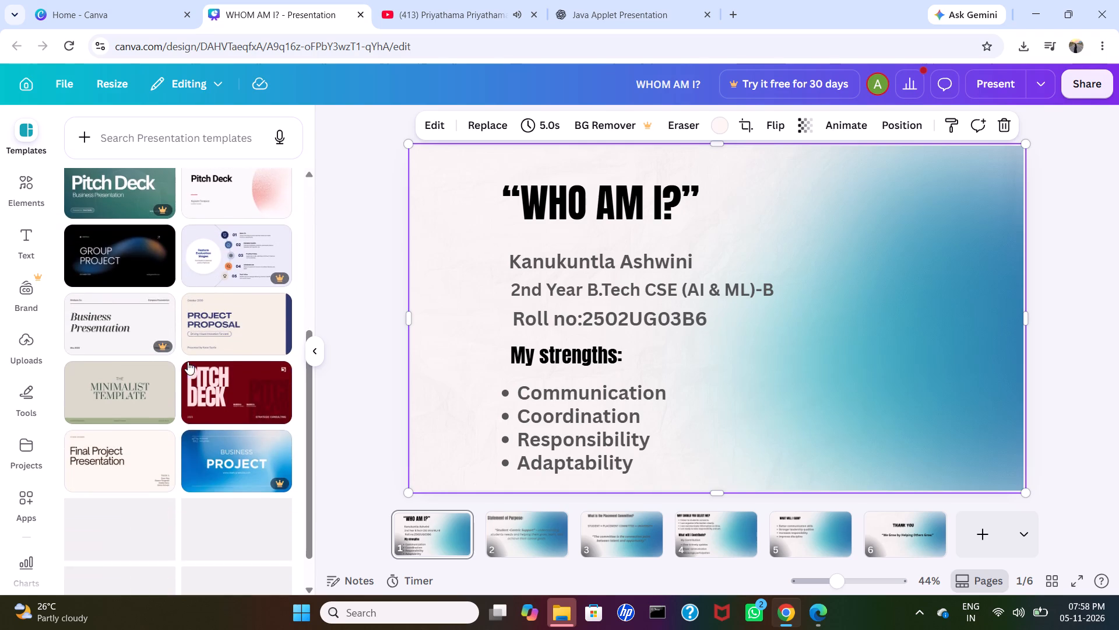
pyautogui.scroll(2, 670, 334)
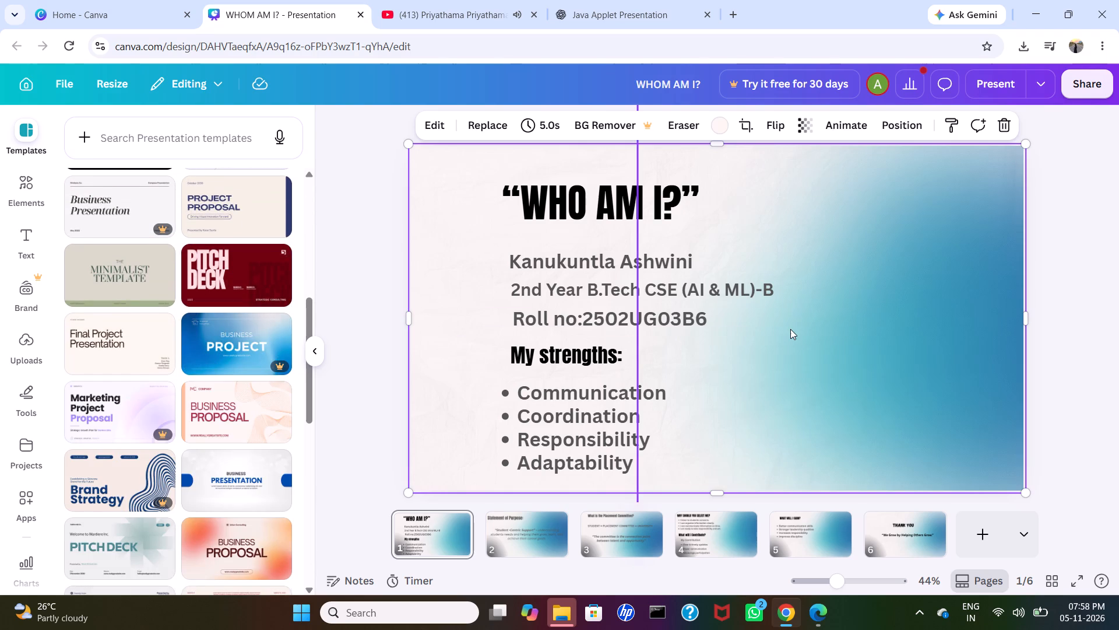
pyautogui.click(790, 329)
# Duplicate the THANK YOU page and delete the quote and the heading from the copy, keeping only its gradient background.
pyautogui.click(886, 548)
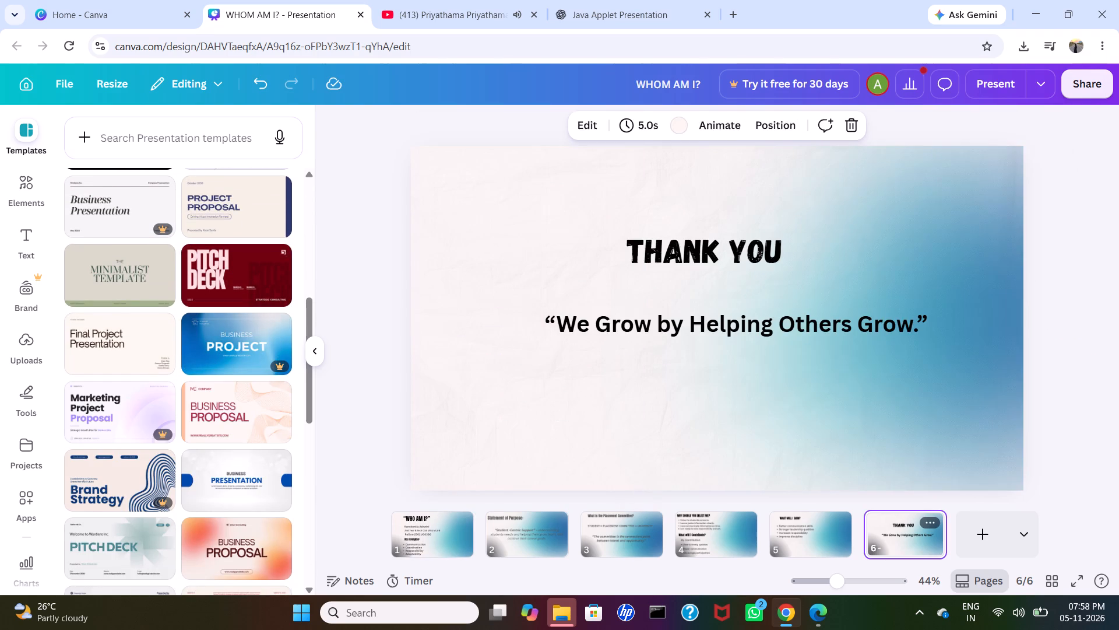
pyautogui.click(698, 389)
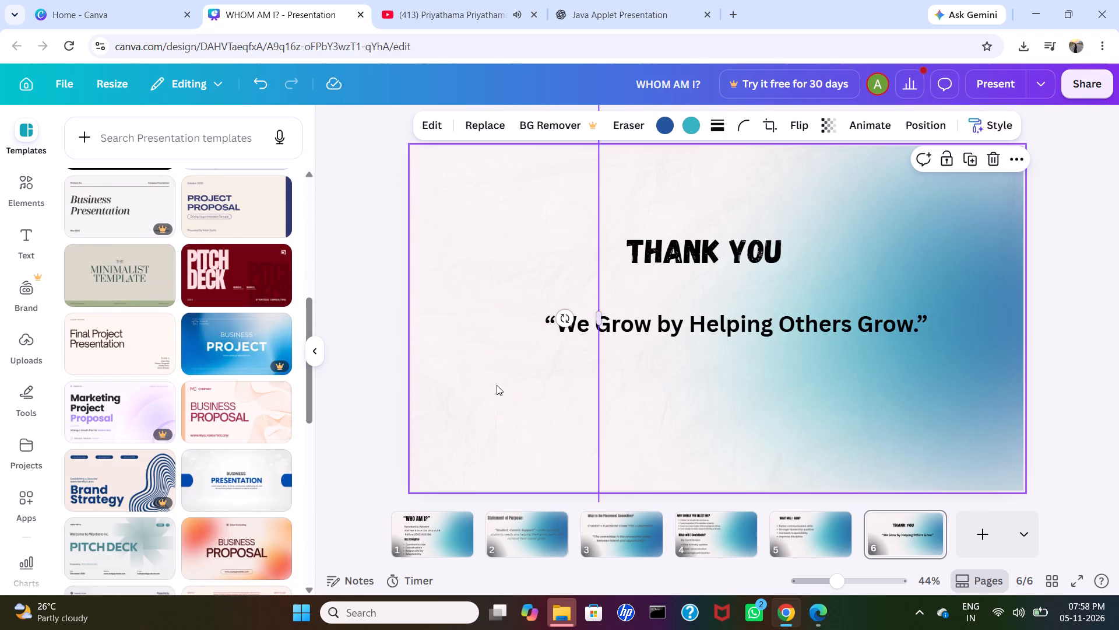
pyautogui.click(497, 385)
pyautogui.hotkey('ctrl', 'd')
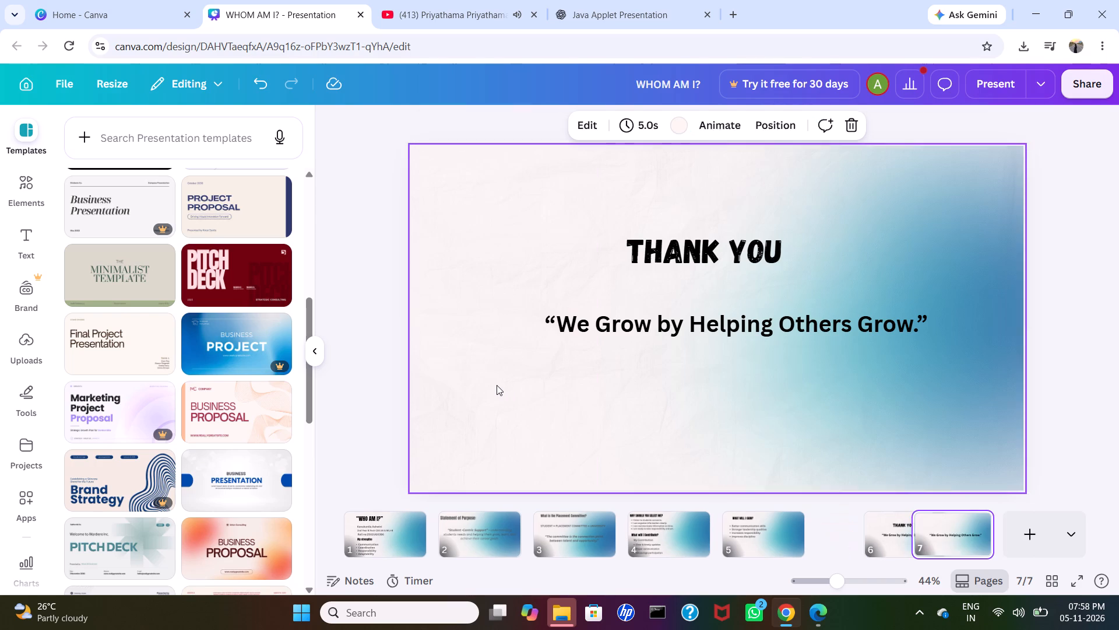
pyautogui.click(965, 530)
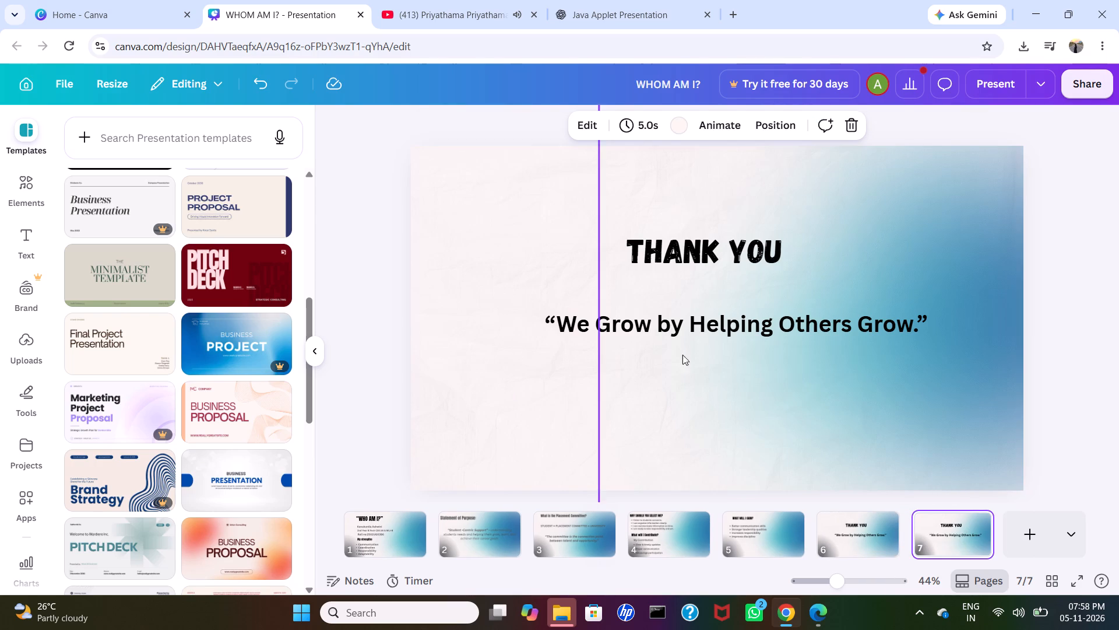
pyautogui.click(526, 315)
pyautogui.click(759, 288)
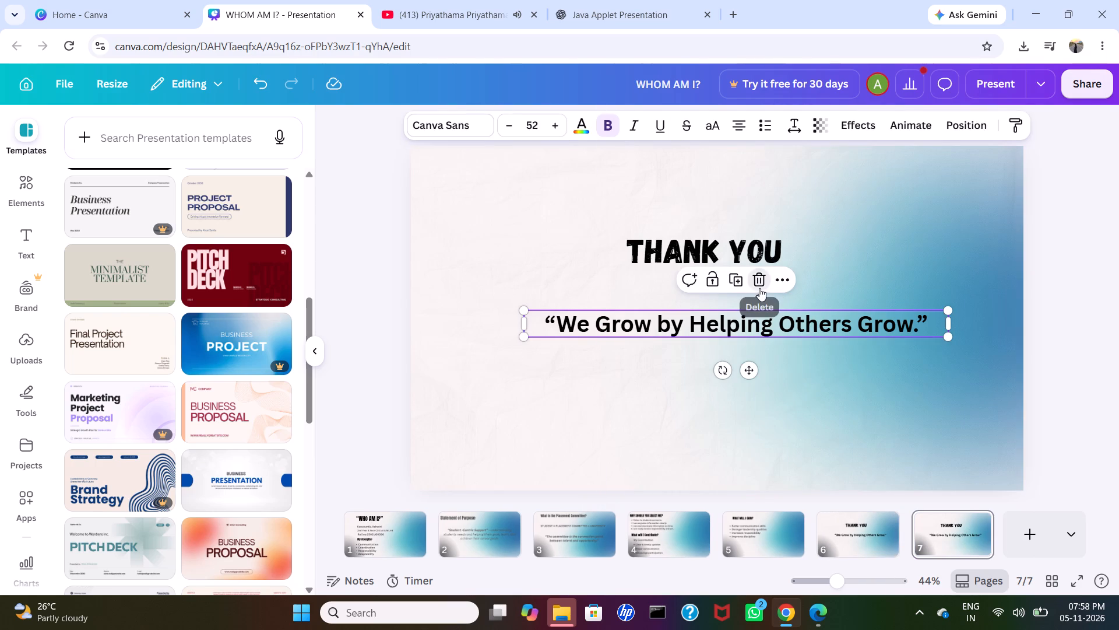
pyautogui.click(751, 262)
pyautogui.click(721, 194)
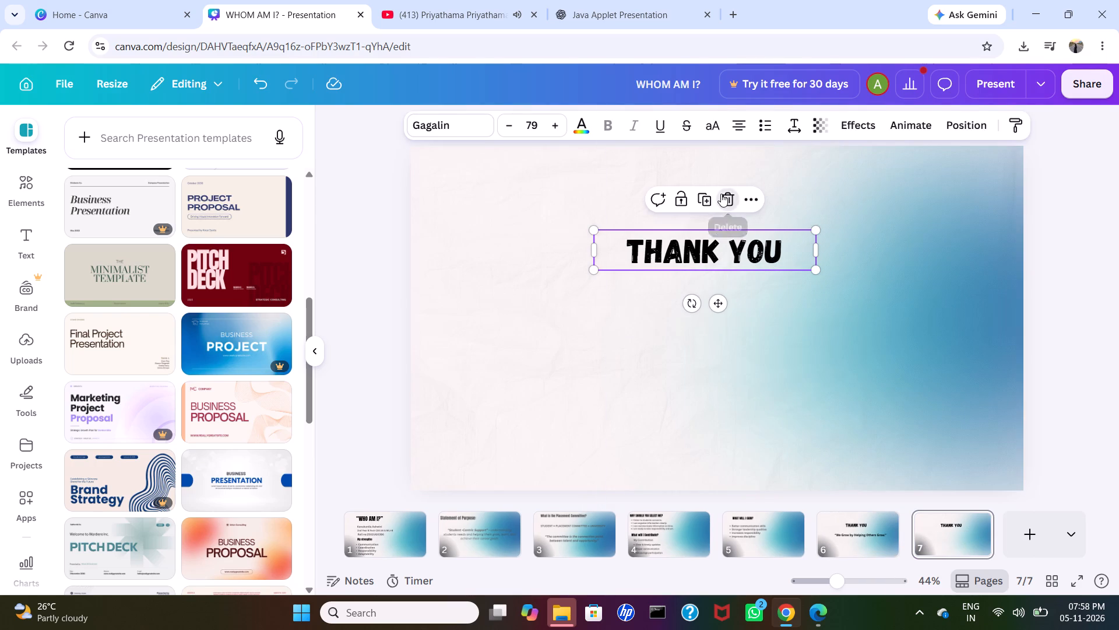
pyautogui.click(719, 257)
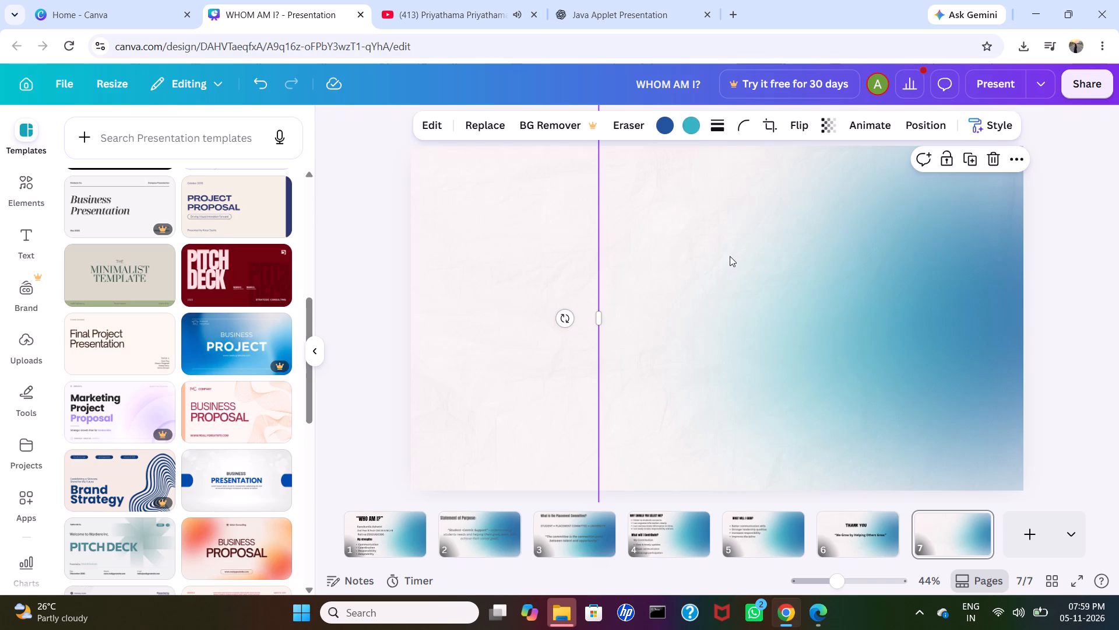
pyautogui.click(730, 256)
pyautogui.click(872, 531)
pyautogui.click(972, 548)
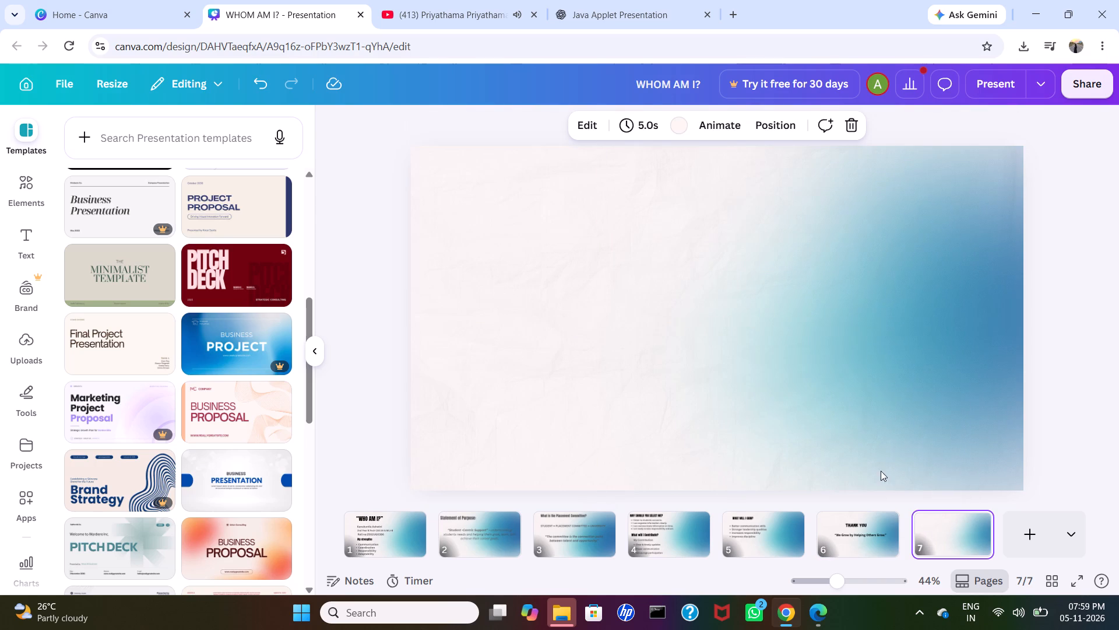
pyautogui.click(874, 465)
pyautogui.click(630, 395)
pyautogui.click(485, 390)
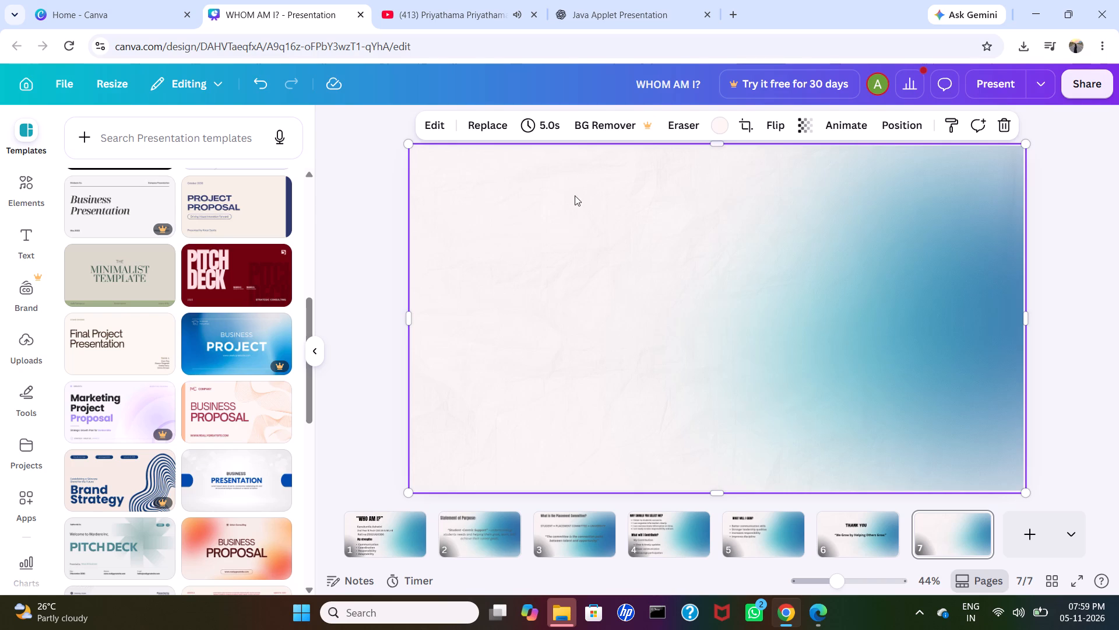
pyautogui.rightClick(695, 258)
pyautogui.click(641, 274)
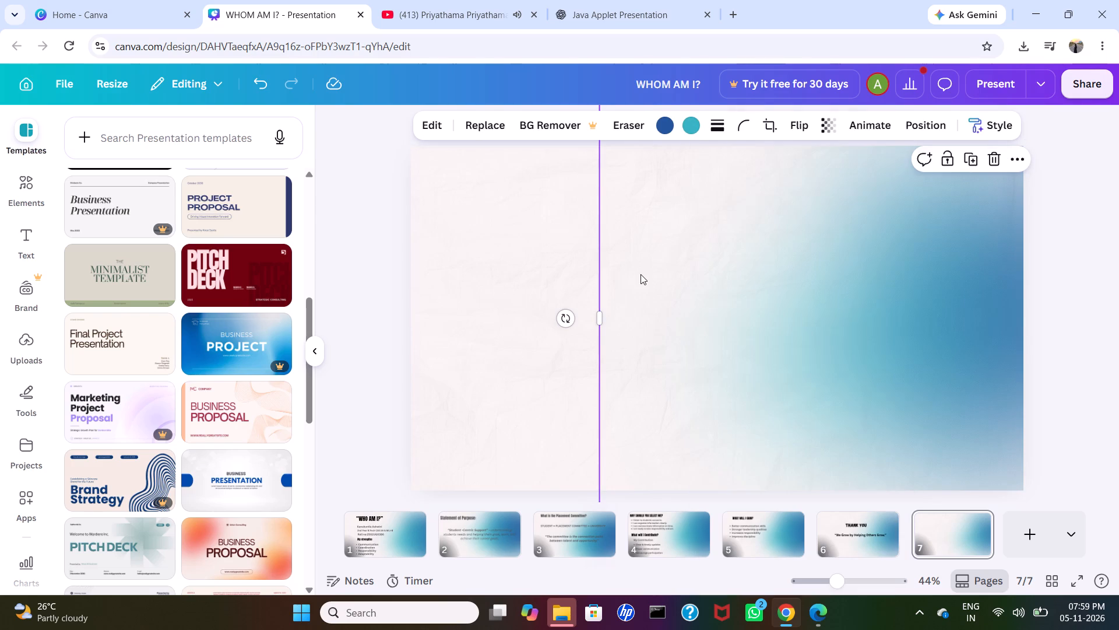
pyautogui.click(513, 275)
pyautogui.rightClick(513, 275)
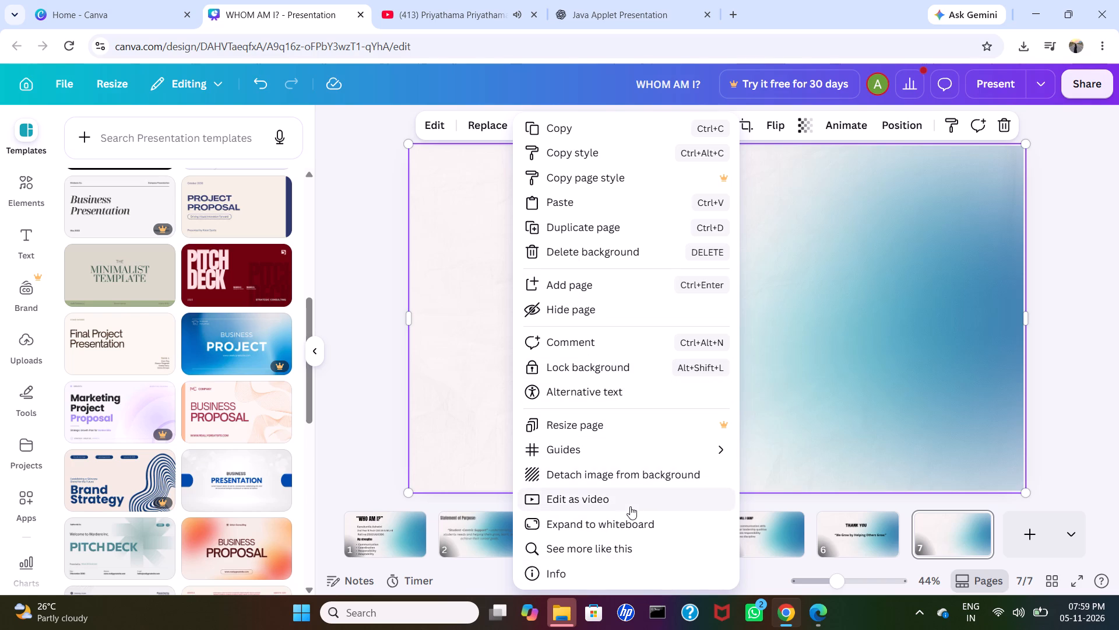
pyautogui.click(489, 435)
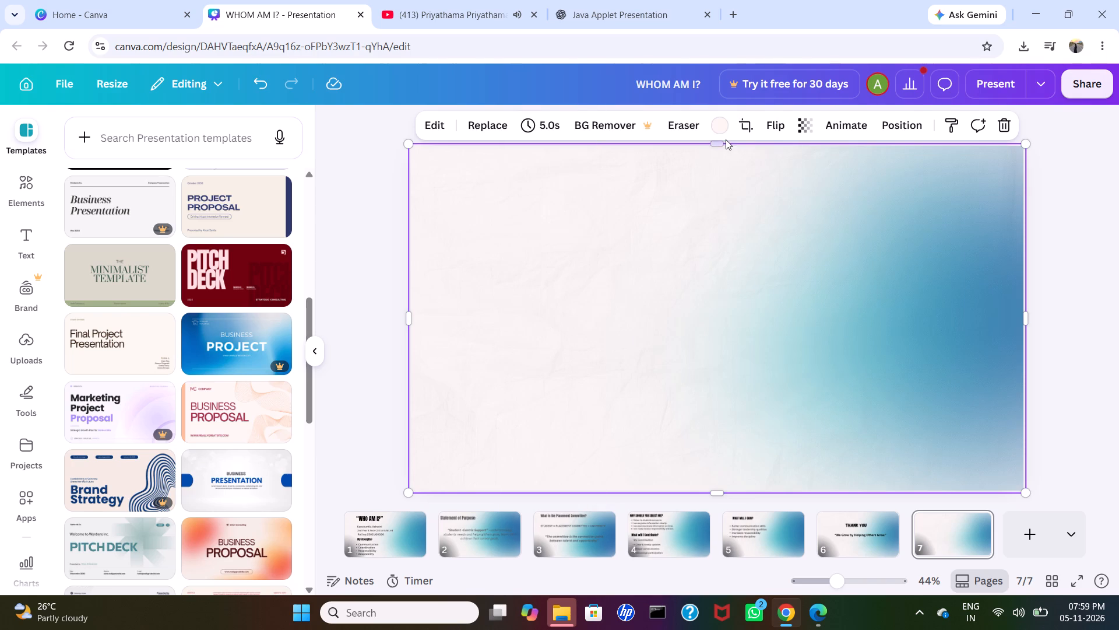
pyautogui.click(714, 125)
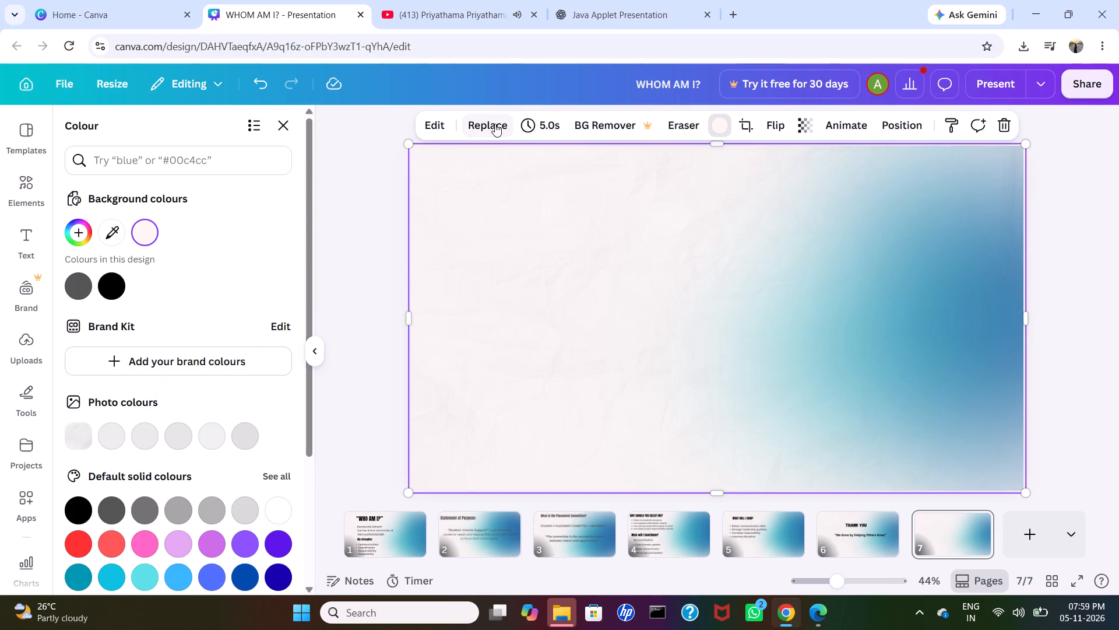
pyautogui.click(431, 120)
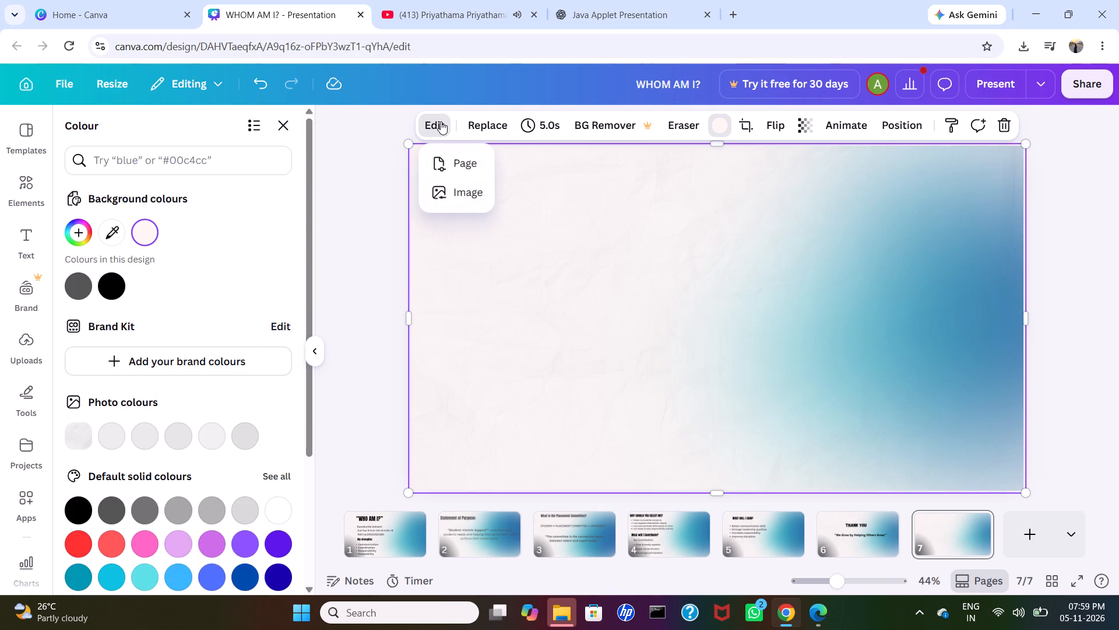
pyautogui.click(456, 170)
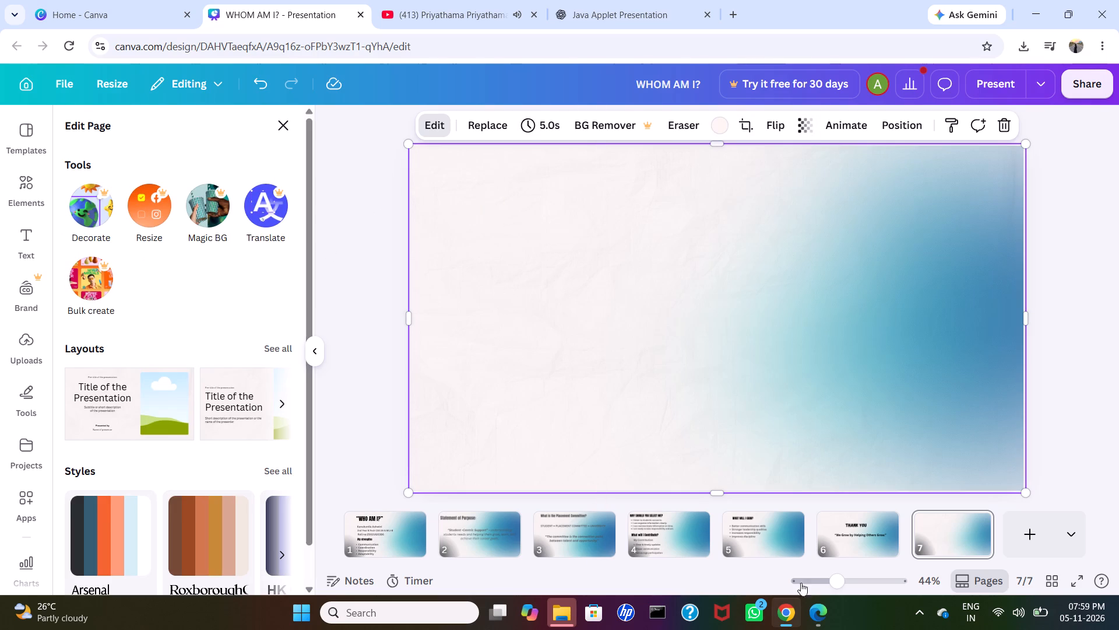
# Delete the "THANK YOU", "WHAT WILL I GAIN?" and "WHY SHOULD YOU SELECT ME?" pages from the presentation.
pyautogui.click(864, 532)
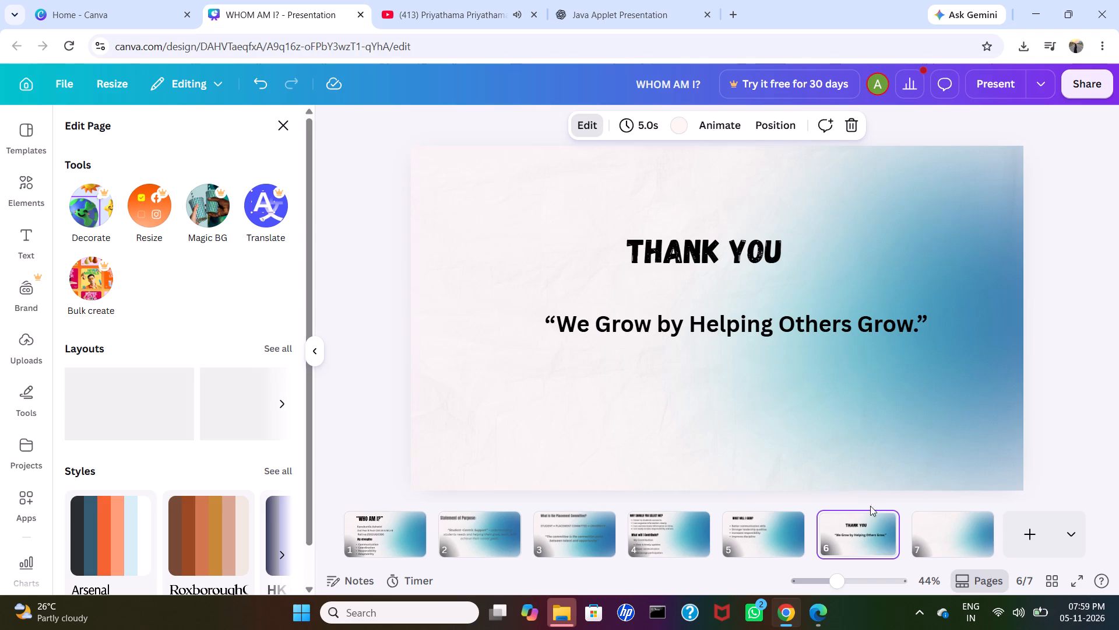
pyautogui.click(888, 514)
pyautogui.click(884, 519)
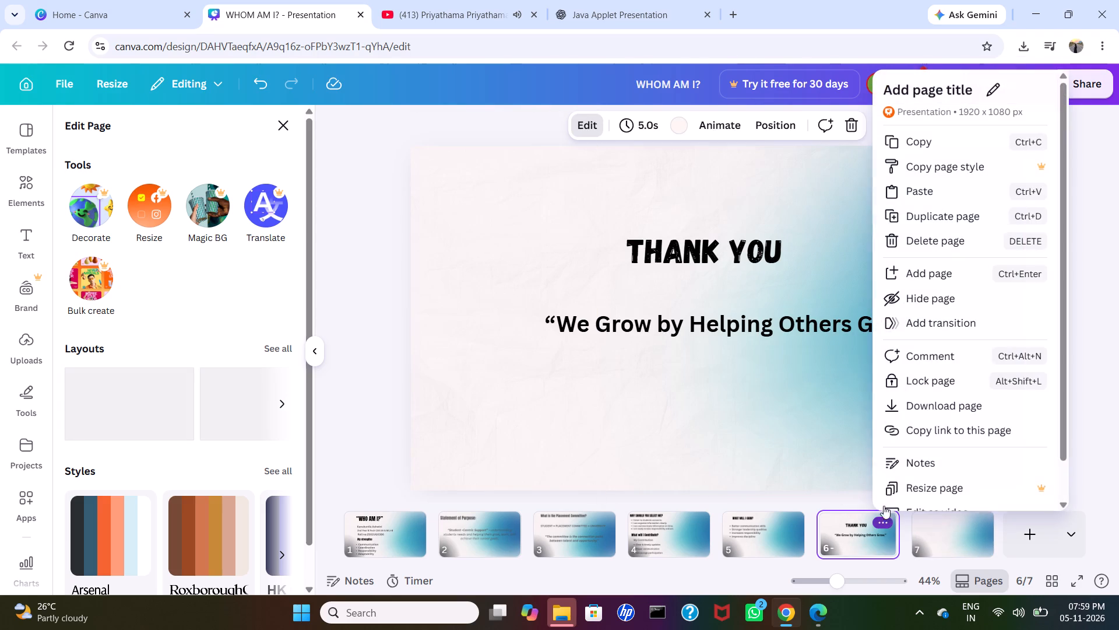
pyautogui.click(914, 248)
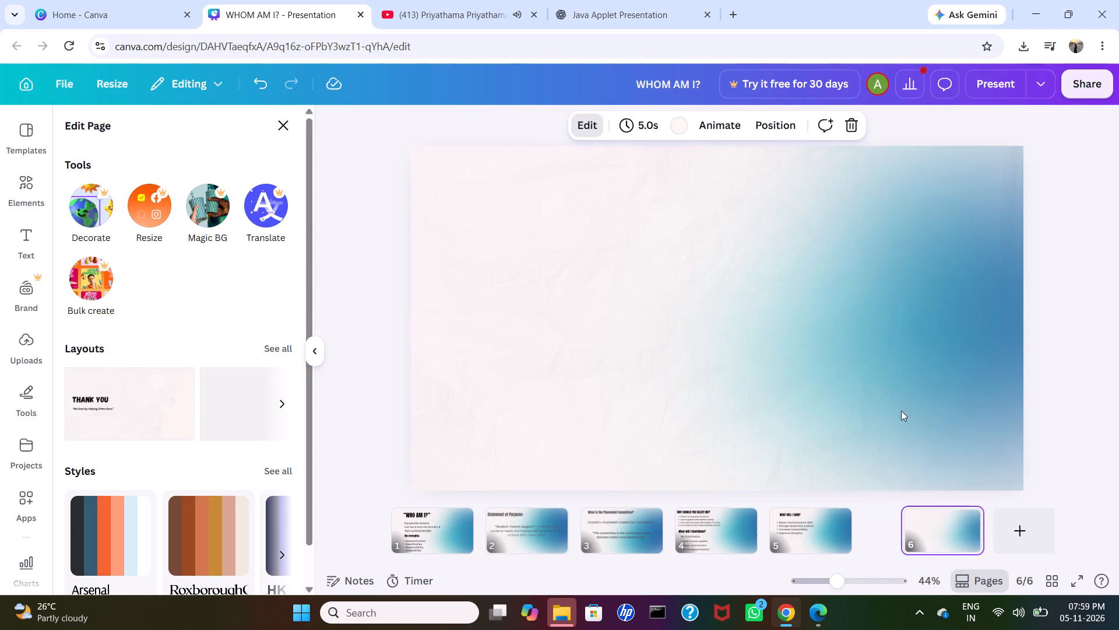
pyautogui.click(836, 515)
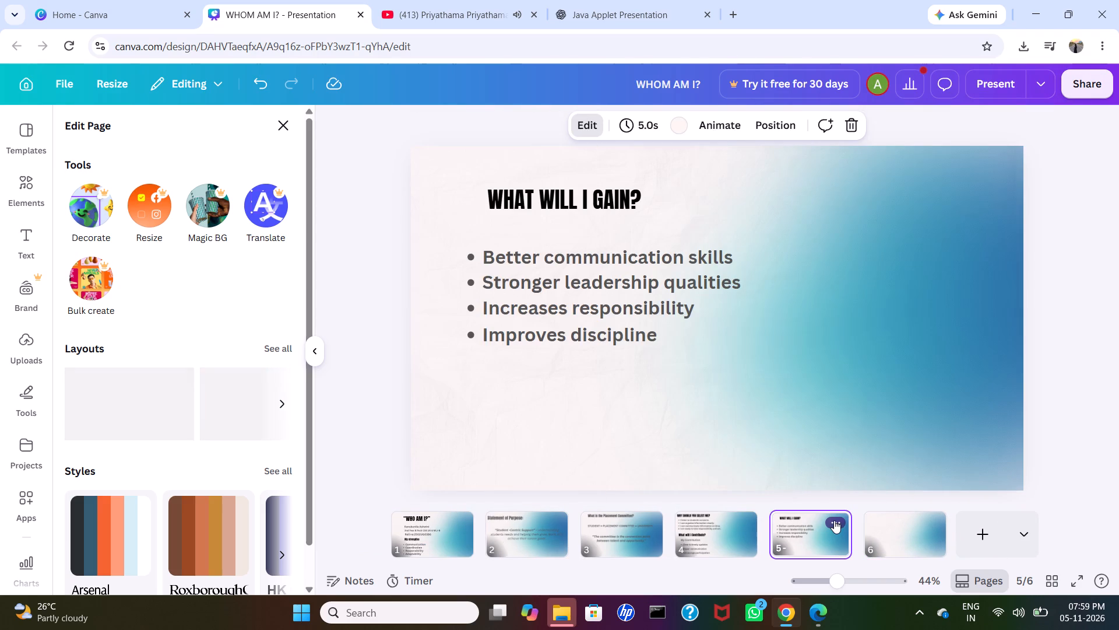
pyautogui.click(834, 520)
pyautogui.click(870, 247)
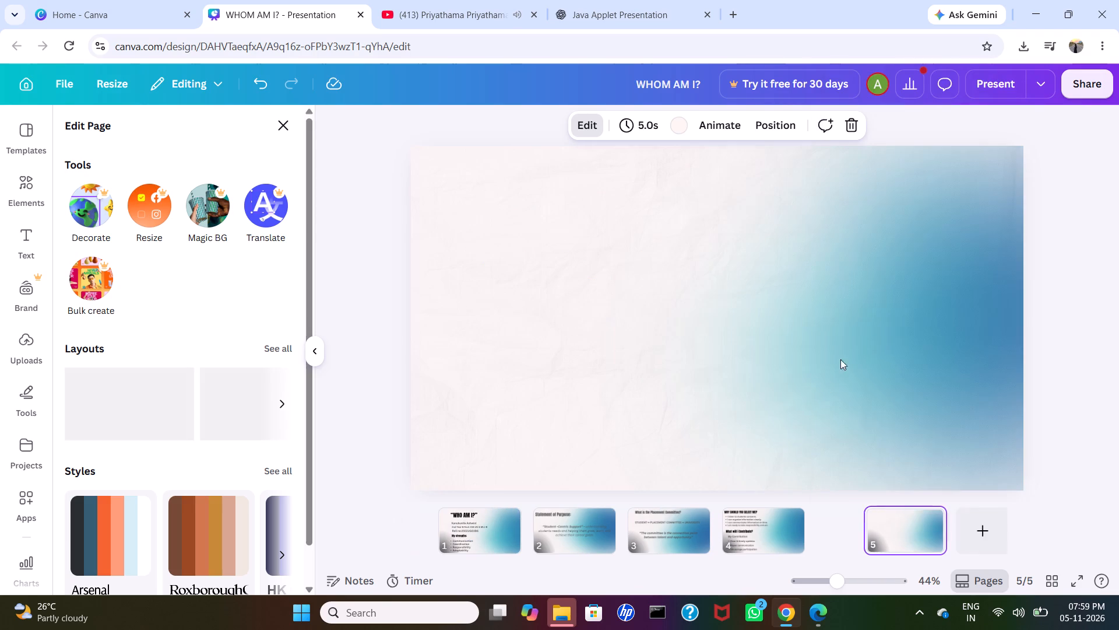
pyautogui.click(777, 526)
pyautogui.click(792, 520)
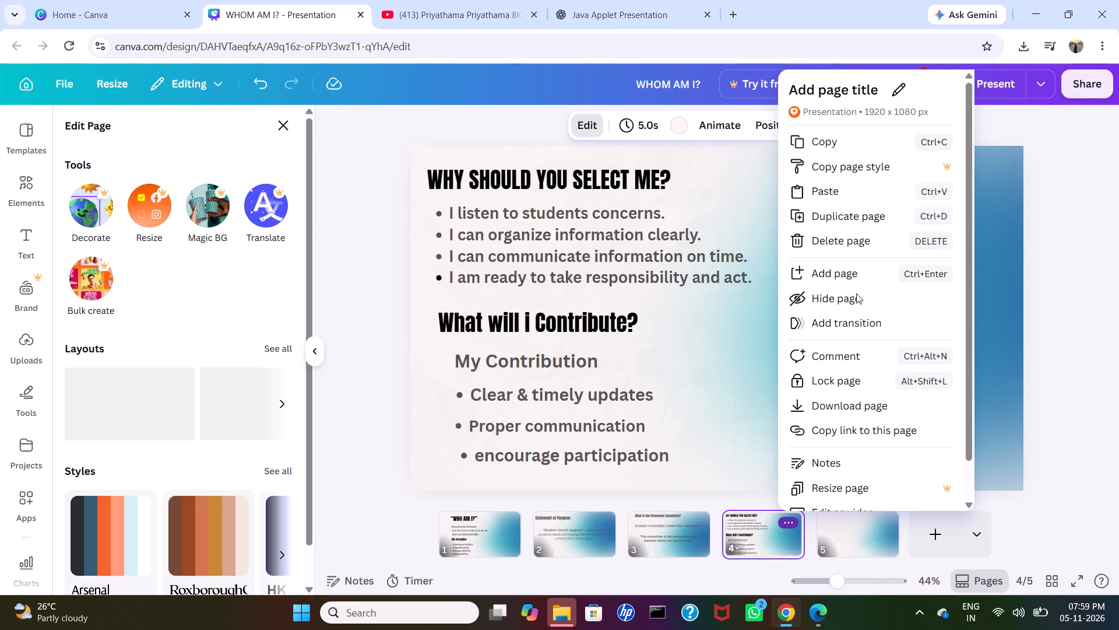
pyautogui.click(849, 239)
# Delete the "What is the Placement Committee?", "Statement of Purpose" and "WHO AM I?" pages, keeping only the blank gradient page.
pyautogui.click(730, 537)
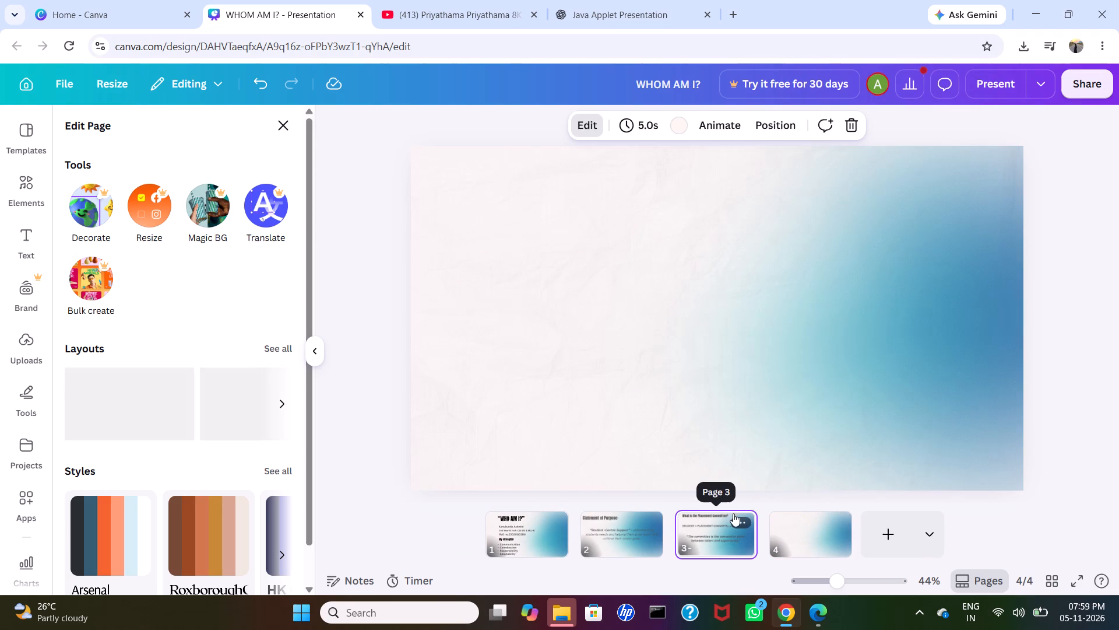
pyautogui.click(738, 514)
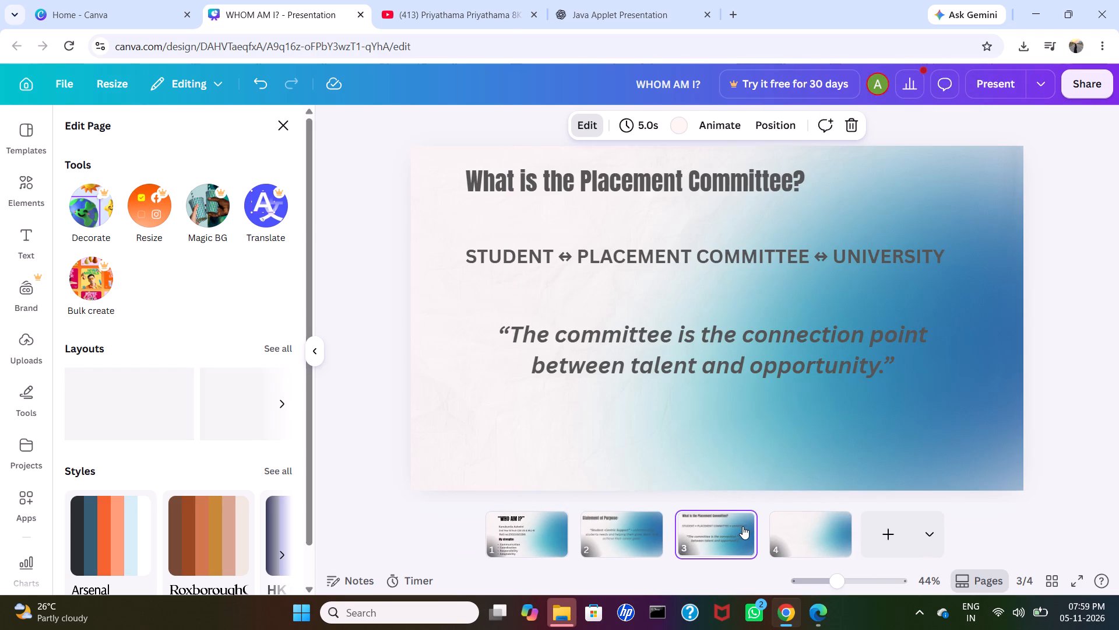
pyautogui.click(741, 521)
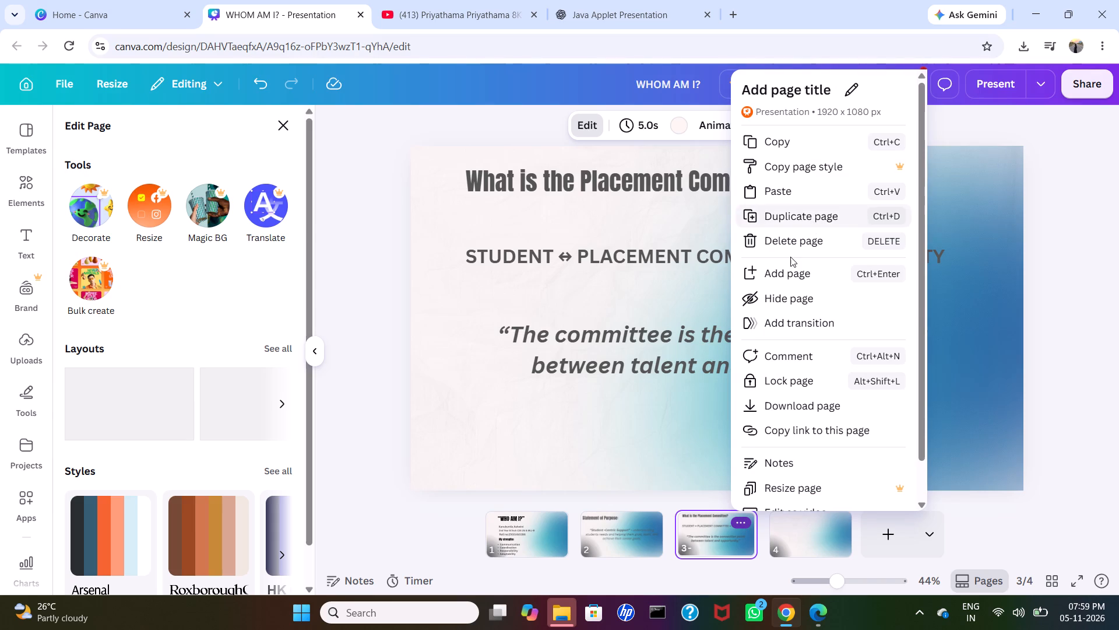
pyautogui.click(793, 246)
pyautogui.click(677, 535)
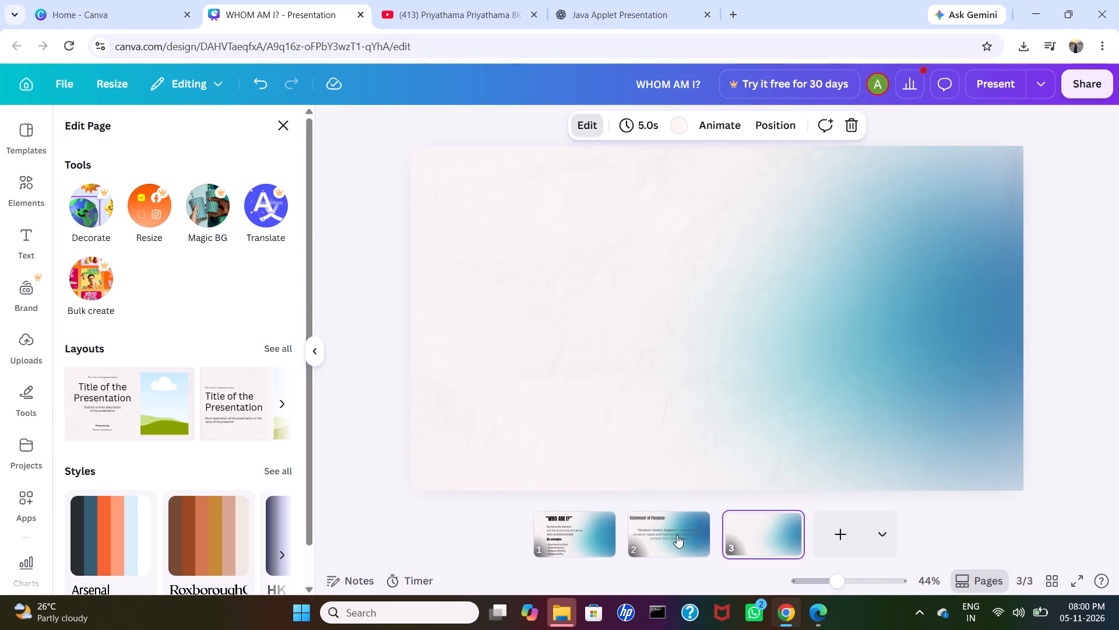
pyautogui.click(695, 517)
pyautogui.click(754, 240)
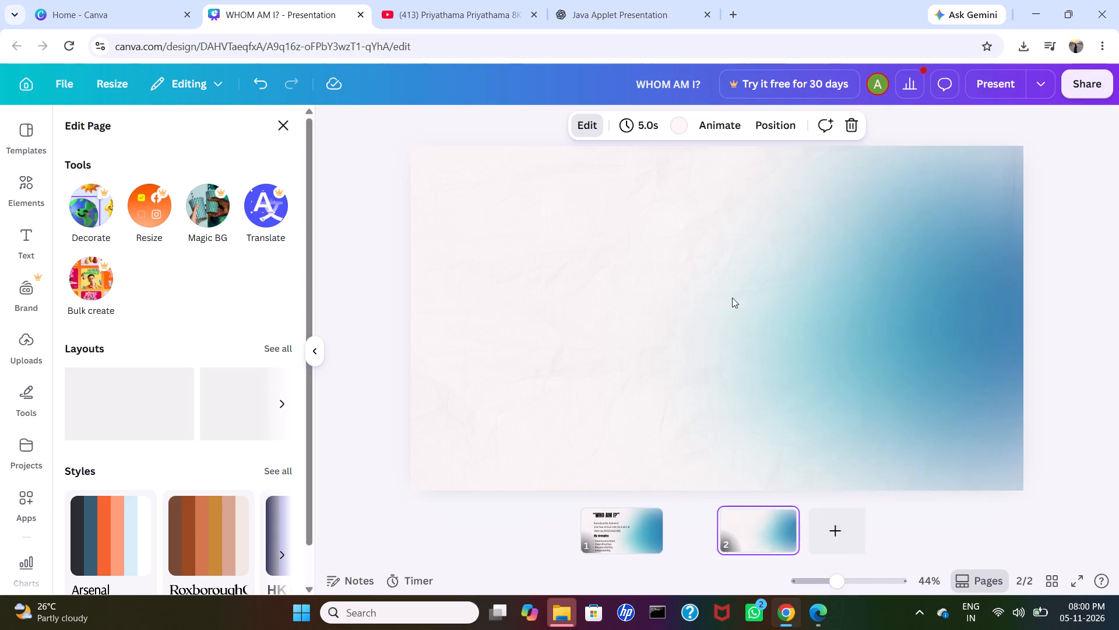
pyautogui.click(613, 524)
pyautogui.click(649, 522)
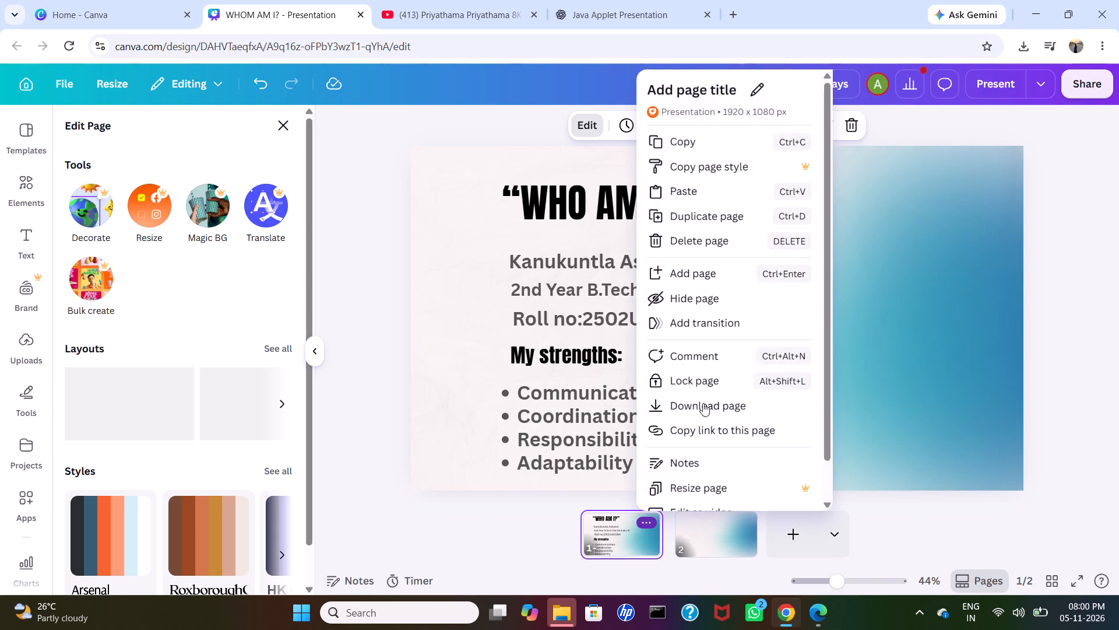
pyautogui.click(694, 235)
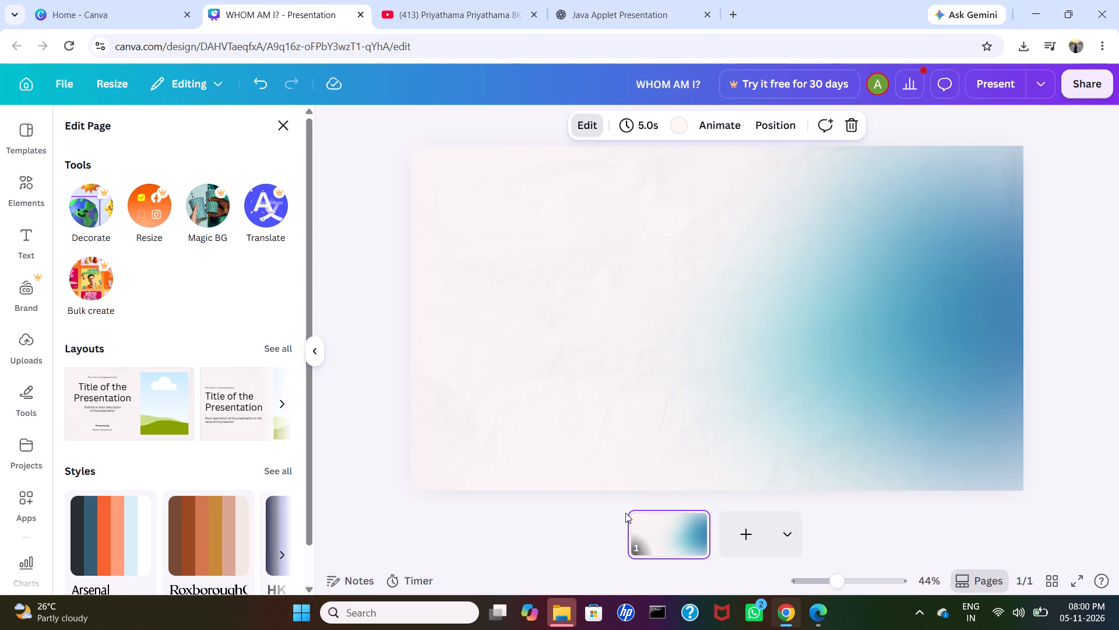
# Duplicate the blank gradient page eleven times to make a 12-page presentation.
pyautogui.hotkey('ctrl', 'd')
pyautogui.hotkey('ctrl', 'd')
pyautogui.hotkey('ctrl', 'd')
pyautogui.hotkey('ctrl', 'd')
pyautogui.hotkey('ctrl', 'd')
pyautogui.hotkey('ctrl', 'd')
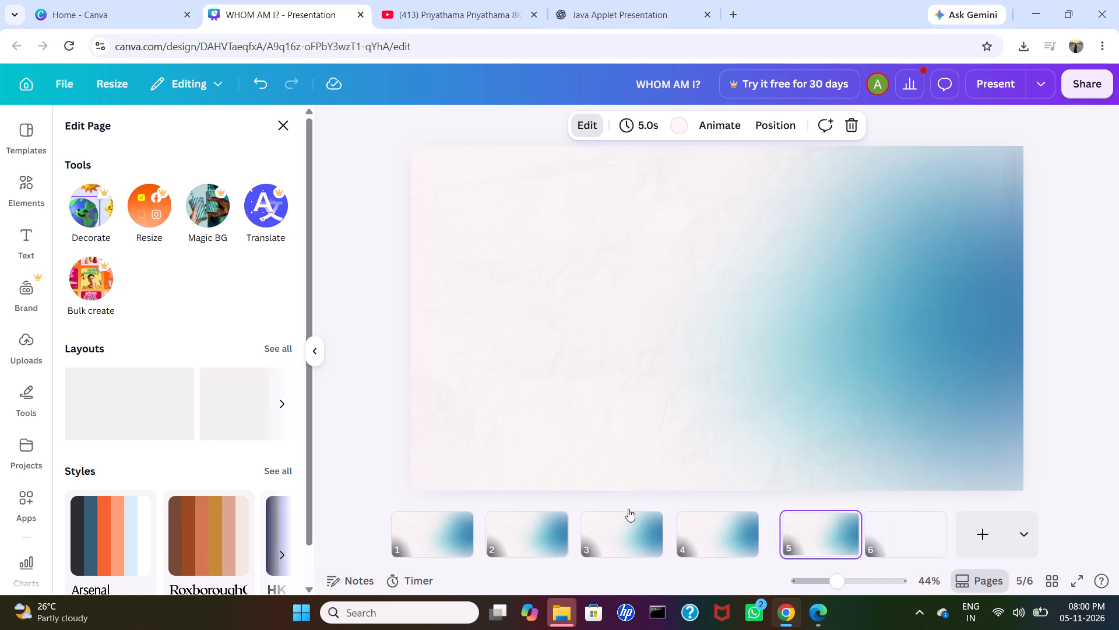
pyautogui.hotkey('ctrl', 'd')
pyautogui.hotkey('ctrl', 'd')
pyautogui.hotkey('ctrl', 'd')
pyautogui.hotkey('ctrl', 'd')
pyautogui.hotkey('ctrl', 'd')
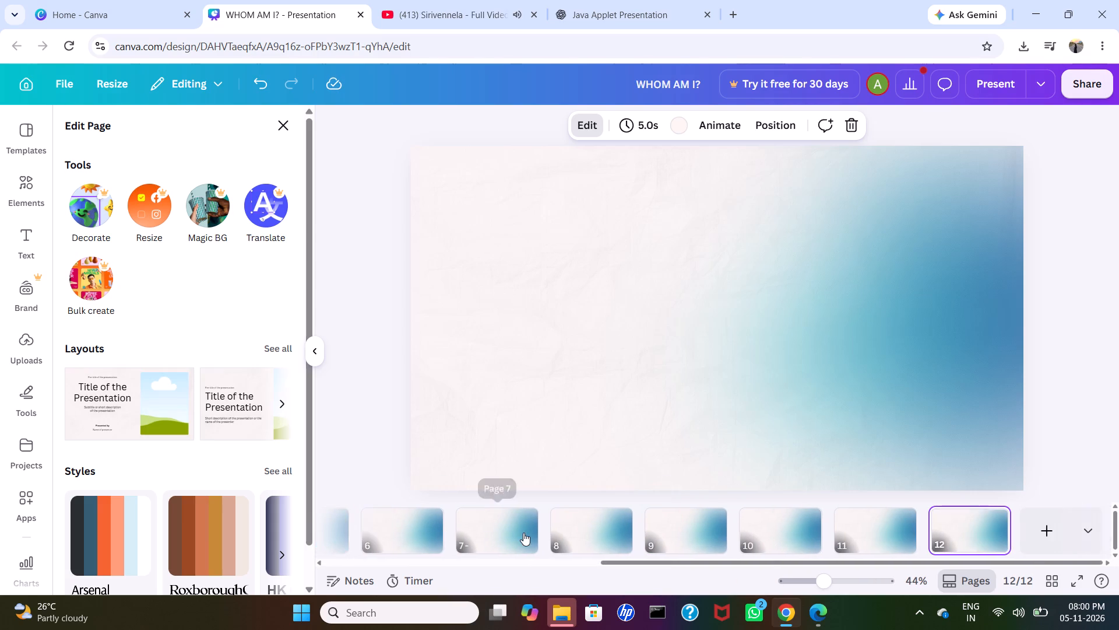
# Open page 2 of the presentation.
pyautogui.hscroll(15, 523, 533)
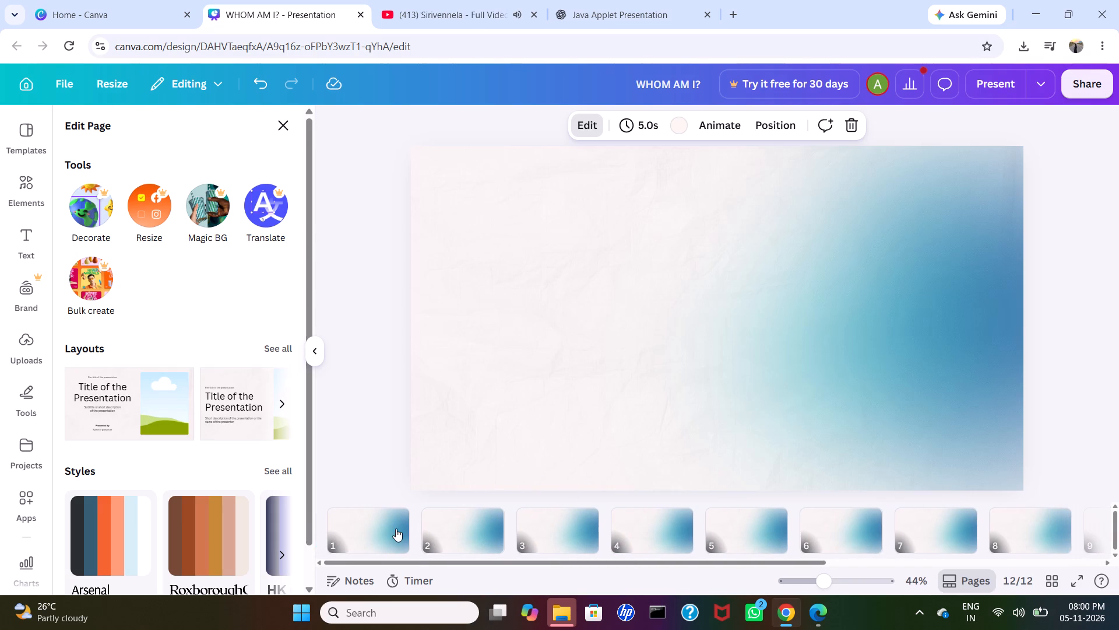
pyautogui.click(396, 528)
pyautogui.click(454, 534)
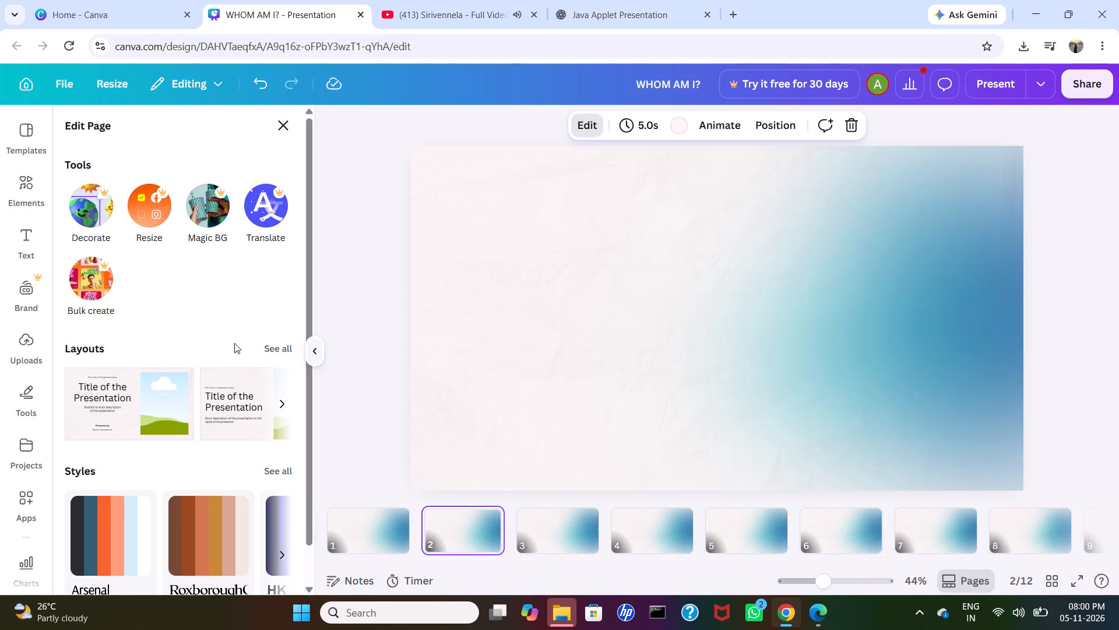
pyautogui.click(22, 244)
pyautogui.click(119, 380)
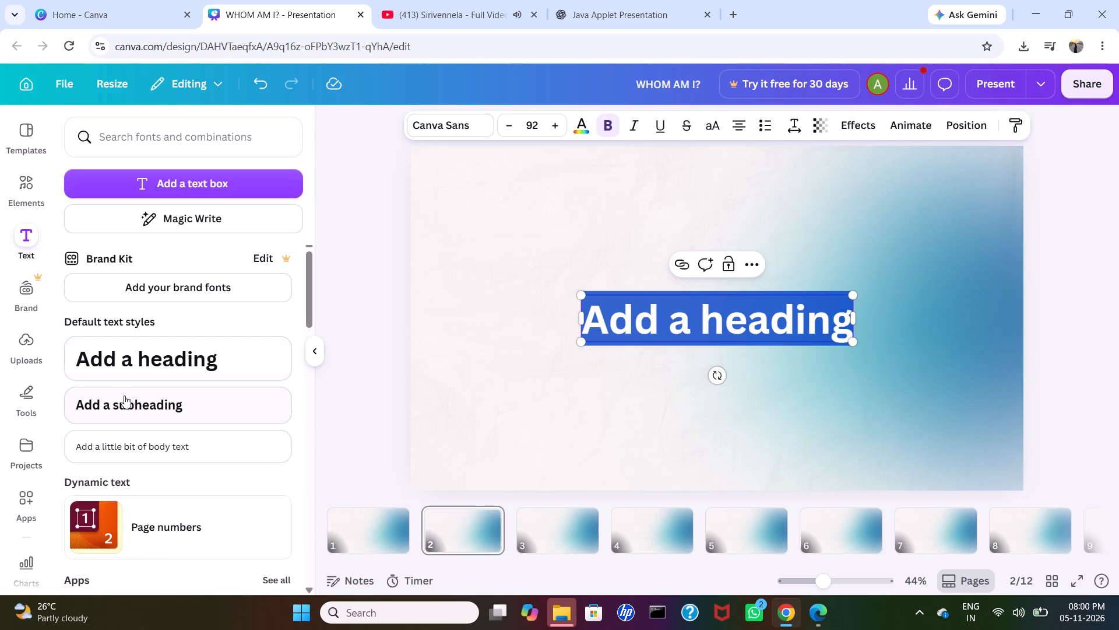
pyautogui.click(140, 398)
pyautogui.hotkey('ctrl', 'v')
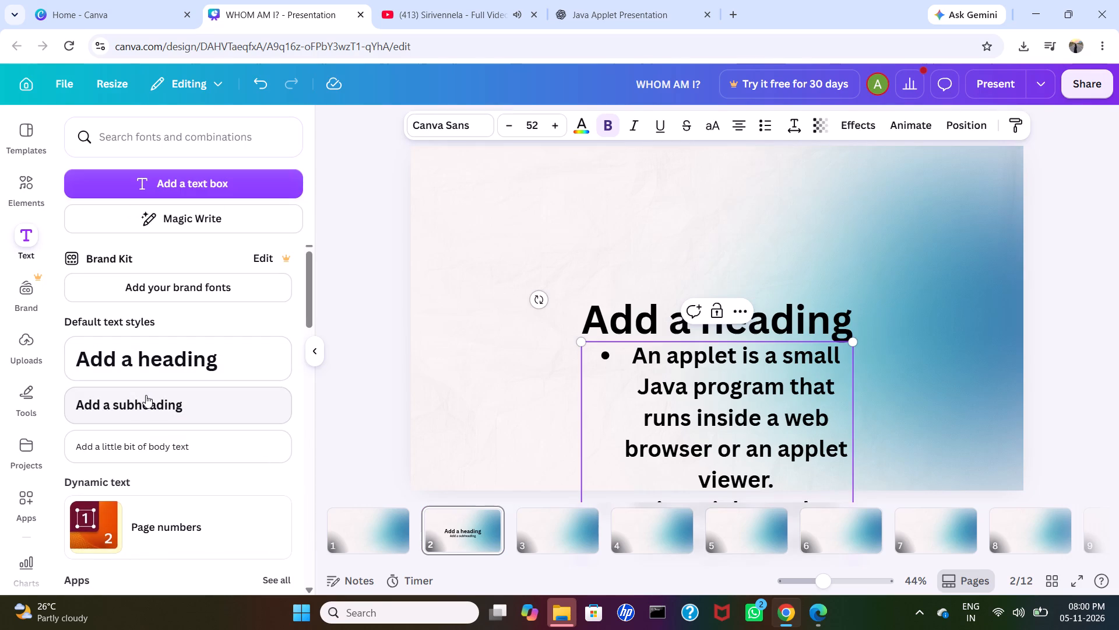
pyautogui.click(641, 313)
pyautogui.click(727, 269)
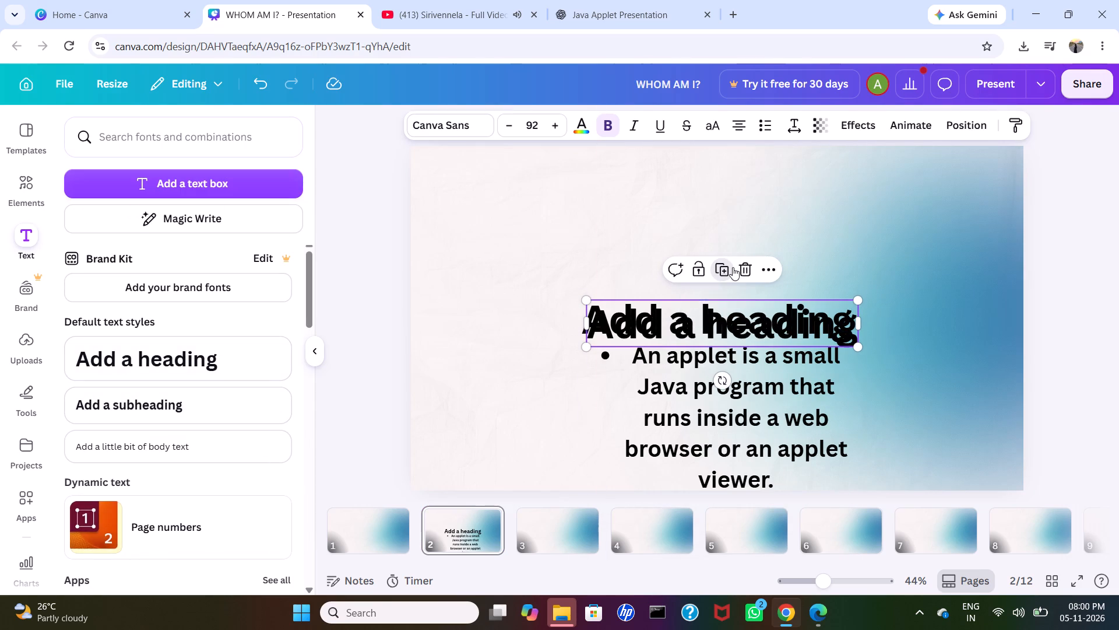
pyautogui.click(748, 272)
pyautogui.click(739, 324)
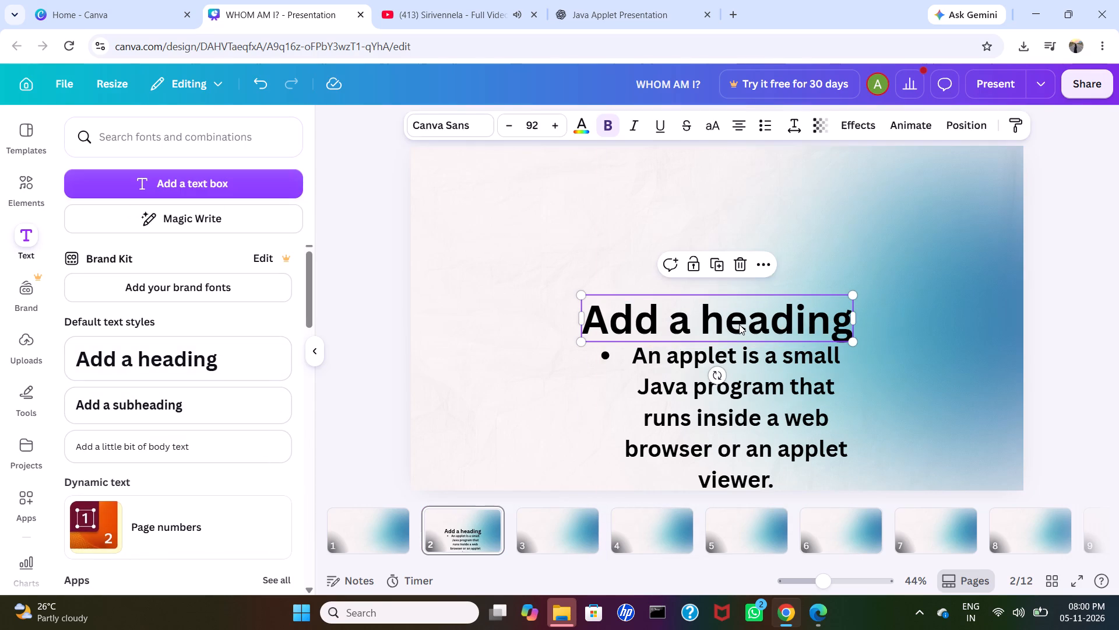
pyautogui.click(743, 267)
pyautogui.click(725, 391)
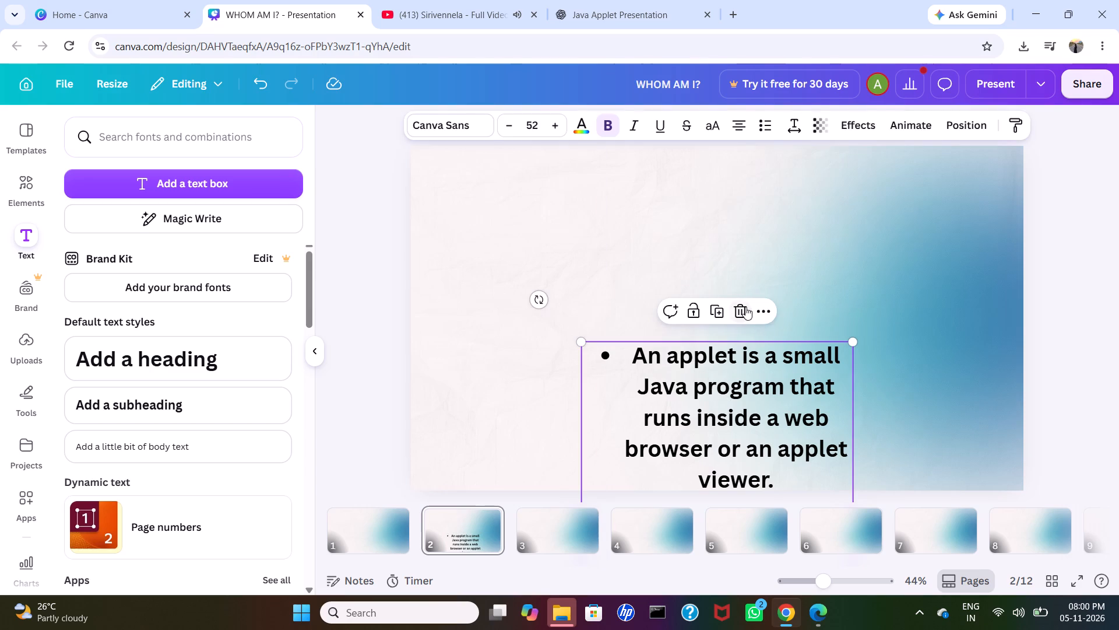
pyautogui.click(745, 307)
# Add a body text box on page 2 containing the copied applet introduction bullets and narrow it from both sides.
pyautogui.click(195, 443)
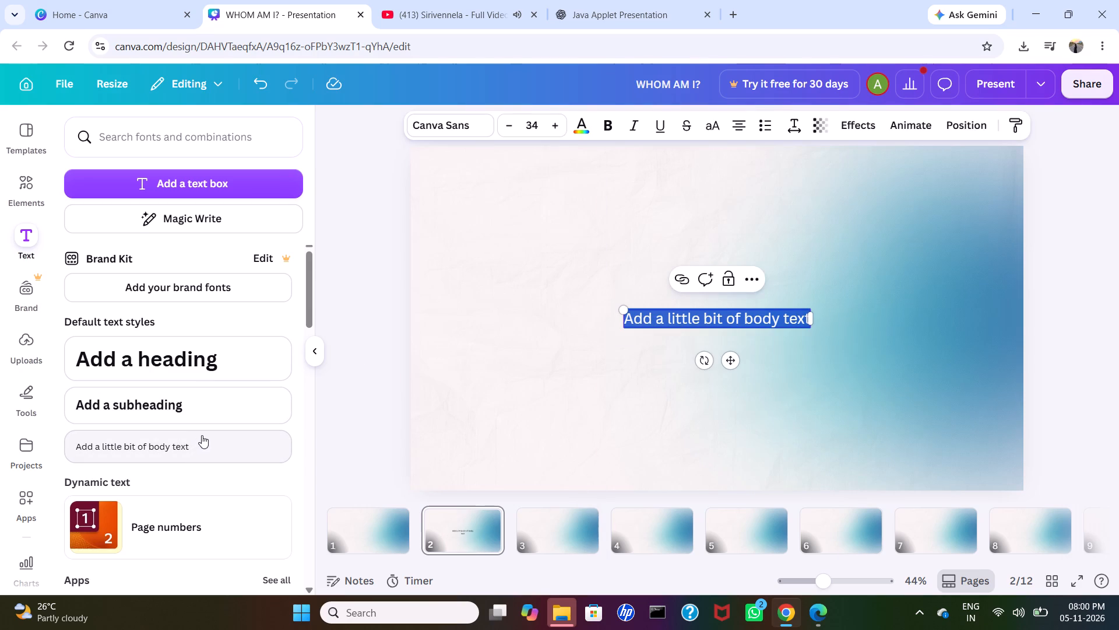
pyautogui.hotkey('ctrl', 'v')
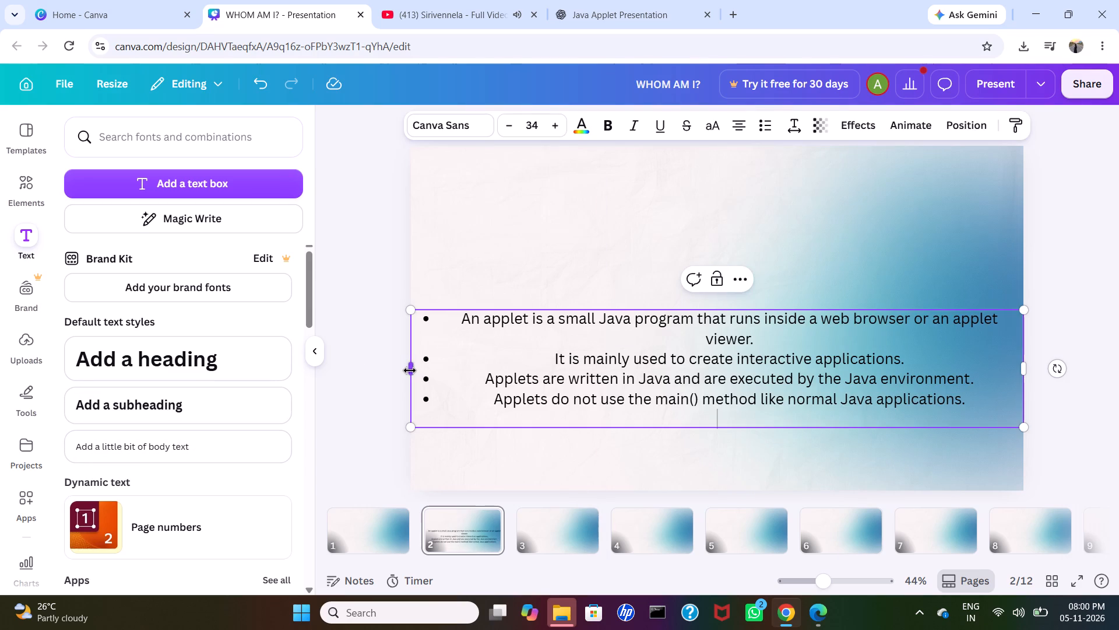
pyautogui.moveTo(410, 370); pyautogui.dragTo(492, 362)
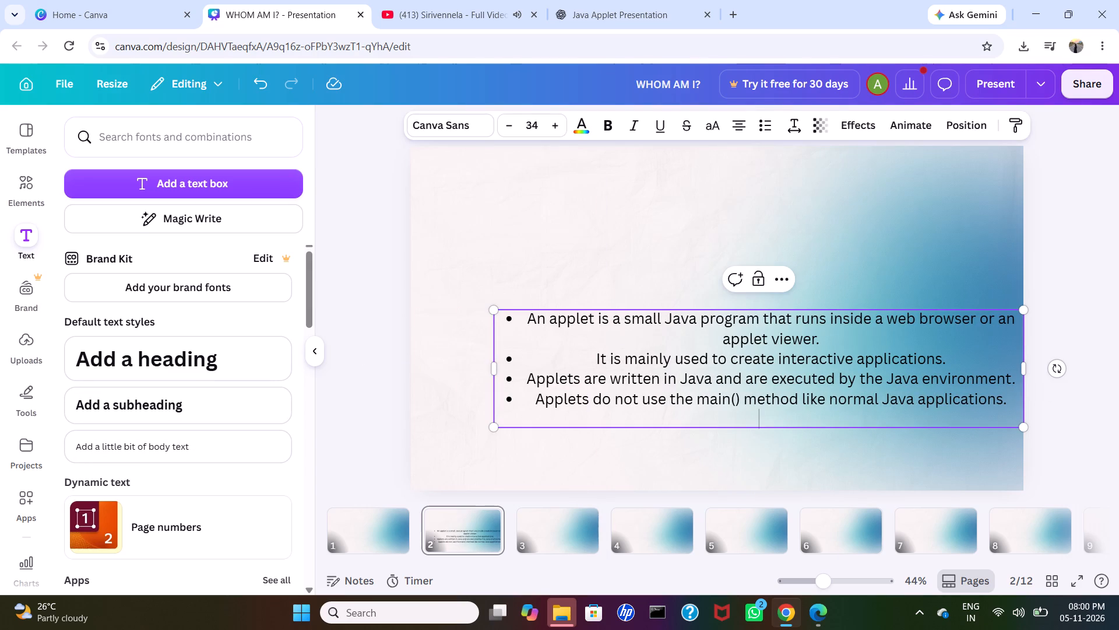
pyautogui.moveTo(1028, 367); pyautogui.dragTo(933, 365)
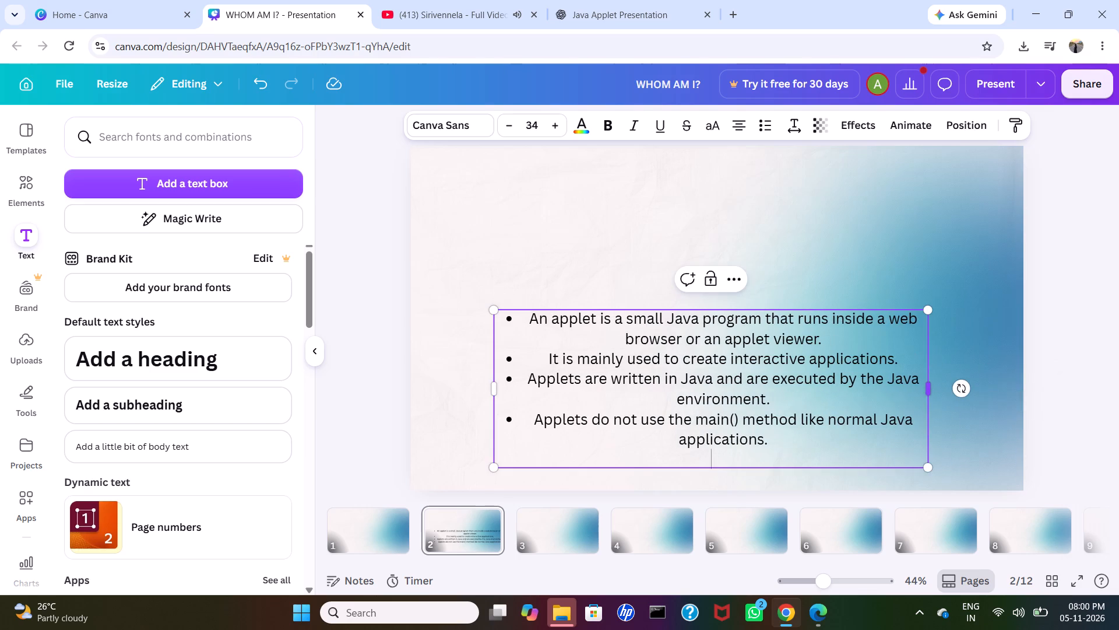
# Set all the bullet text to font size 38 and left-align it.
pyautogui.moveTo(520, 315); pyautogui.dragTo(782, 430)
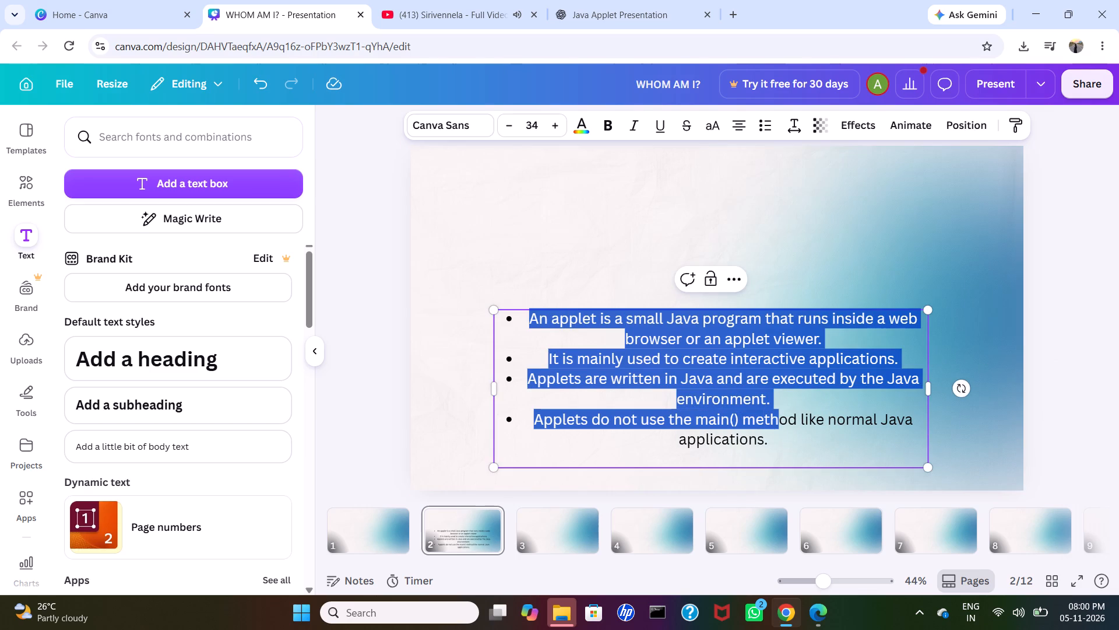
pyautogui.moveTo(782, 430); pyautogui.dragTo(784, 434)
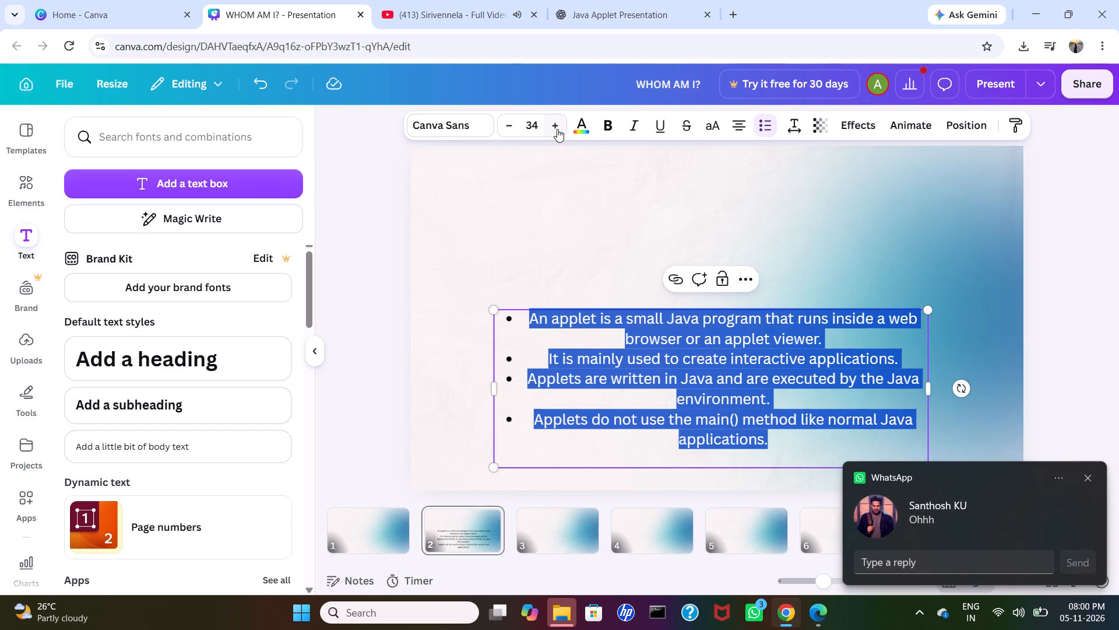
pyautogui.doubleClick(557, 129)
pyautogui.tripleClick(561, 130)
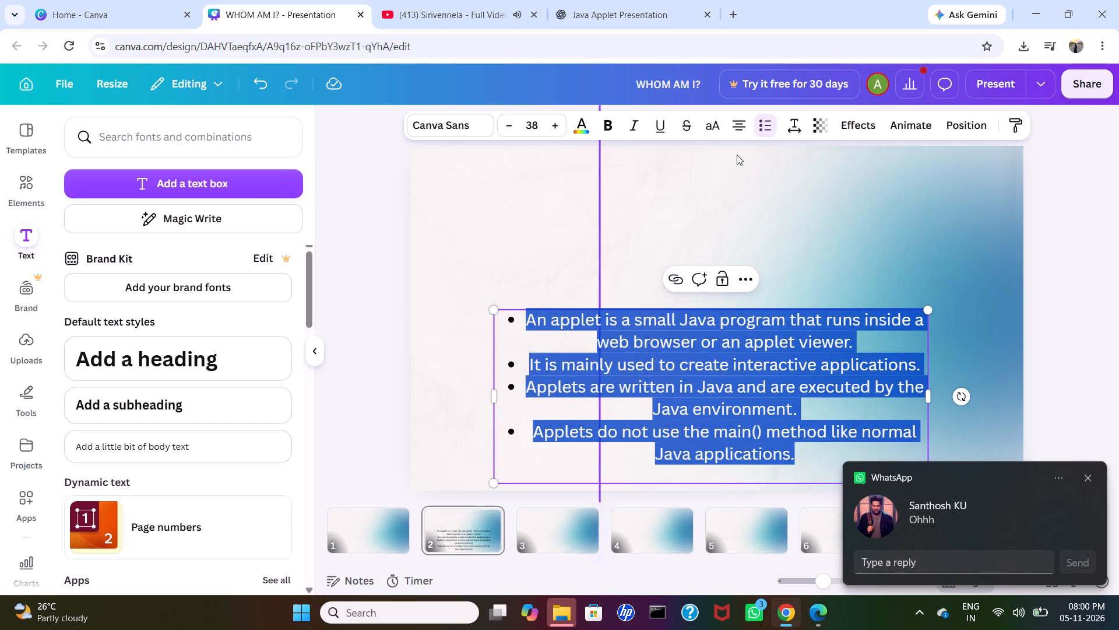
pyautogui.click(740, 128)
pyautogui.click(694, 203)
pyautogui.moveTo(621, 375); pyautogui.dragTo(609, 353)
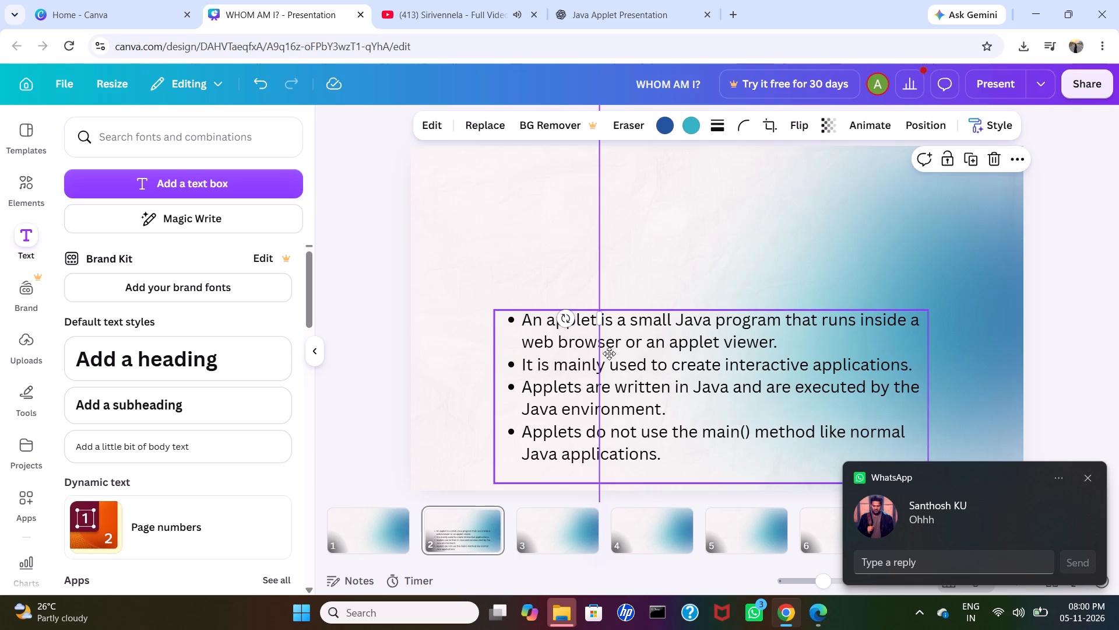
pyautogui.moveTo(609, 353); pyautogui.dragTo(588, 319)
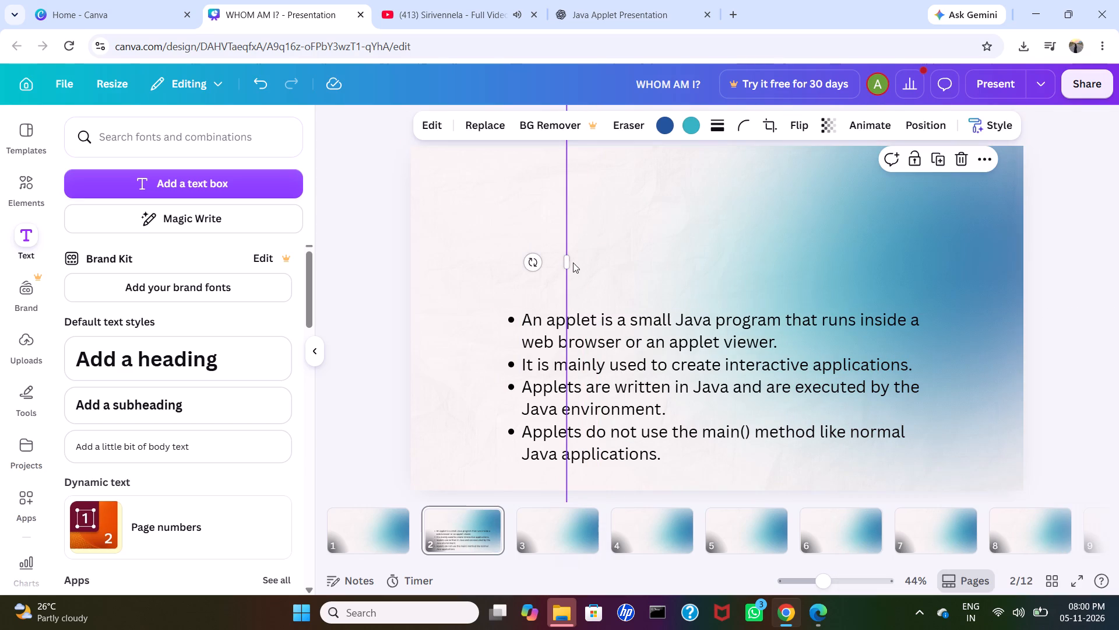
pyautogui.moveTo(568, 264); pyautogui.dragTo(634, 278)
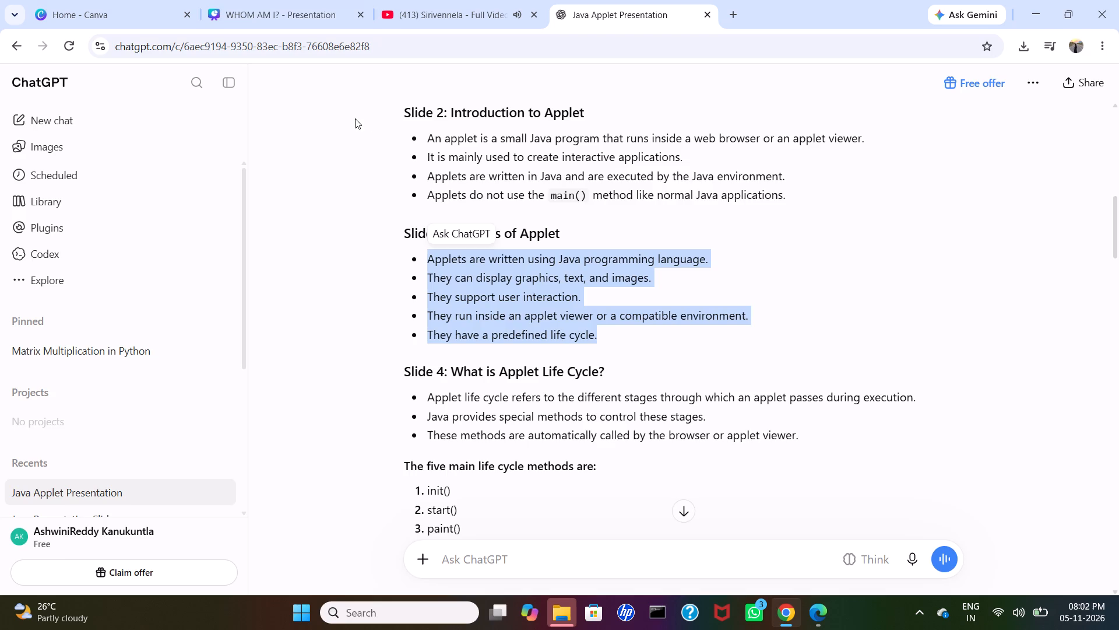
# Return to Canva, paste the bullets into a new body text box below the page 3 title, and widen the box.
pyautogui.moveTo(253, 0); pyautogui.dragTo(252, 9)
pyautogui.click(207, 454)
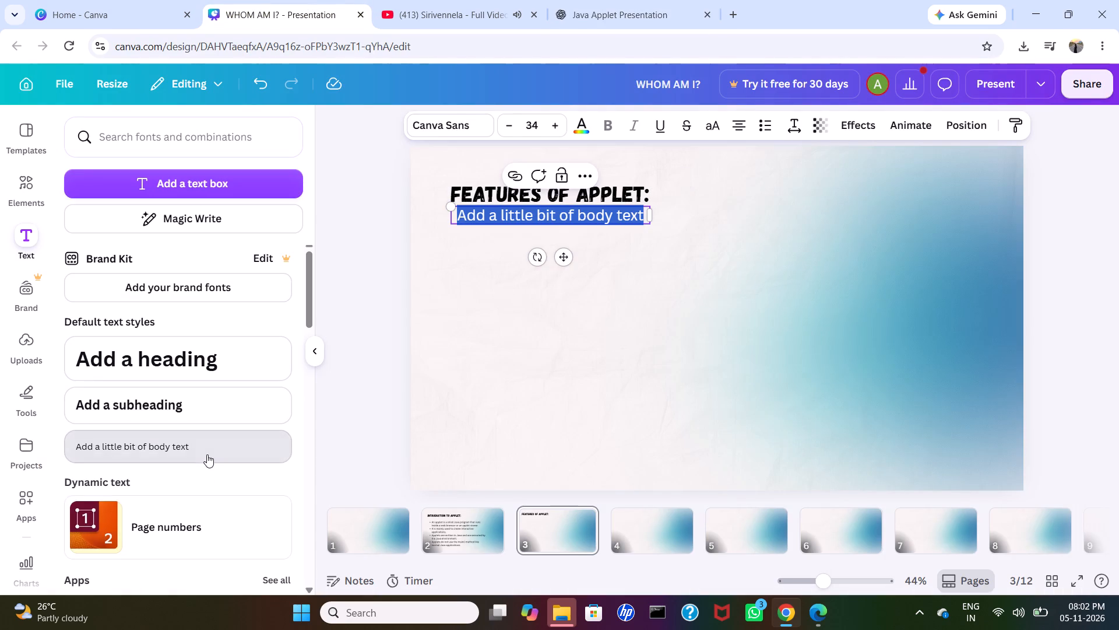
pyautogui.hotkey('ctrl', 'v')
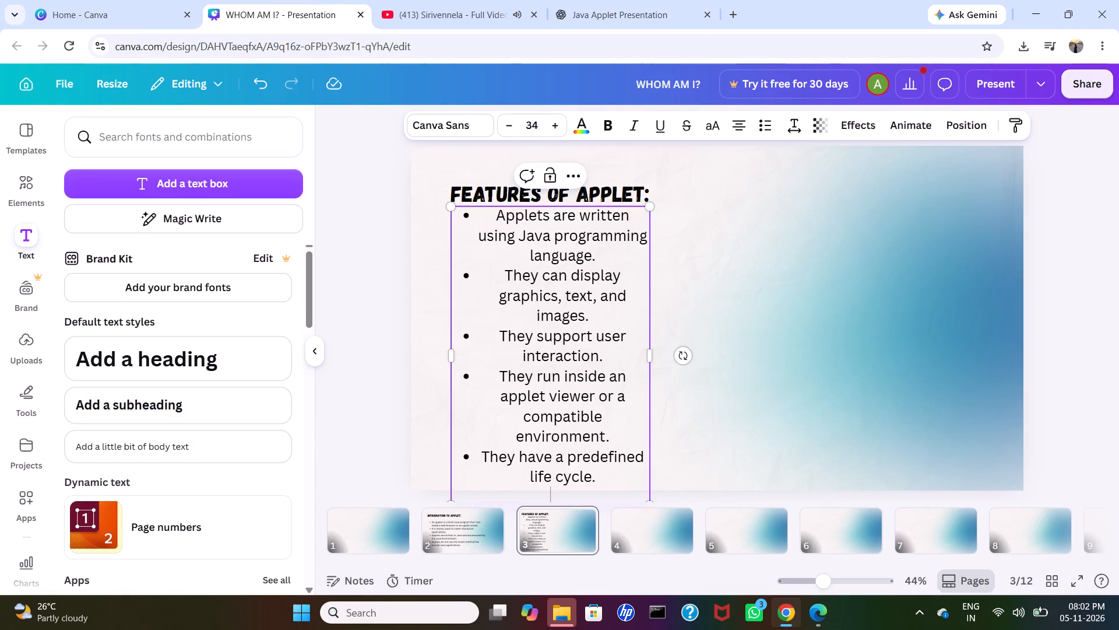
pyautogui.moveTo(650, 346); pyautogui.dragTo(652, 346)
pyautogui.moveTo(652, 346); pyautogui.dragTo(832, 317)
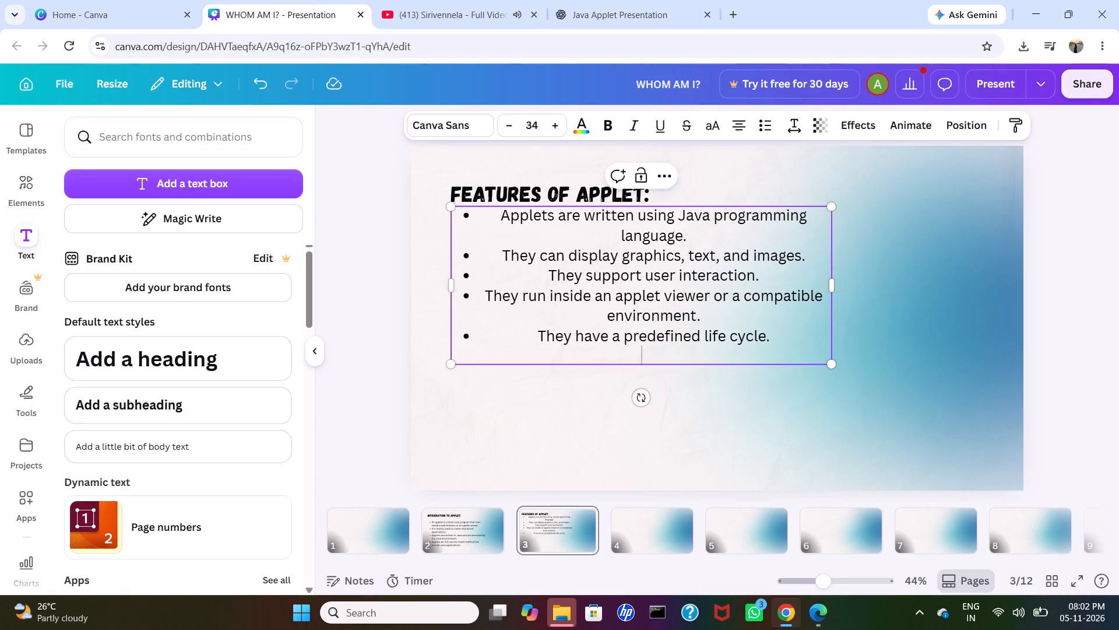
# Set the font size to 37 at the end of the page 3 bullet text box.
pyautogui.tripleClick(547, 125)
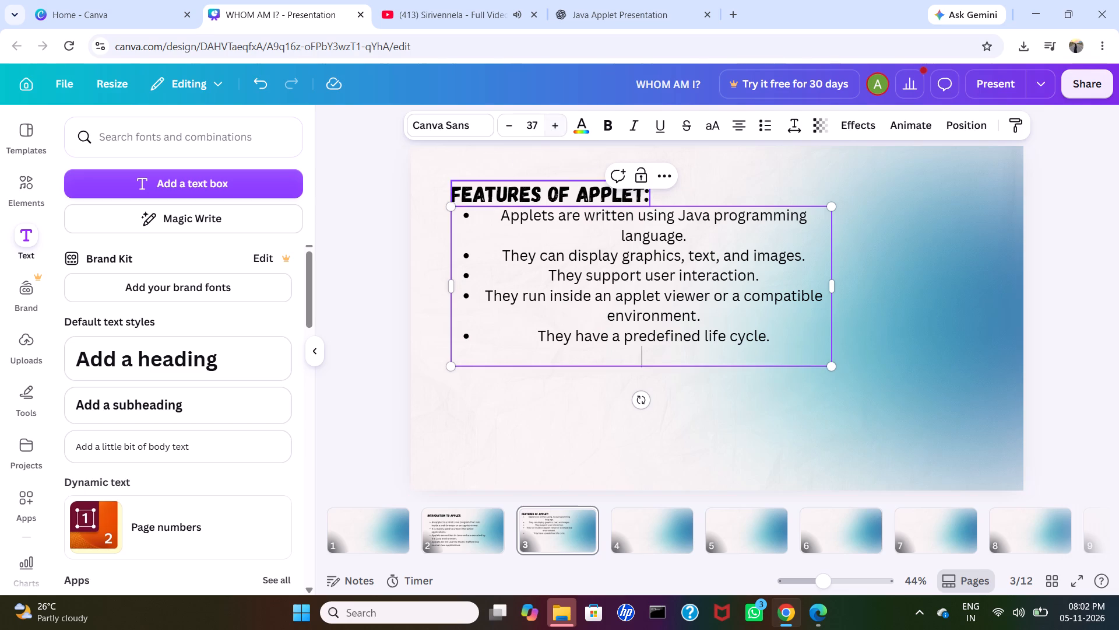
pyautogui.click(773, 482)
# Shift the gradient graphic on page 3 slightly right and down.
pyautogui.moveTo(677, 306); pyautogui.dragTo(685, 337)
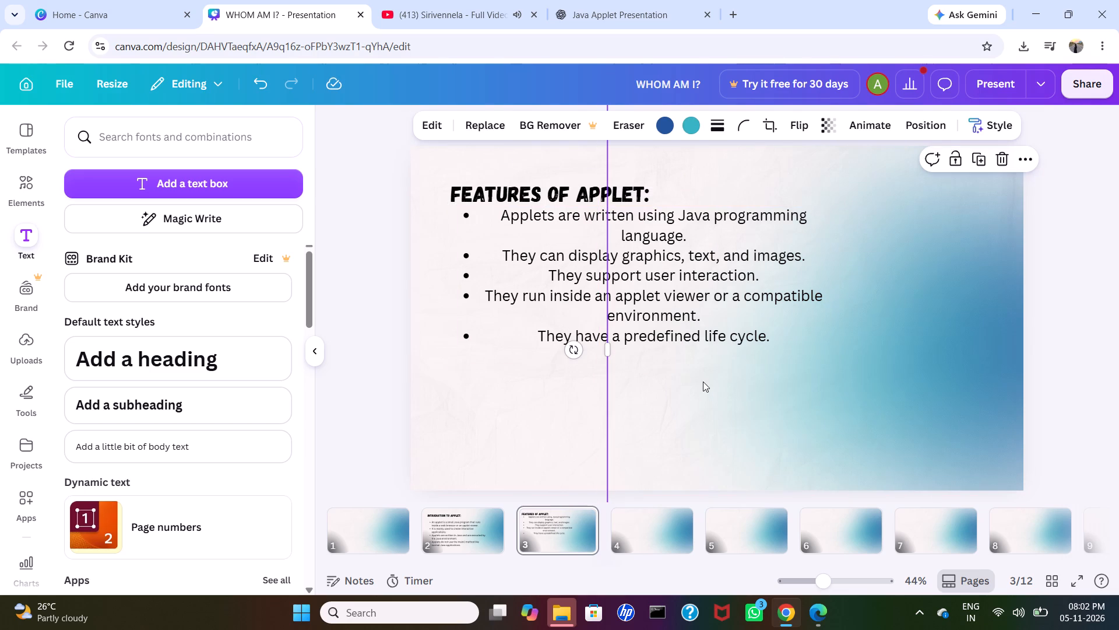
pyautogui.click(705, 383)
# Switch back to the Java Applet conversation in ChatGPT.
pyautogui.click(582, 0)
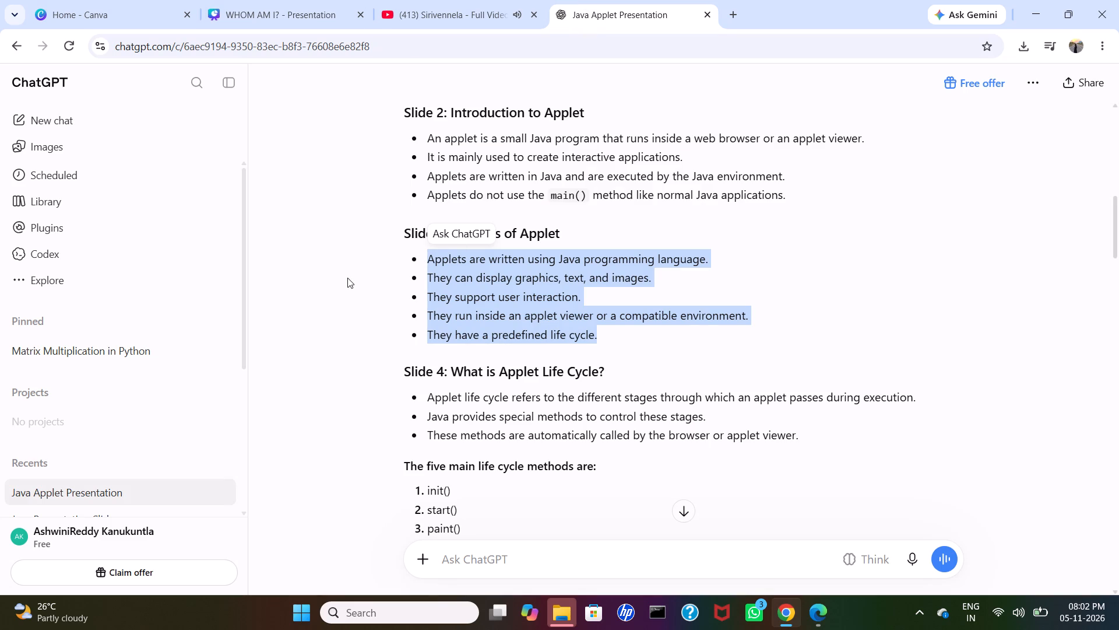